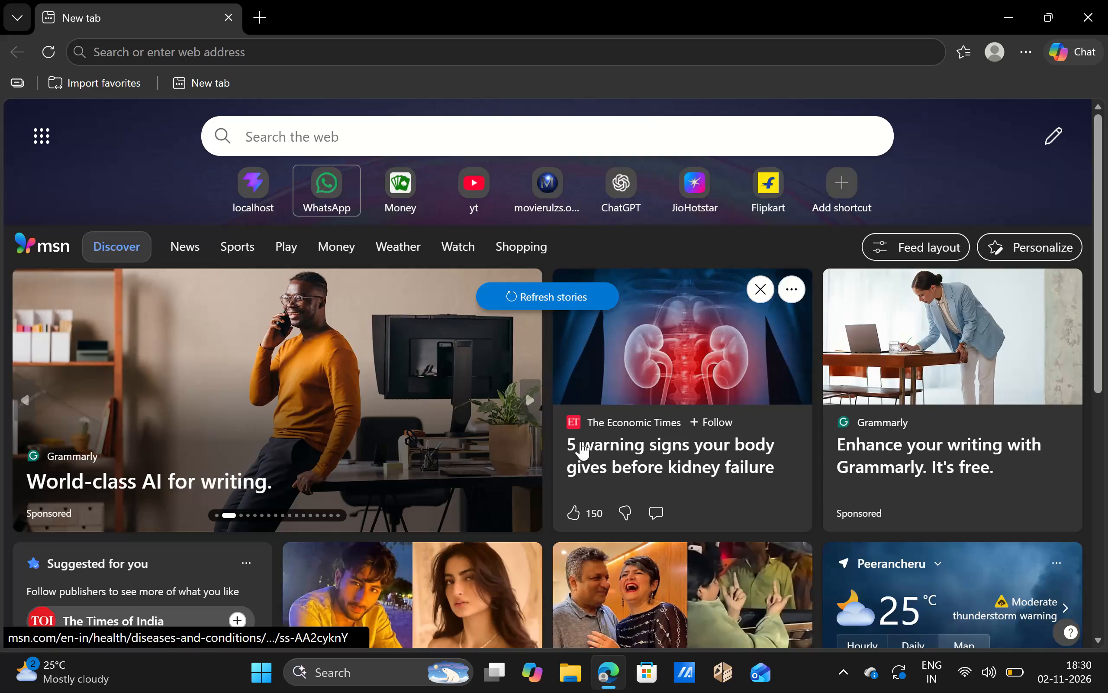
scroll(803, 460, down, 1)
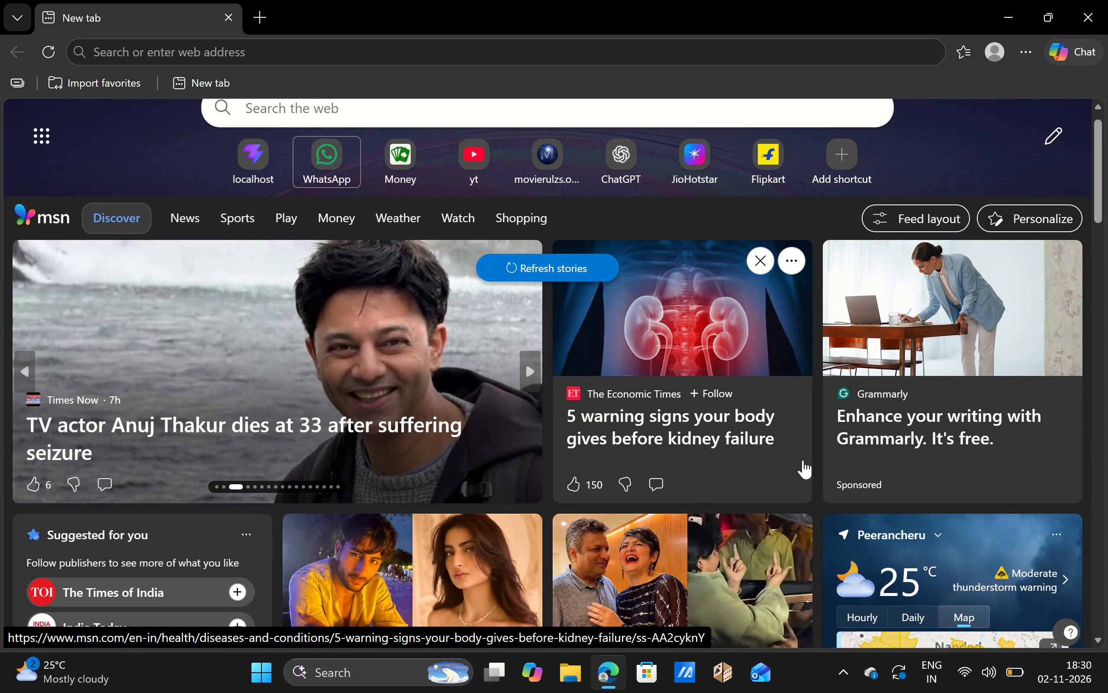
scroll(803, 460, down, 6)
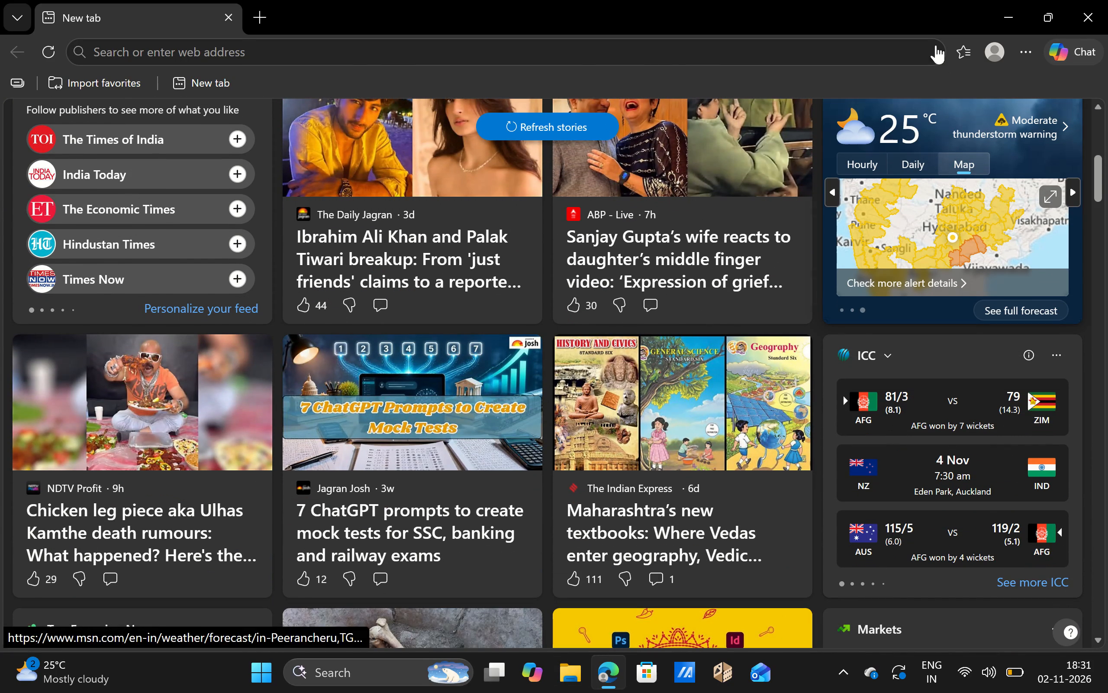
Switch to File Explorer and look through the Desktop and Downloads folders for the DevOps presentation file.
click(570, 682)
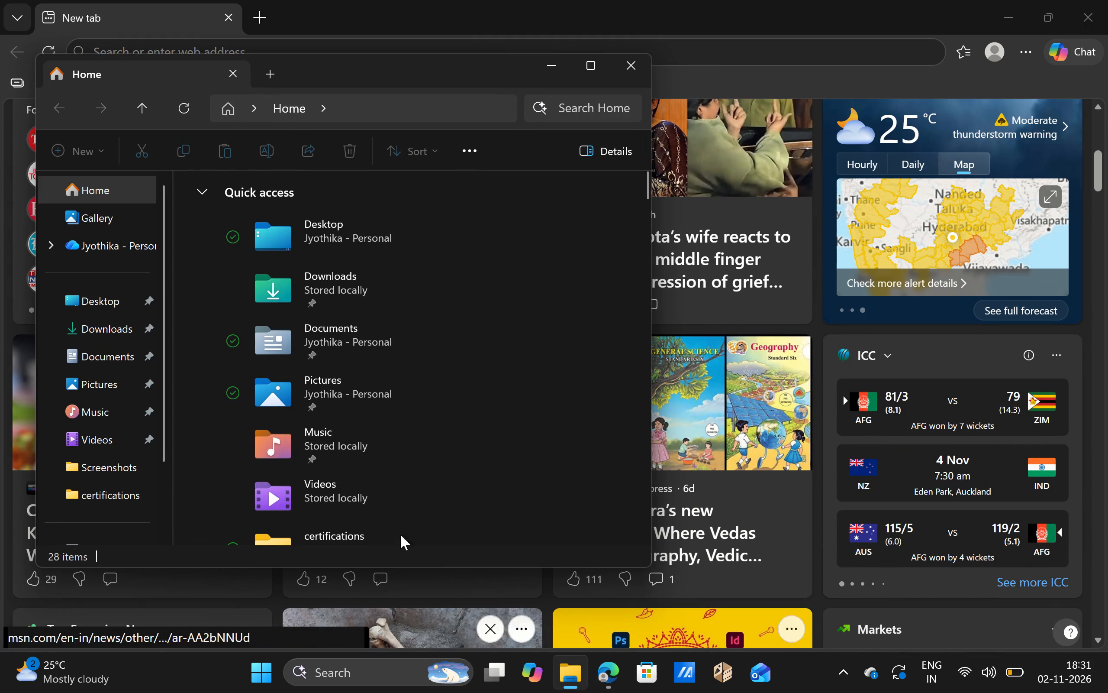
click(113, 317)
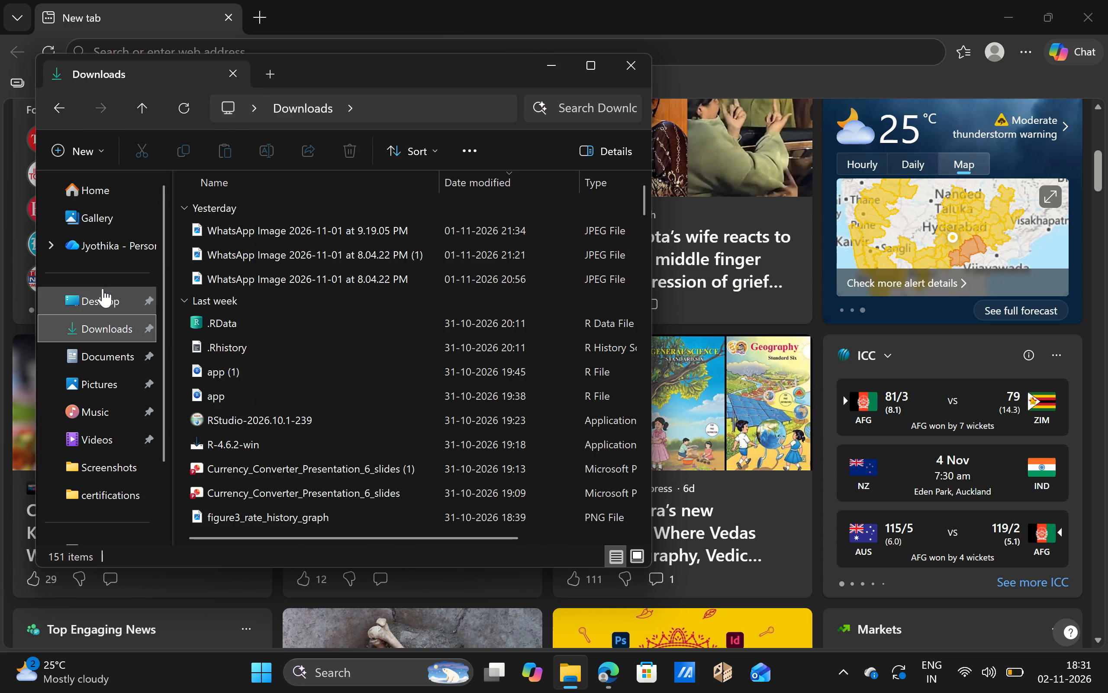
click(97, 300)
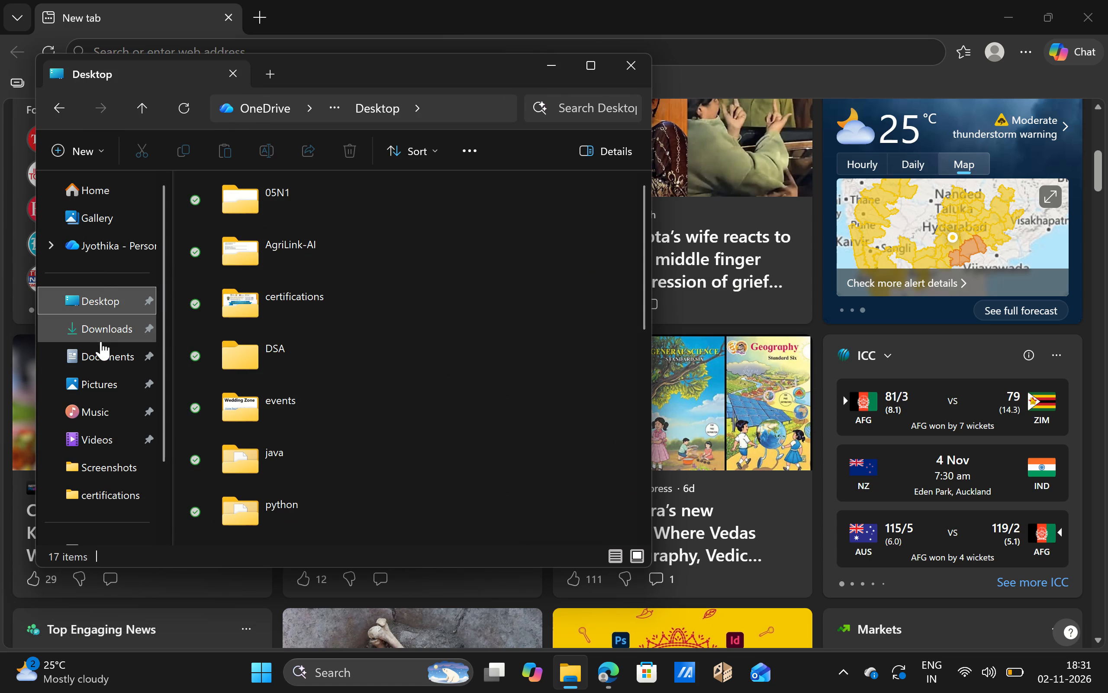
scroll(293, 314, down, 6)
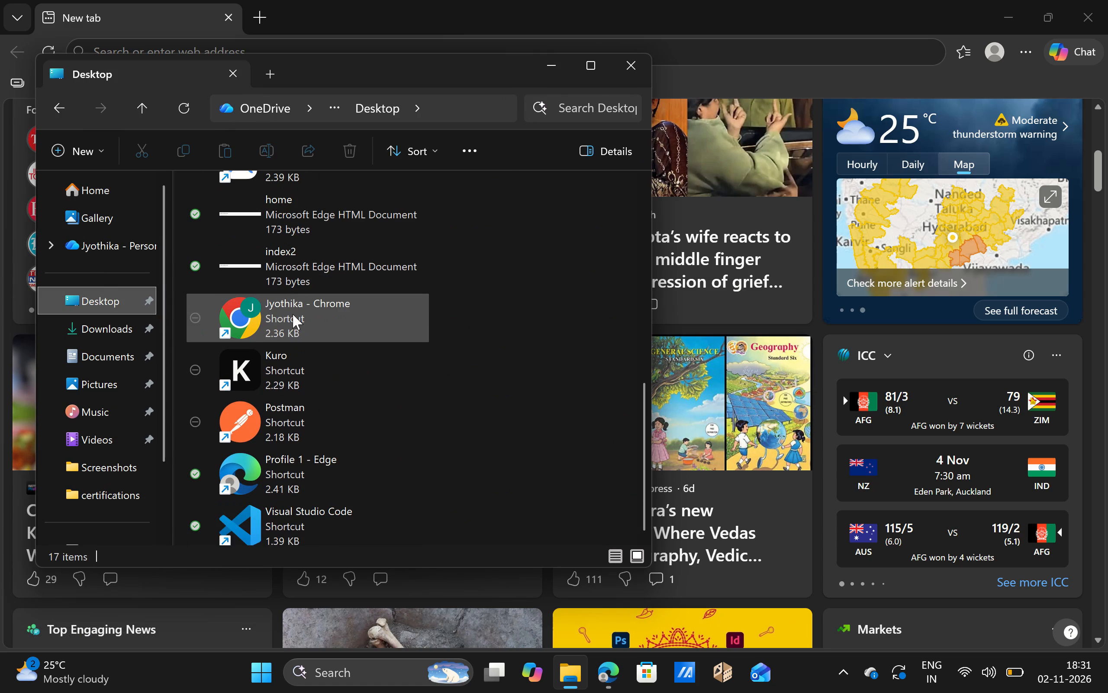
scroll(293, 314, down, 1)
click(120, 330)
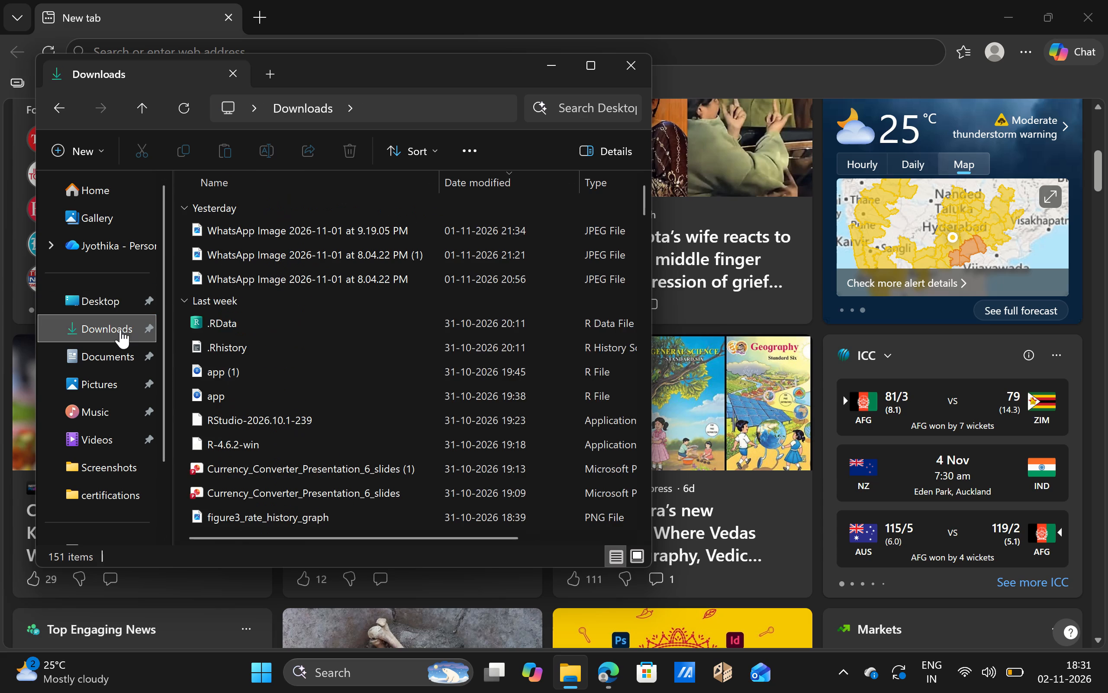
scroll(303, 393, down, 2)
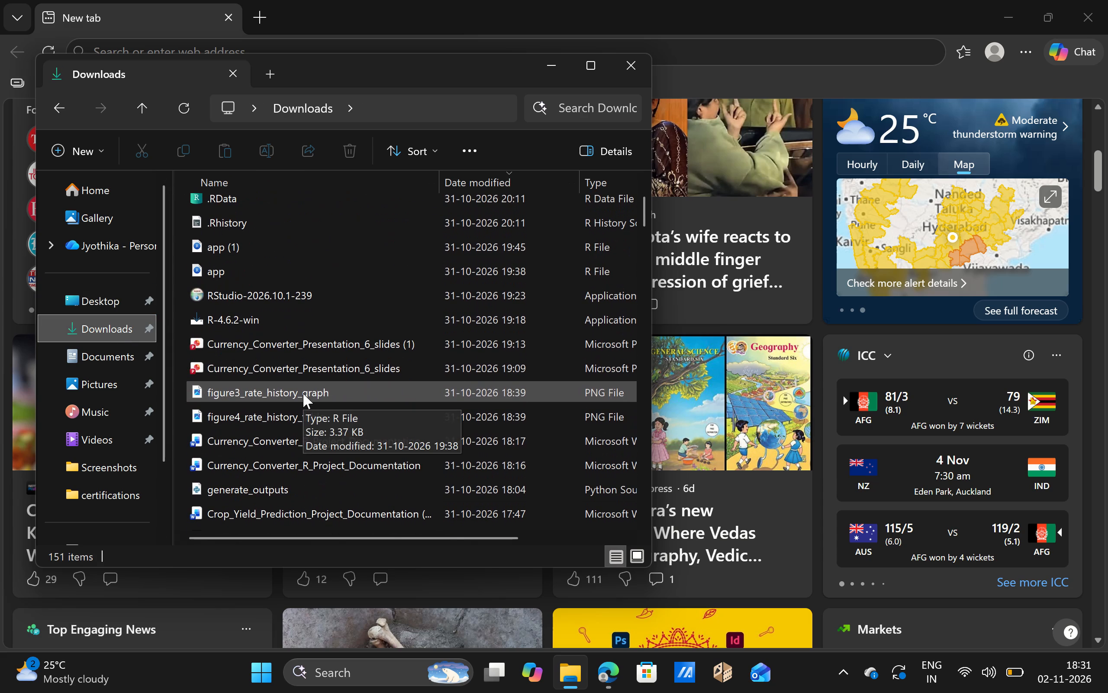
scroll(303, 341, down, 2)
scroll(303, 341, right, 1)
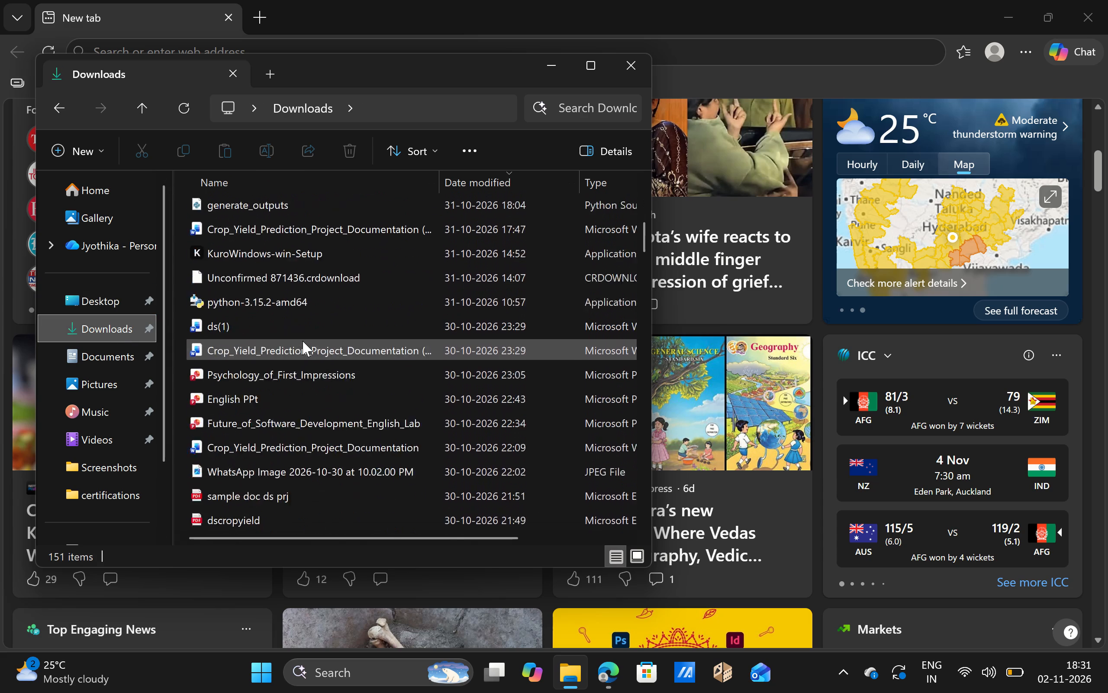
scroll(303, 341, right, 2)
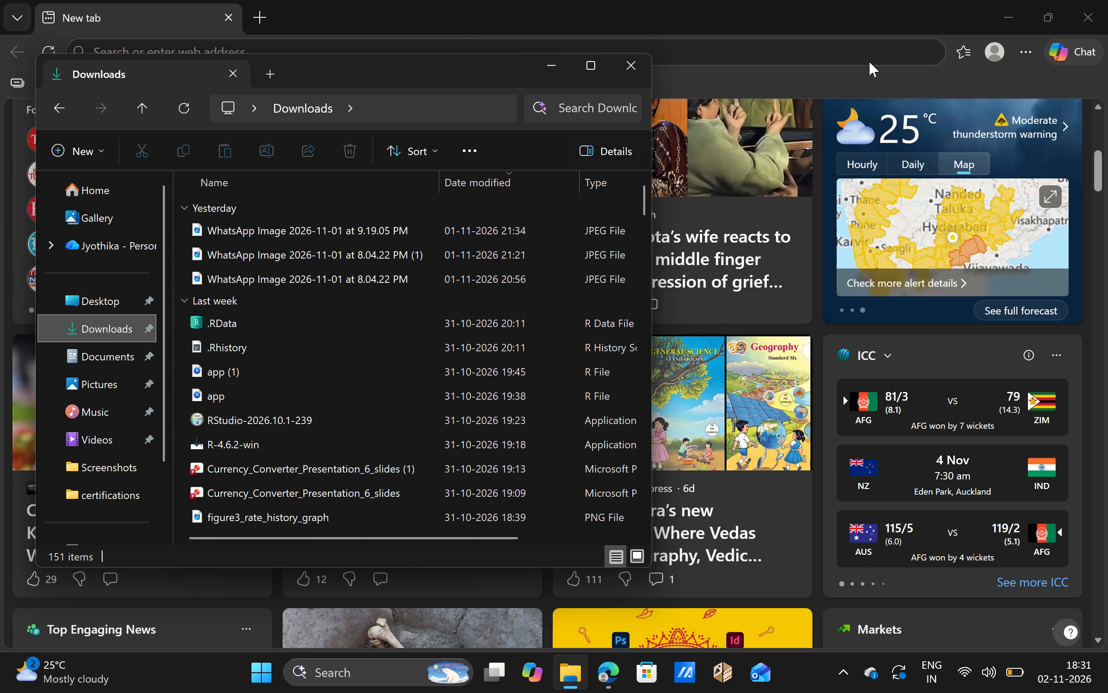
Find "devops final (1).pptx" in Microsoft Edge's download history and open it in PowerPoint.
click(1021, 47)
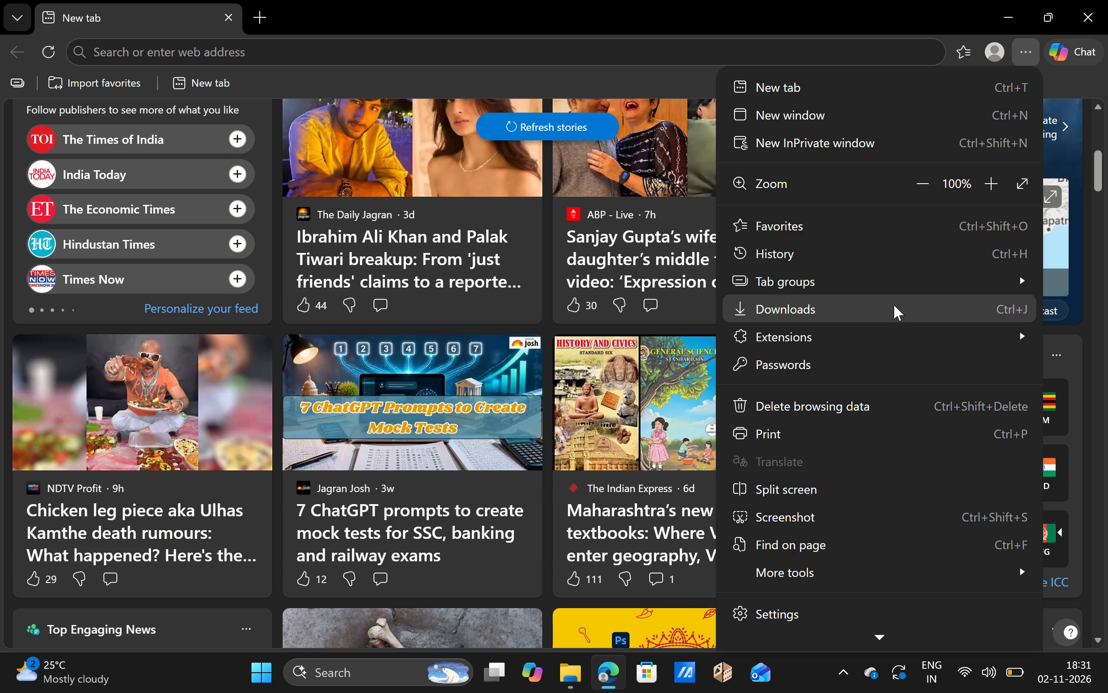
click(893, 312)
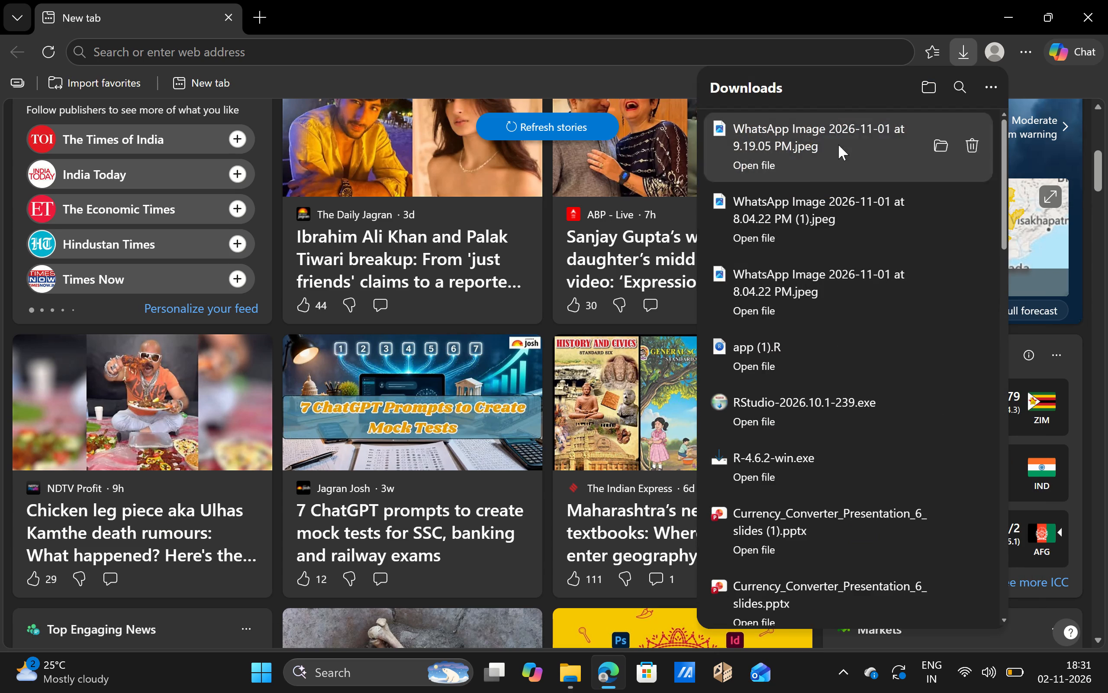
scroll(829, 321, down, 5)
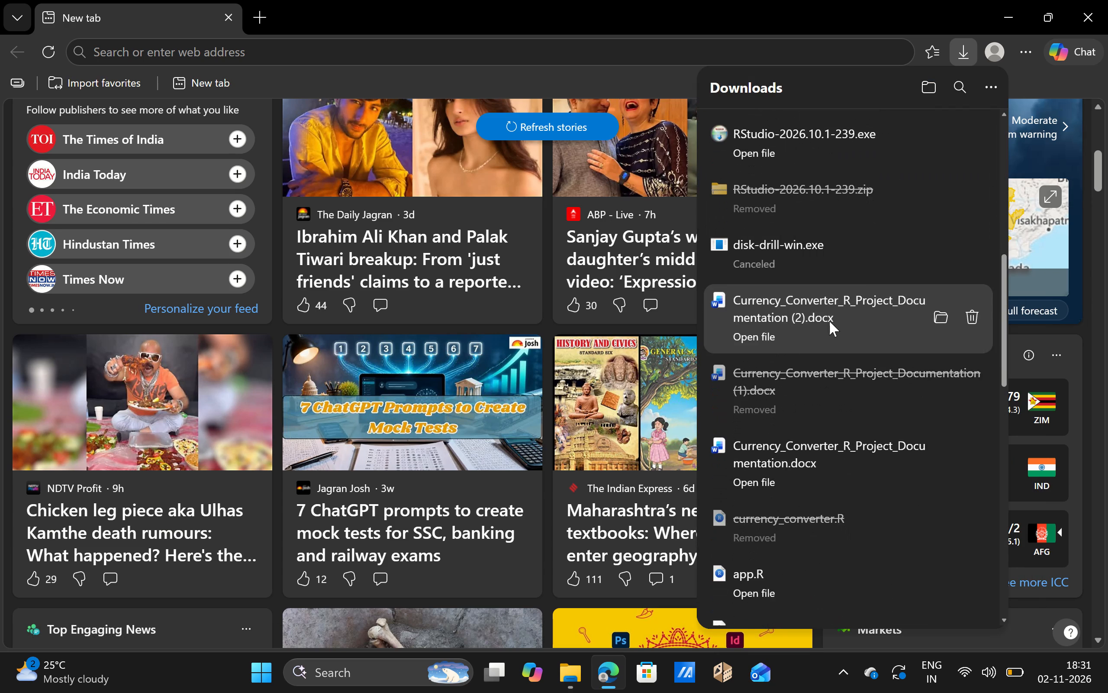
scroll(829, 321, down, 8)
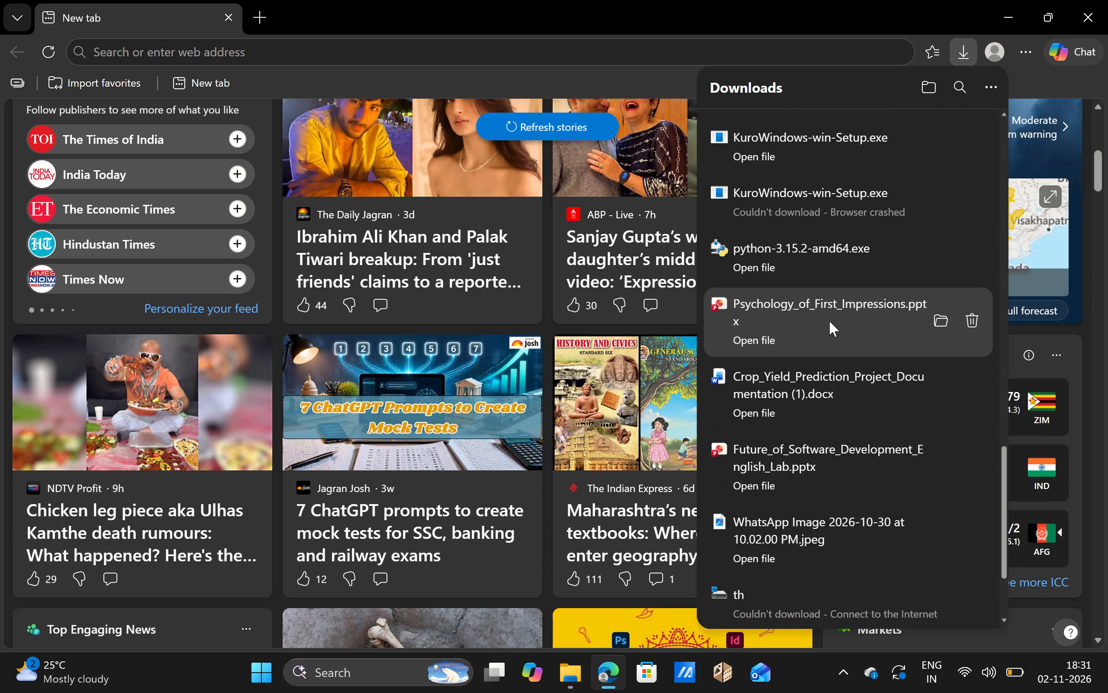
scroll(829, 321, down, 5)
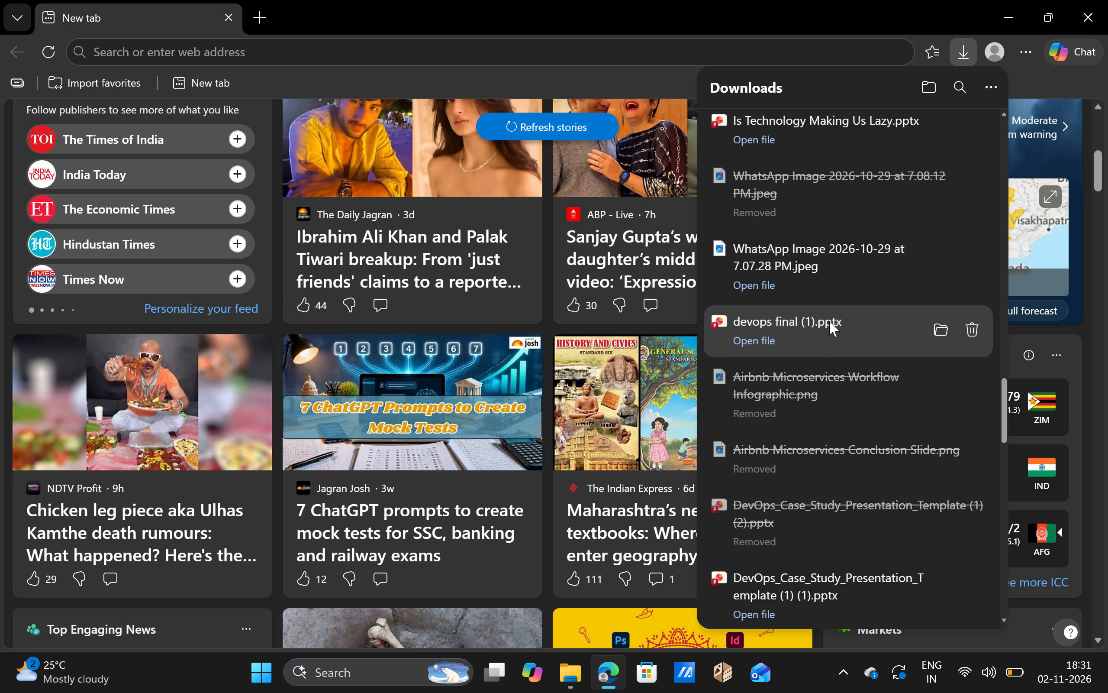
scroll(829, 321, down, 2)
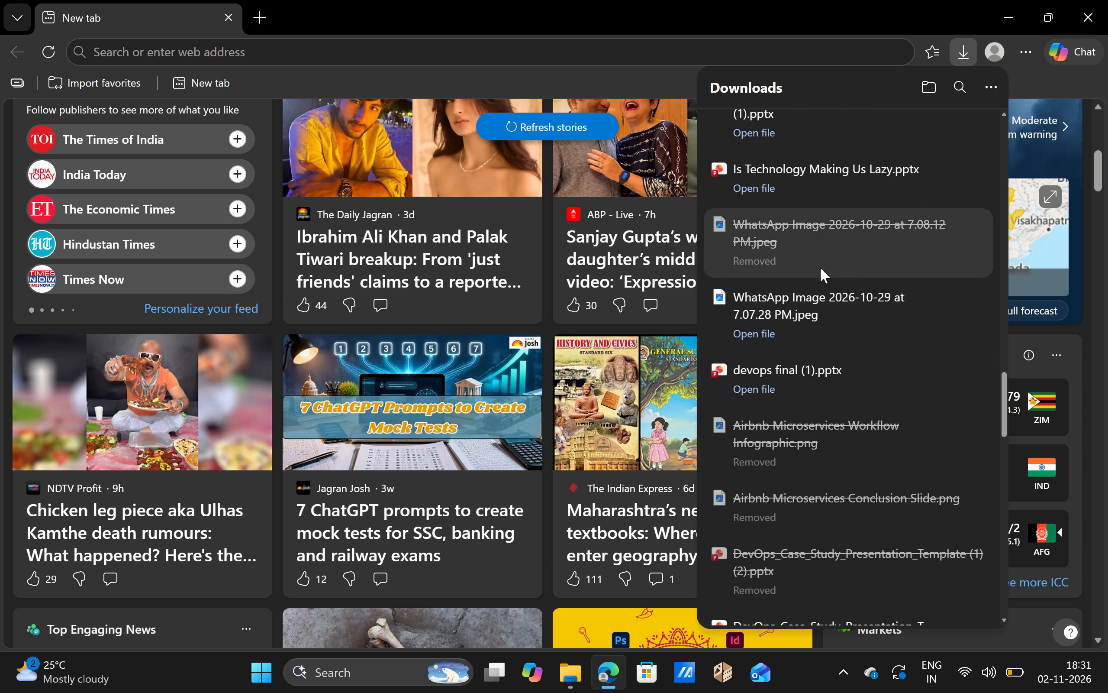
scroll(820, 268, down, 3)
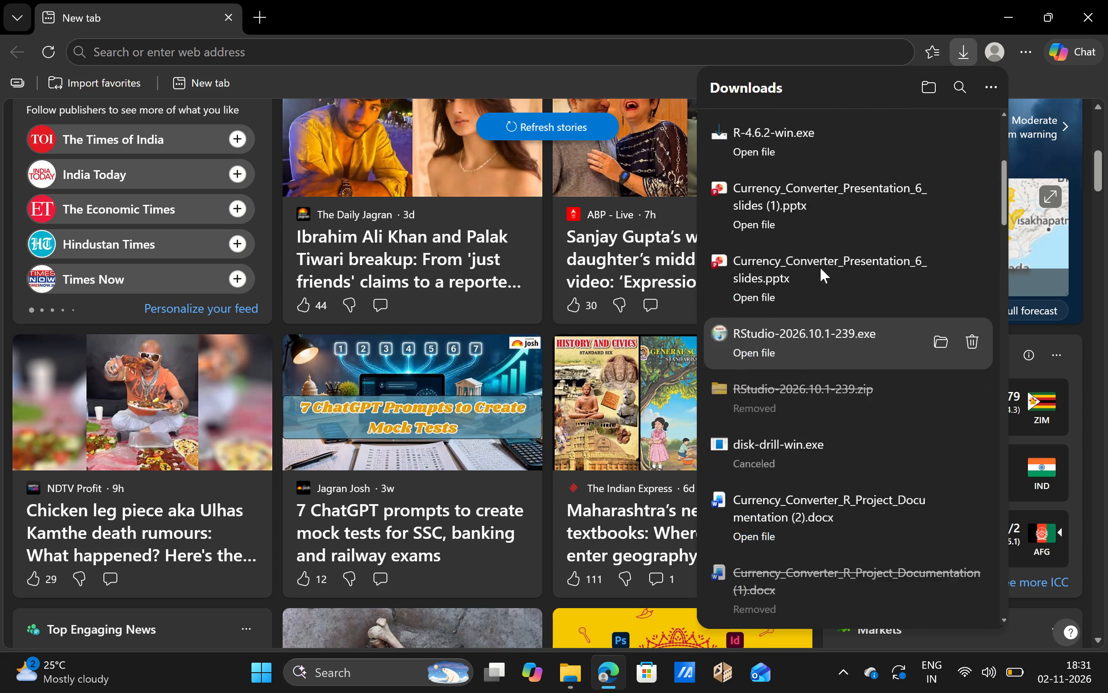
scroll(820, 268, down, 2)
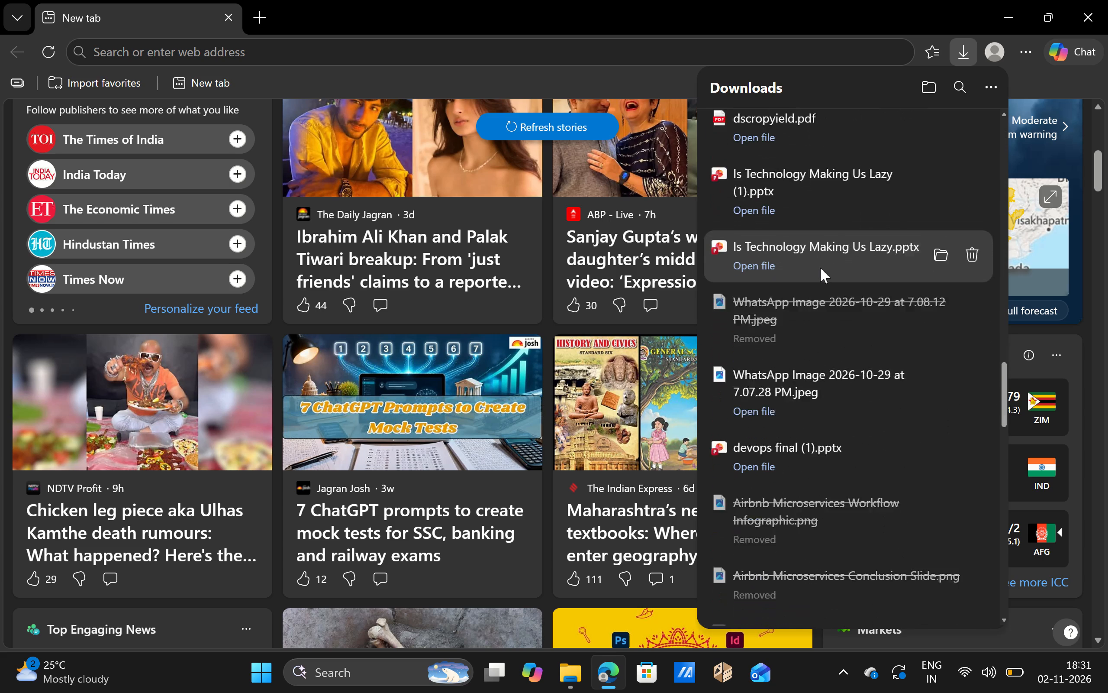
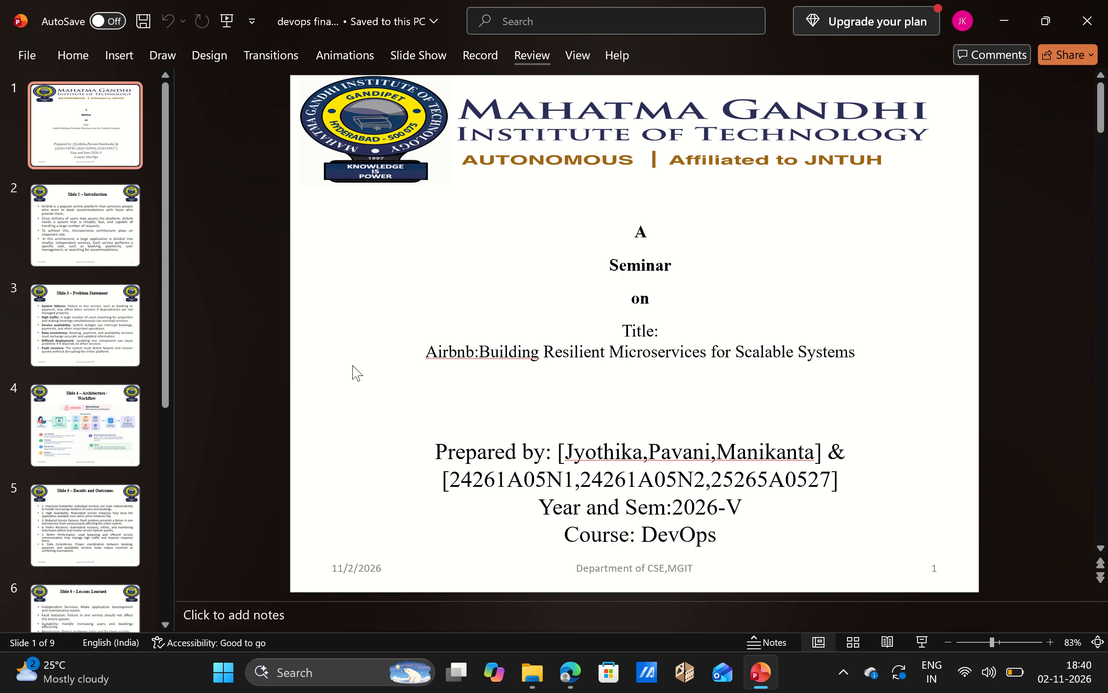
click(74, 228)
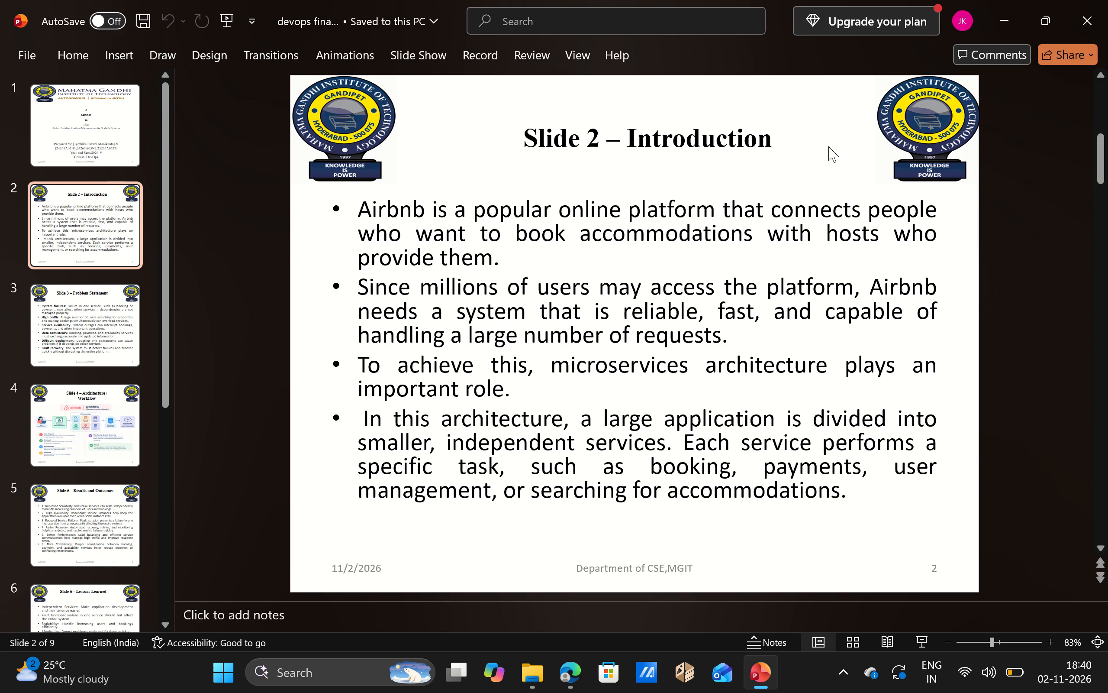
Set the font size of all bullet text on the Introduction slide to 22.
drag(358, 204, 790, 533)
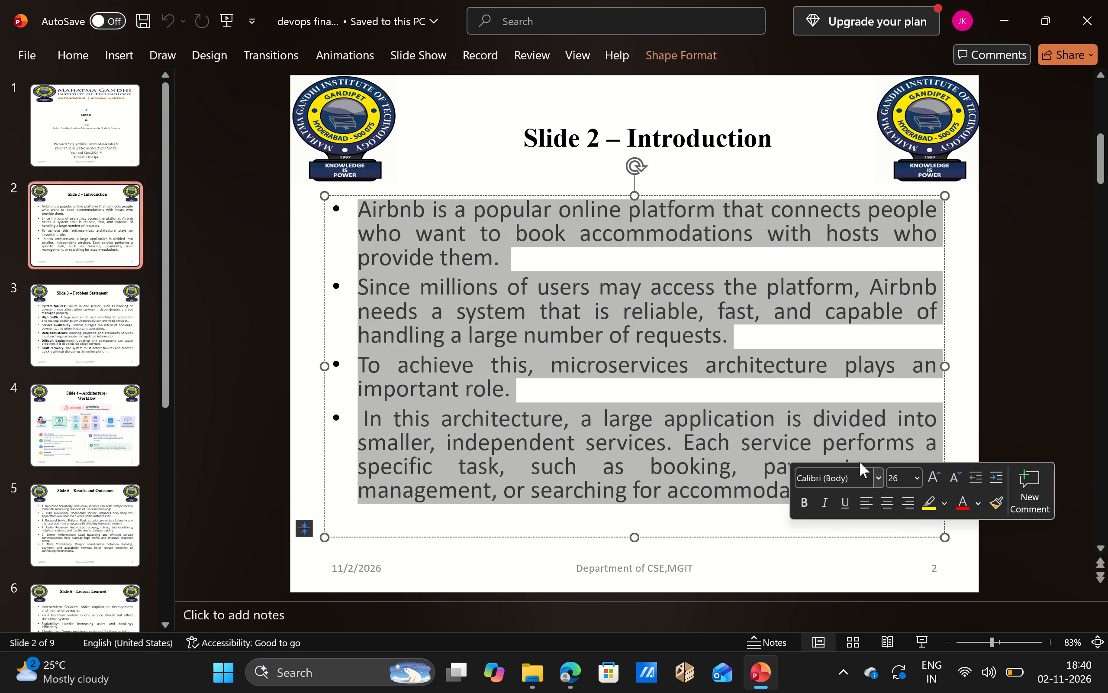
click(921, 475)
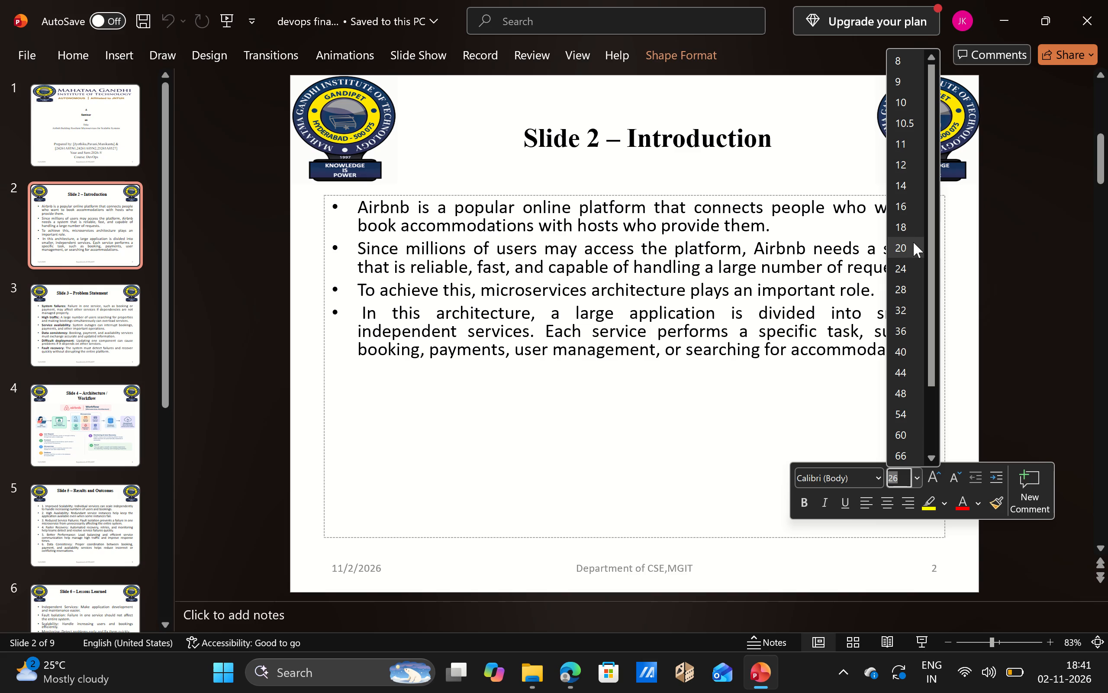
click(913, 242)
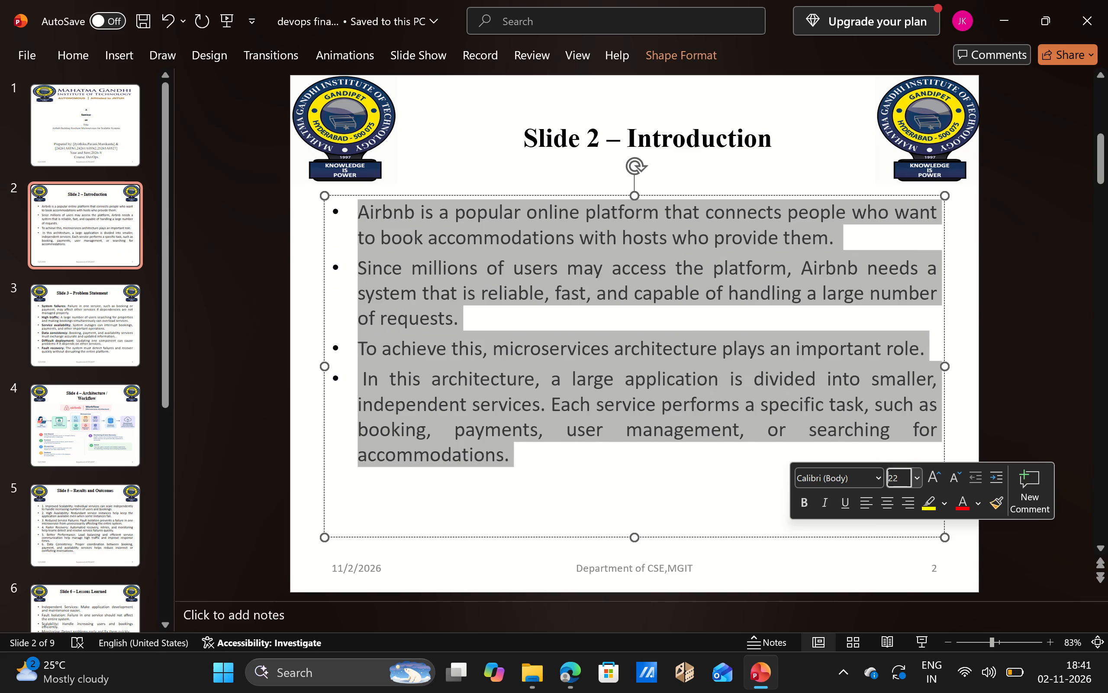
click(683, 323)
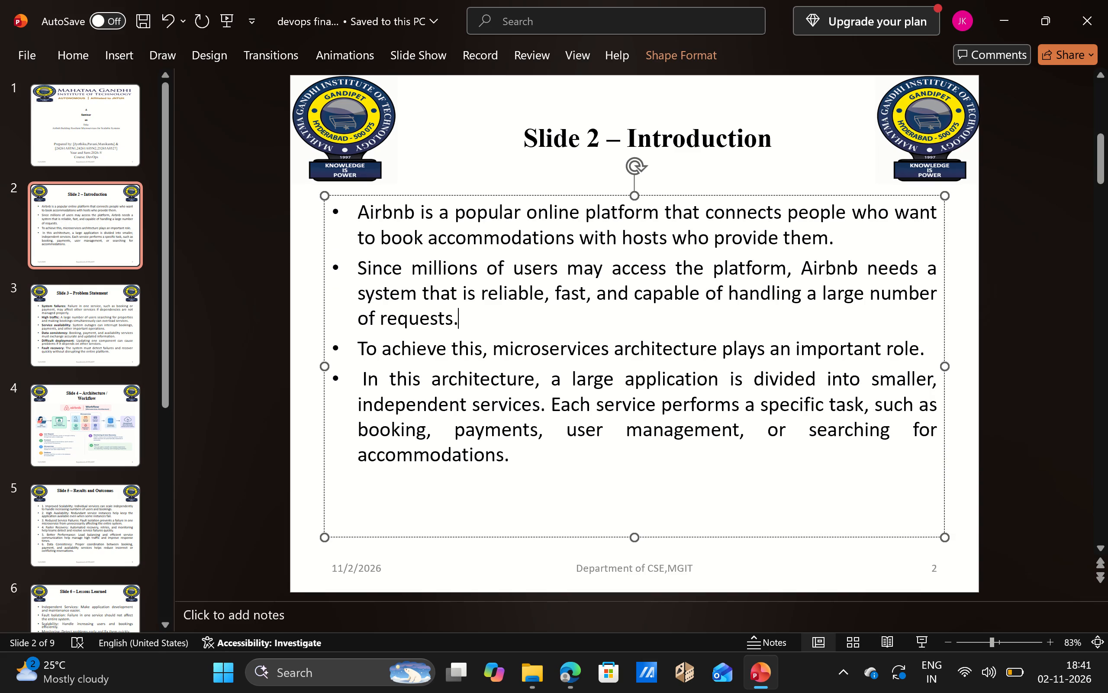
Set the font size of all four bullet points on the Introduction slide to 20.
click(360, 210)
drag(359, 206, 509, 492)
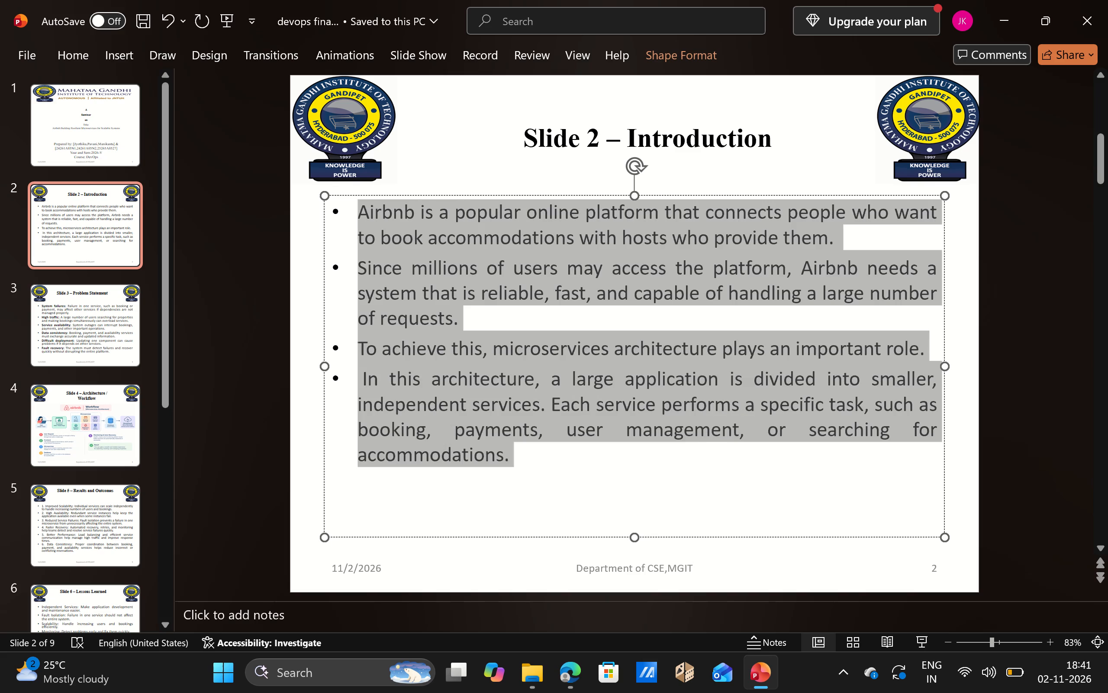
drag(509, 492, 509, 500)
click(635, 444)
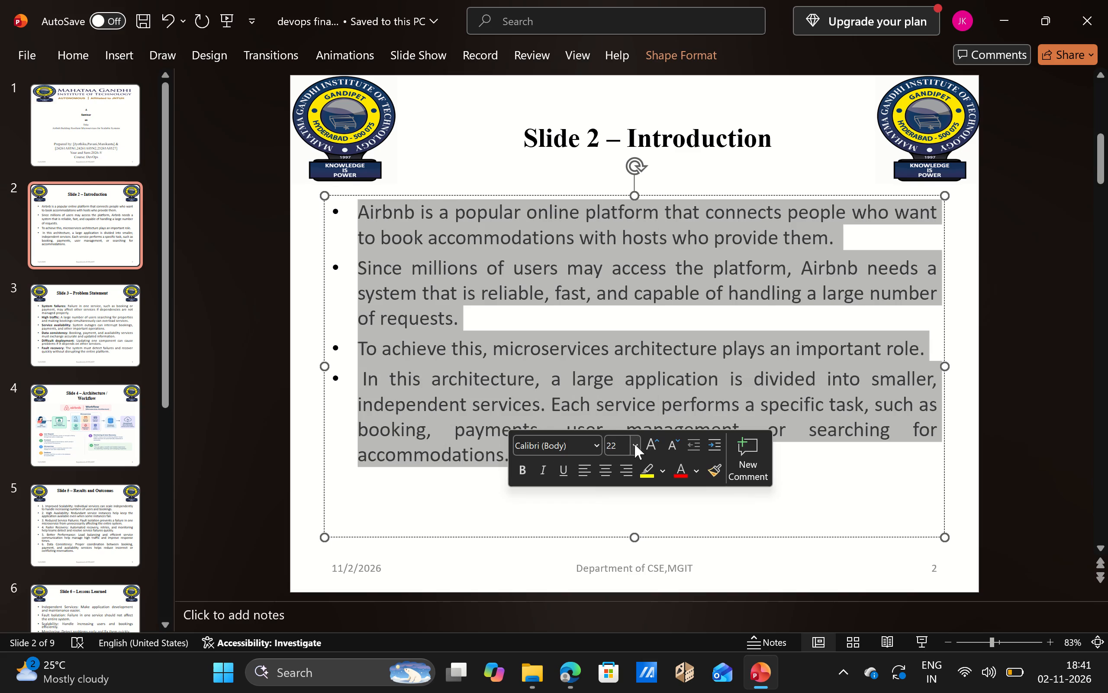
click(633, 214)
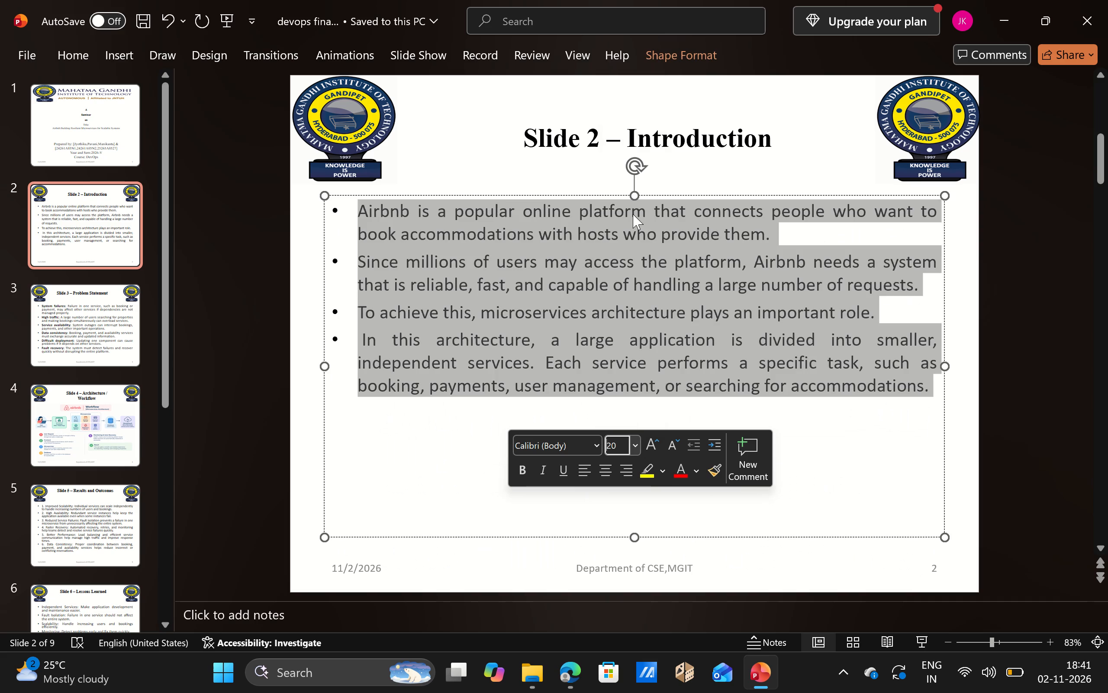
click(435, 441)
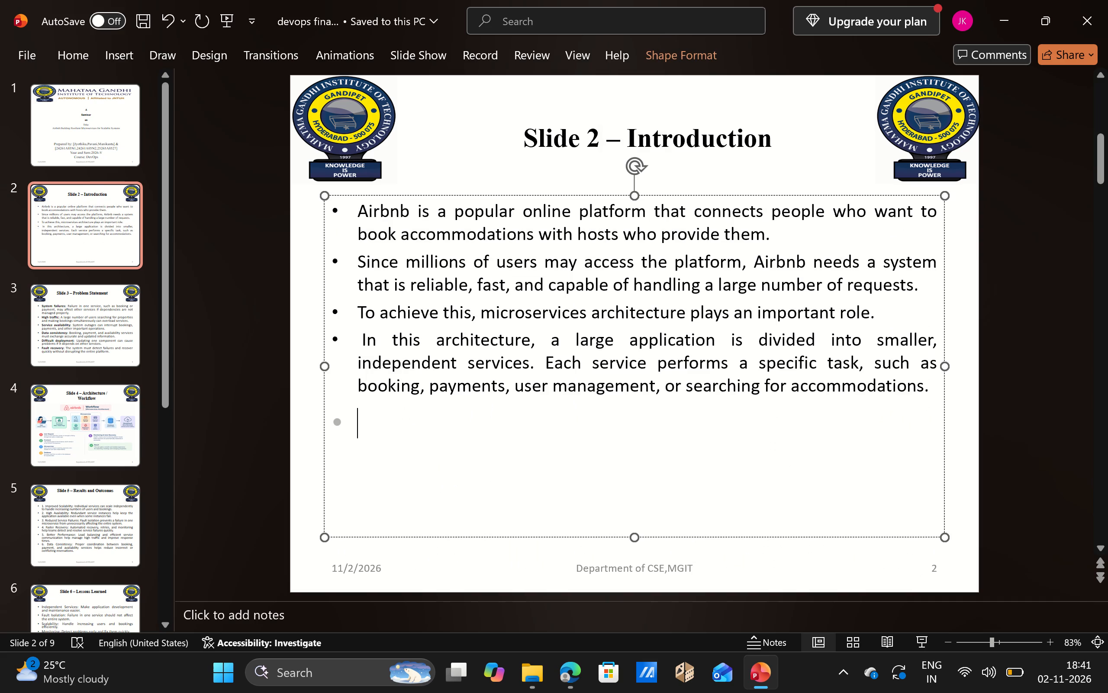
Insert a blank line after the first and second bullet points on the Introduction slide.
click(800, 233)
key(Return)
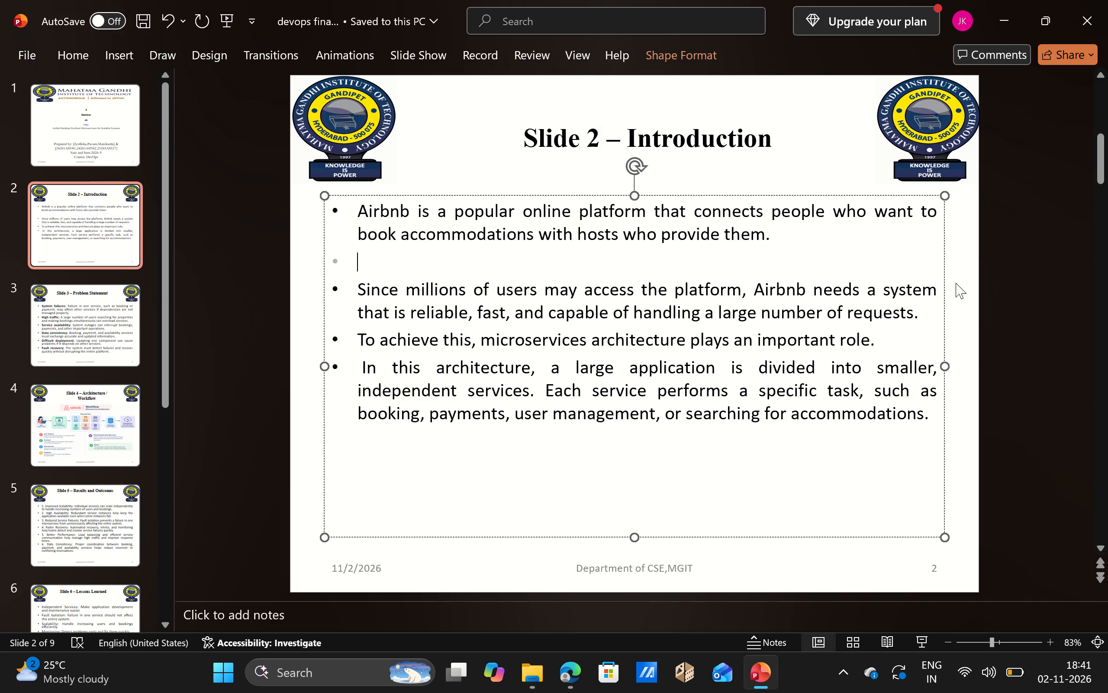
click(932, 311)
key(Return)
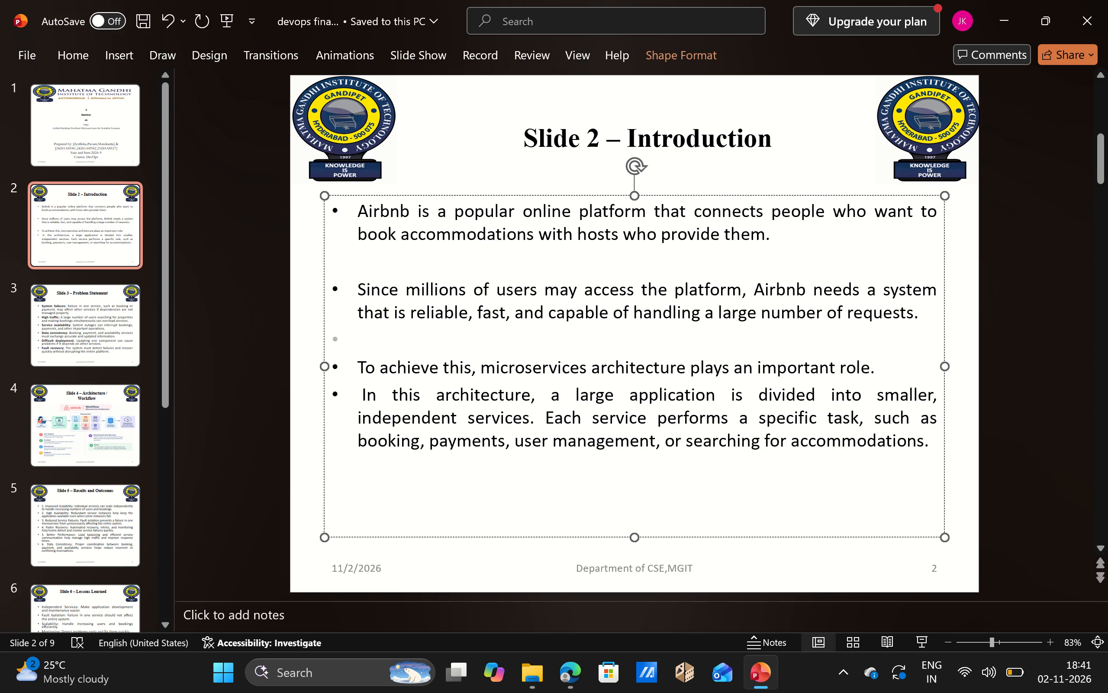
Remove the blank lines after the first and second bullet points on the Introduction slide.
click(686, 267)
key(BackSpace)
key(BackSpace)
click(635, 315)
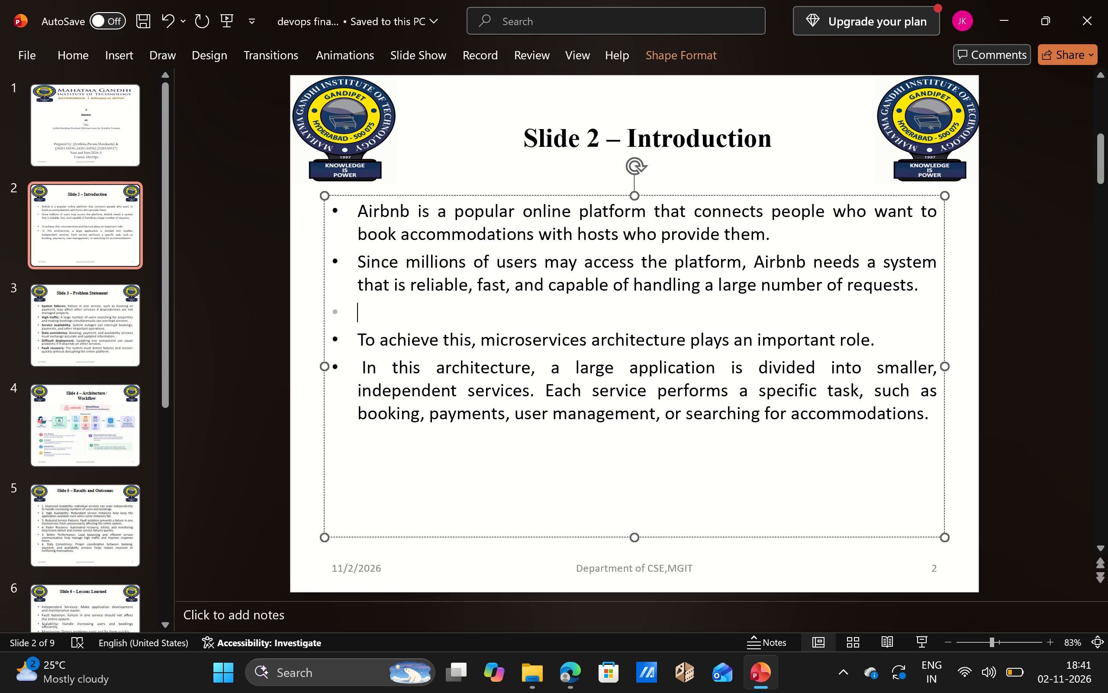
click(635, 315)
key(BackSpace)
key(BackSpace)
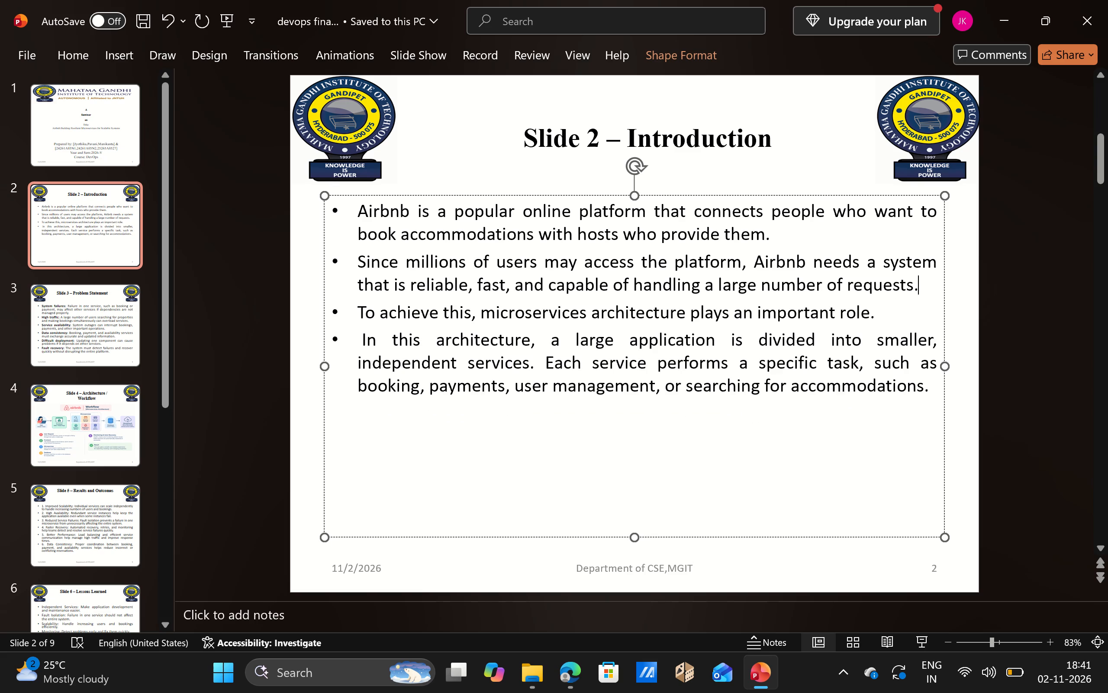
Split the last Introduction bullet so that "Each service performs a specific task" starts its own bullet point.
click(540, 368)
key(Return)
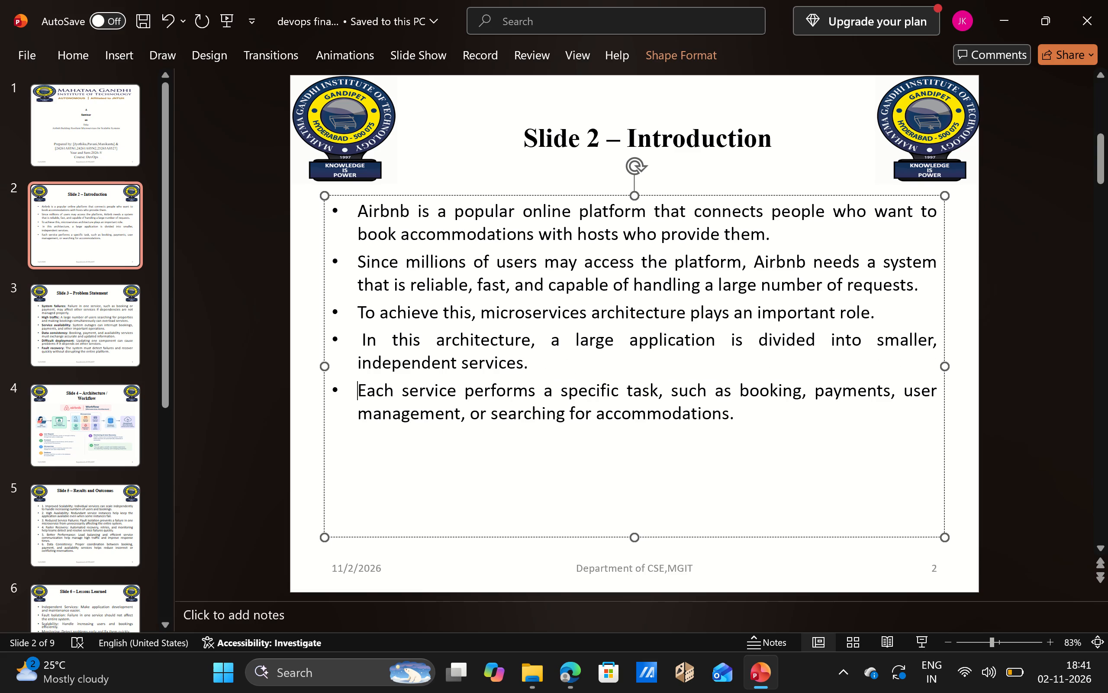
Apply justified alignment to all five bullet points on the Introduction slide.
drag(363, 211, 783, 482)
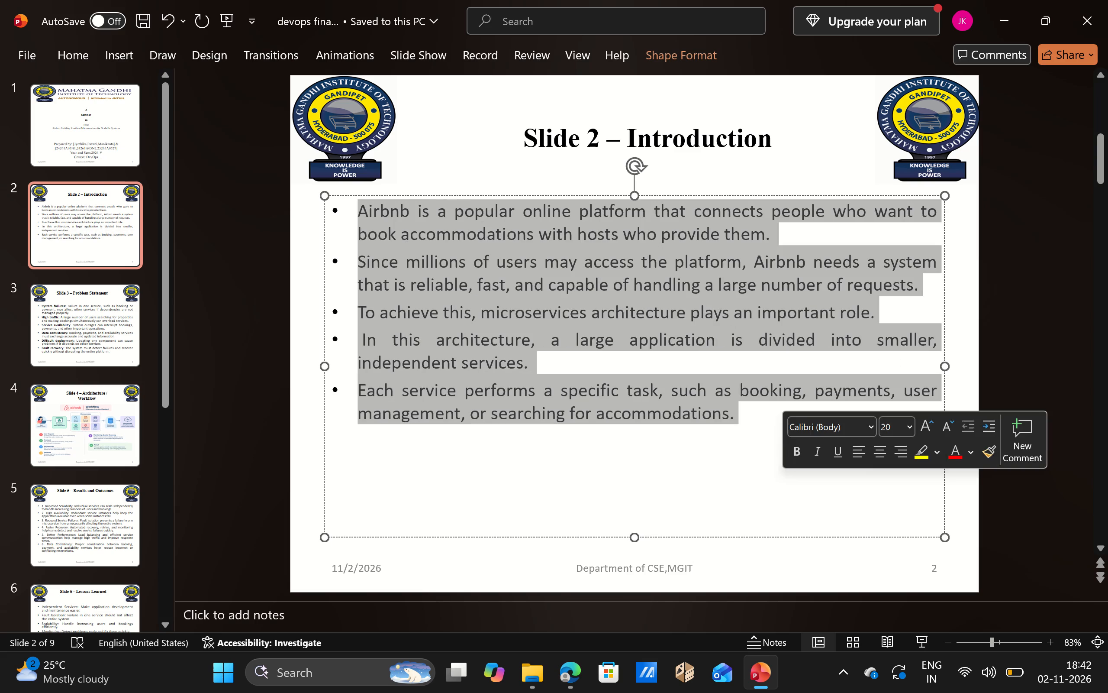
click(75, 43)
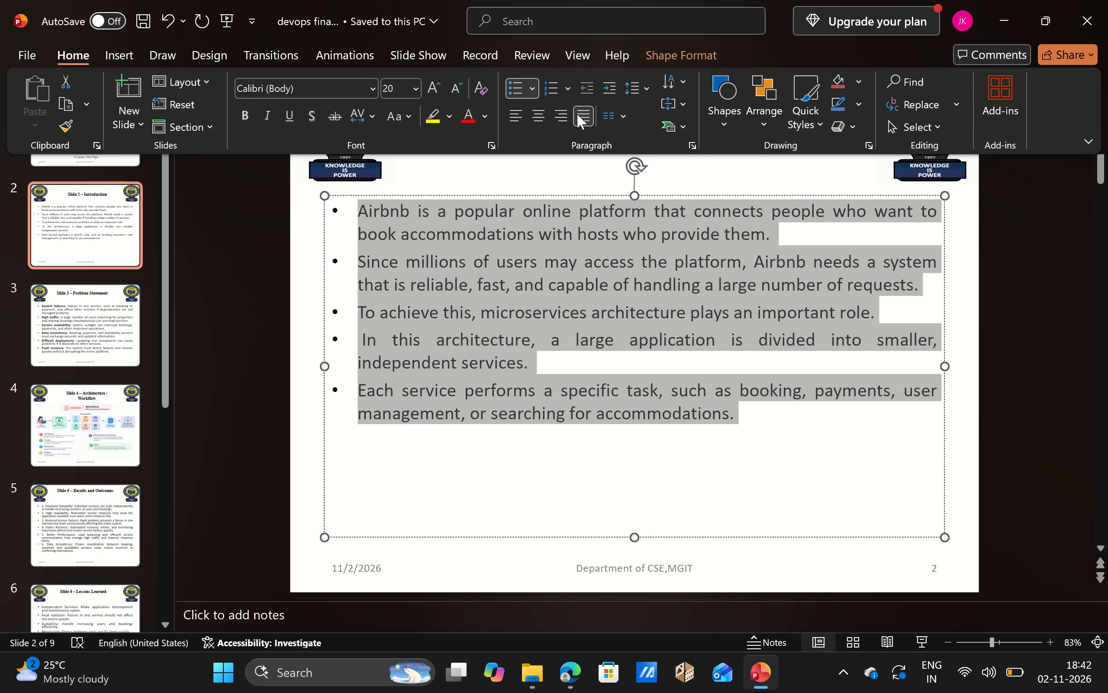
click(577, 114)
click(460, 451)
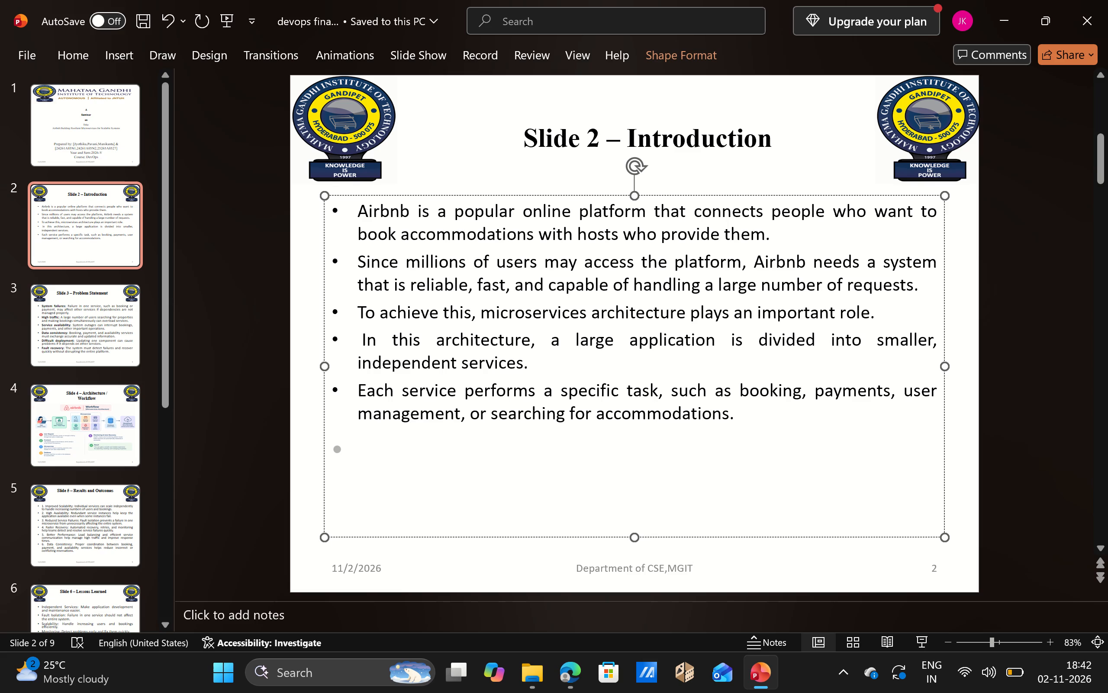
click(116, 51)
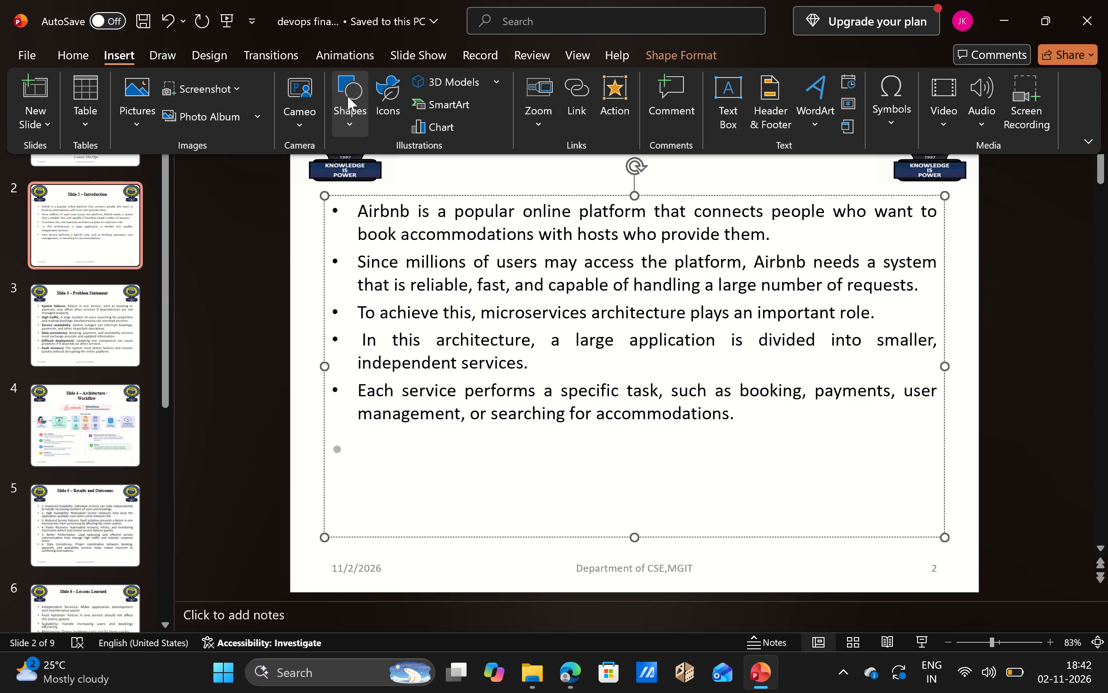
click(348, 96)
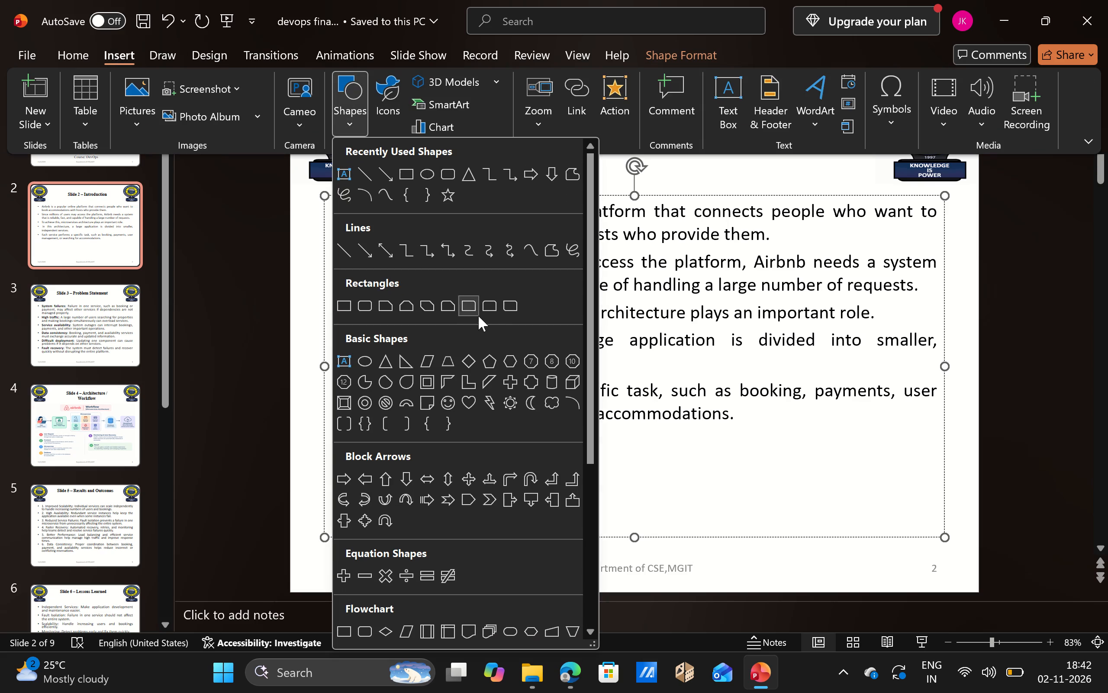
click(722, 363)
Open slide 3, Problem Statement.
click(107, 312)
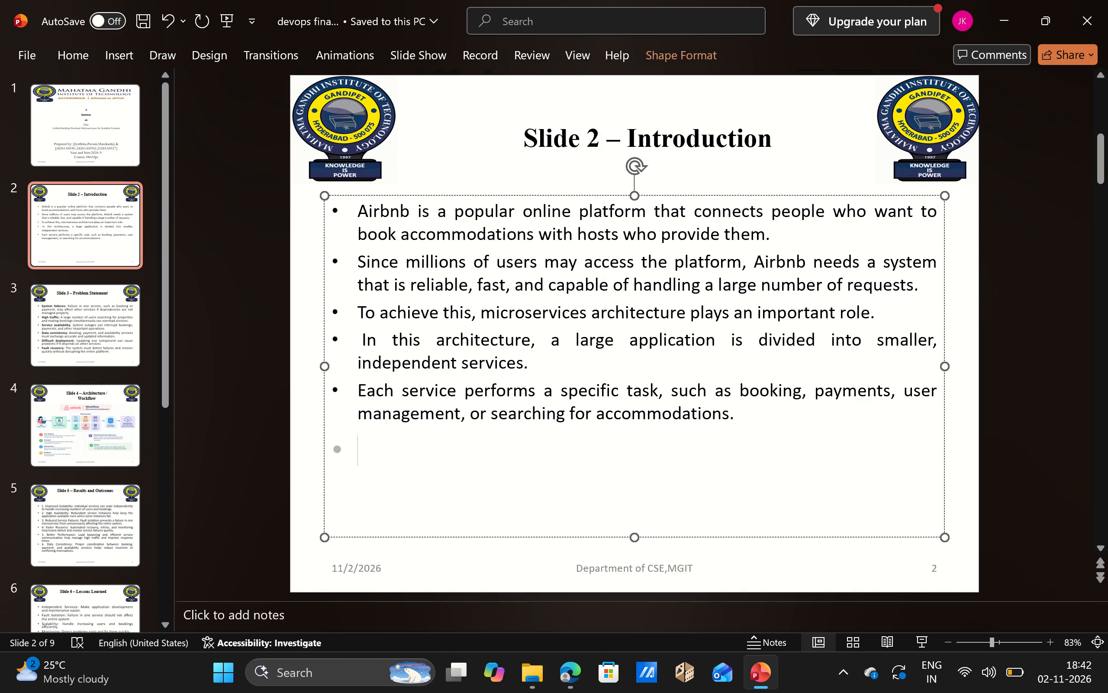
click(104, 244)
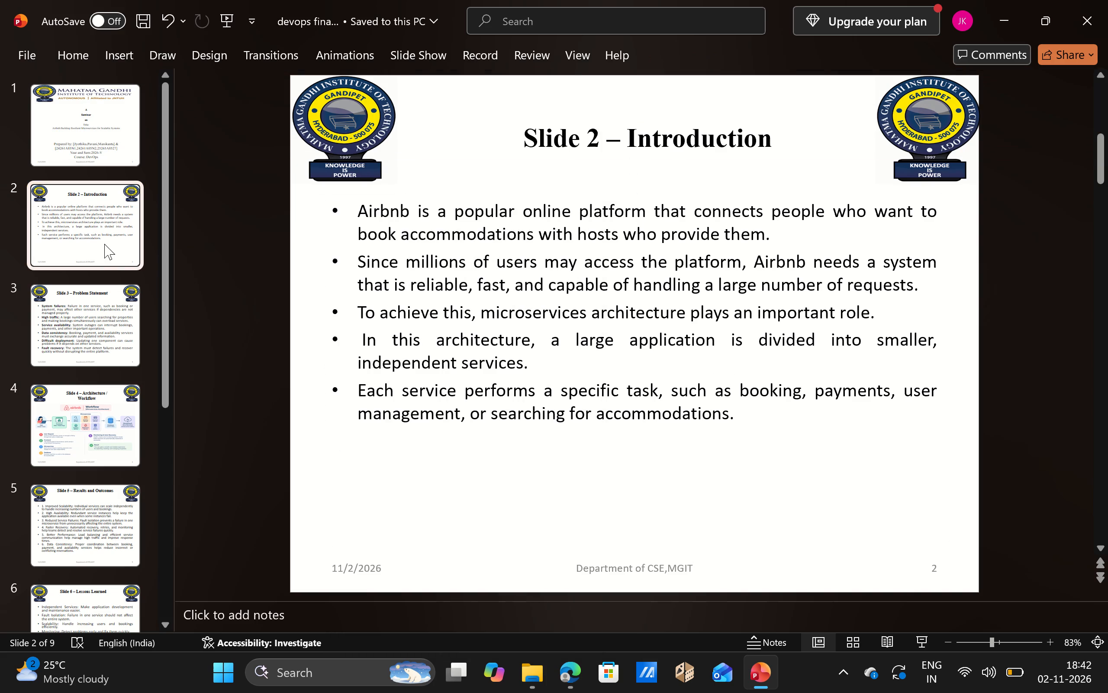
click(88, 349)
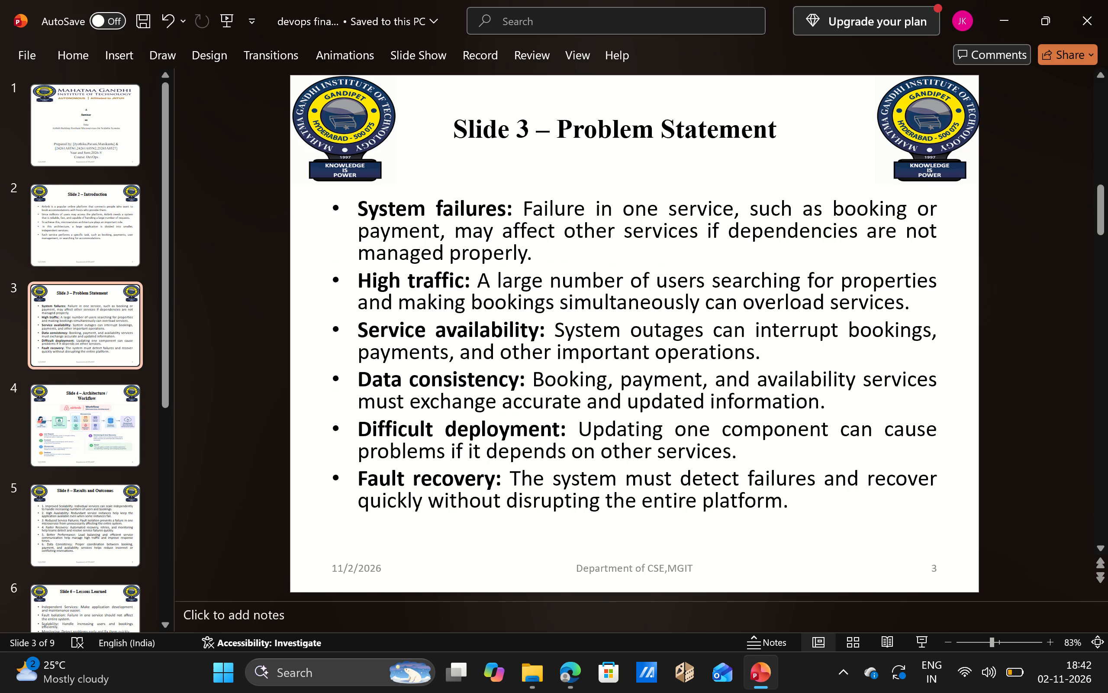
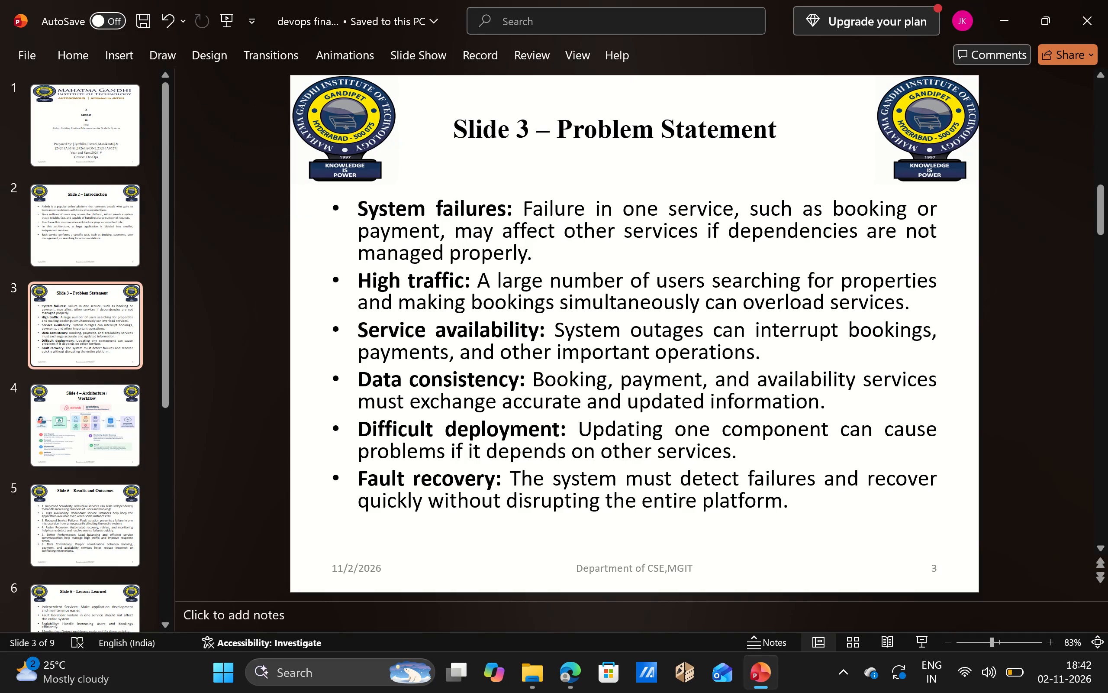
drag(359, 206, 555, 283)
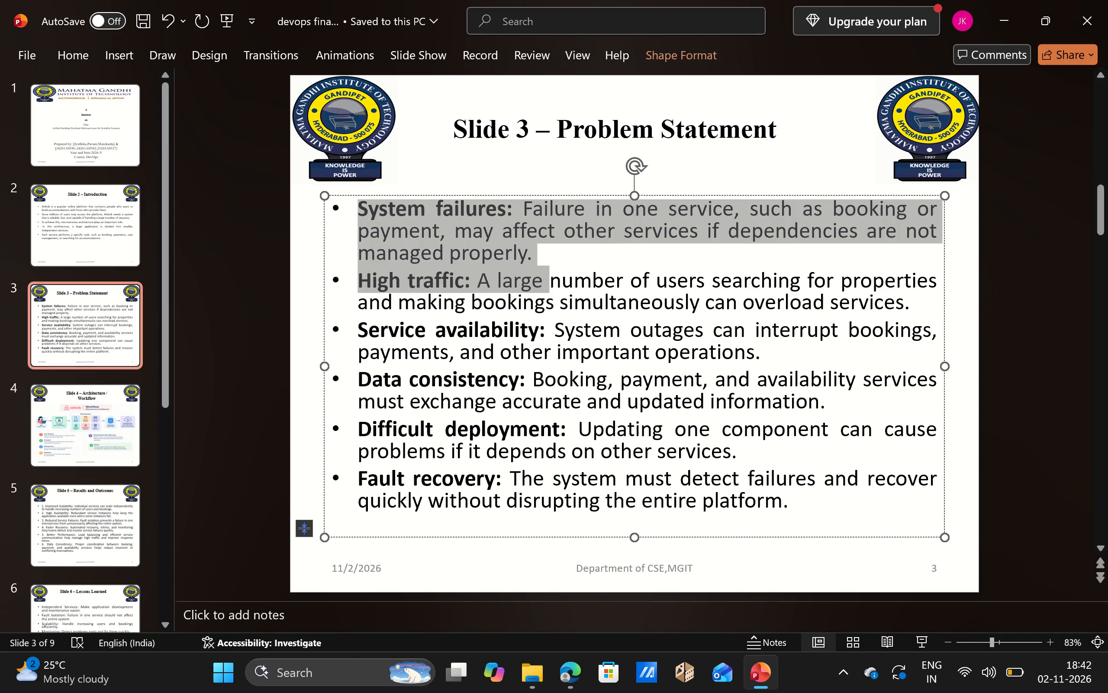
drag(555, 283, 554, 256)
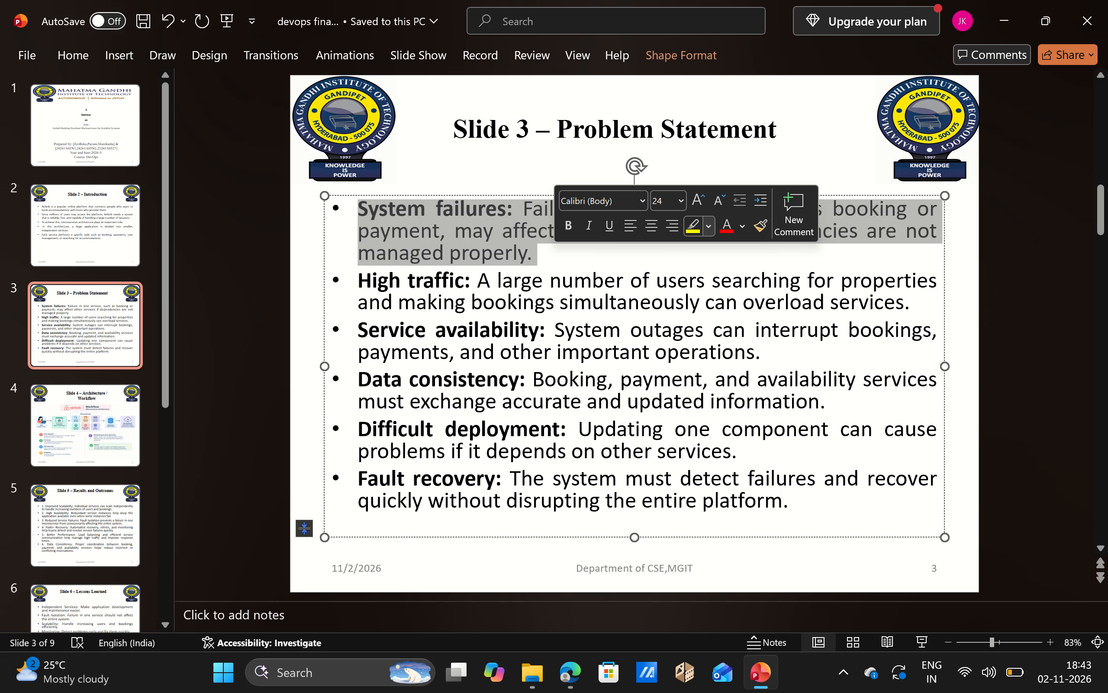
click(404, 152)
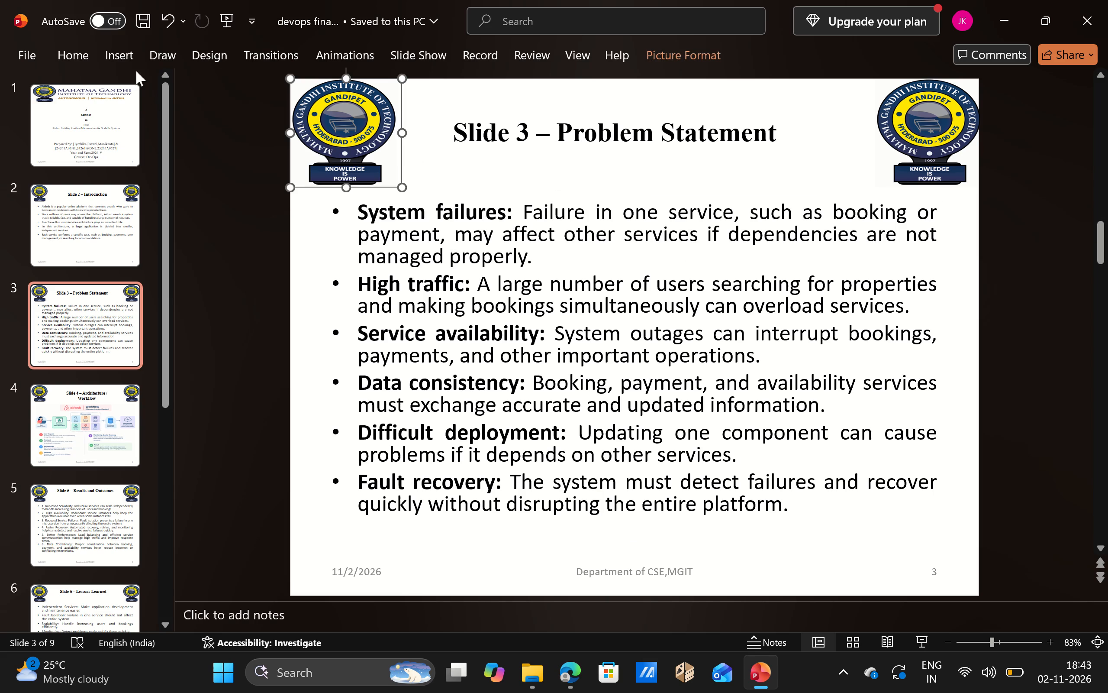
Insert a rounded-rectangle flowchart shape (Alternate Process) over the Service availability bullet on the Problem Statement slide.
click(121, 62)
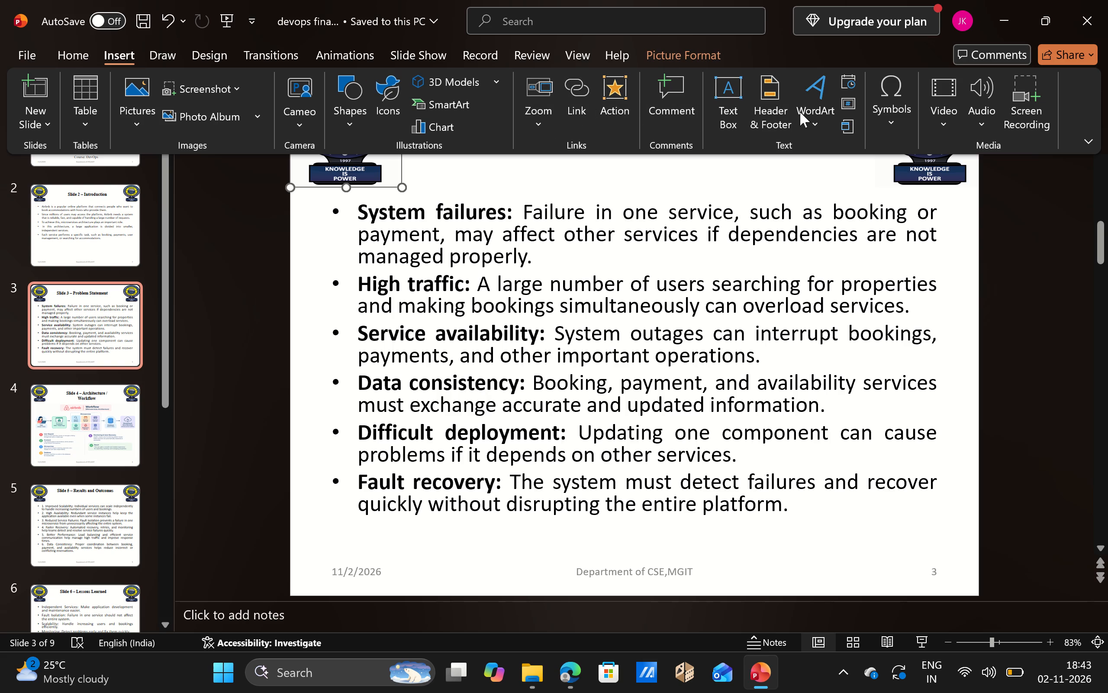
click(889, 120)
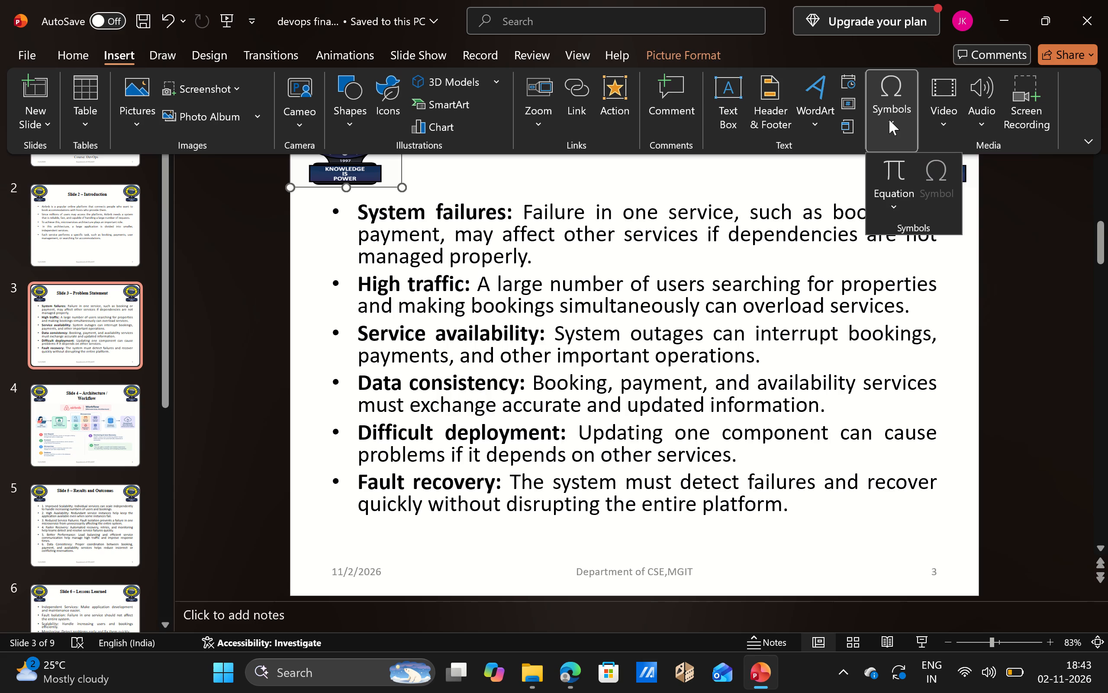
click(893, 118)
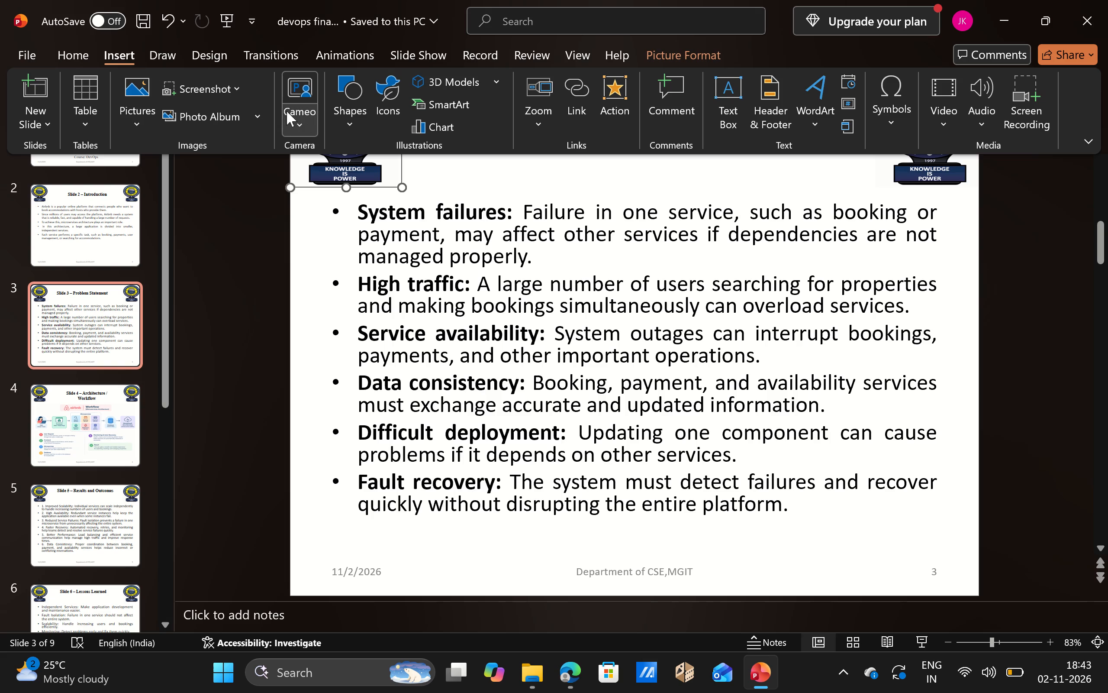
click(349, 104)
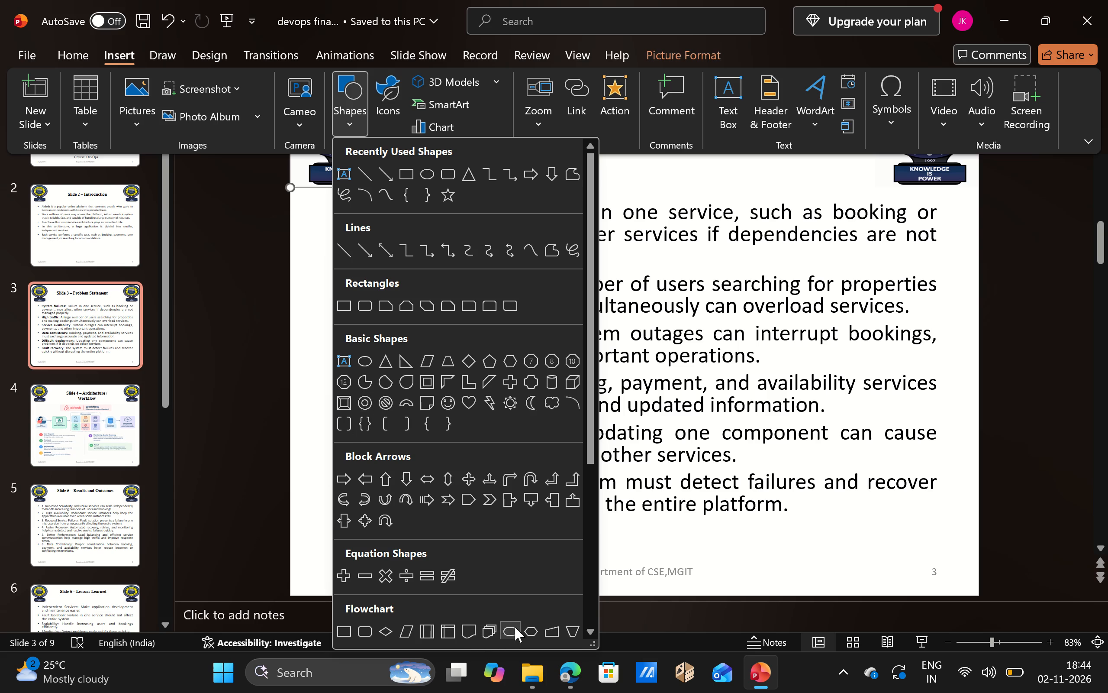
click(365, 635)
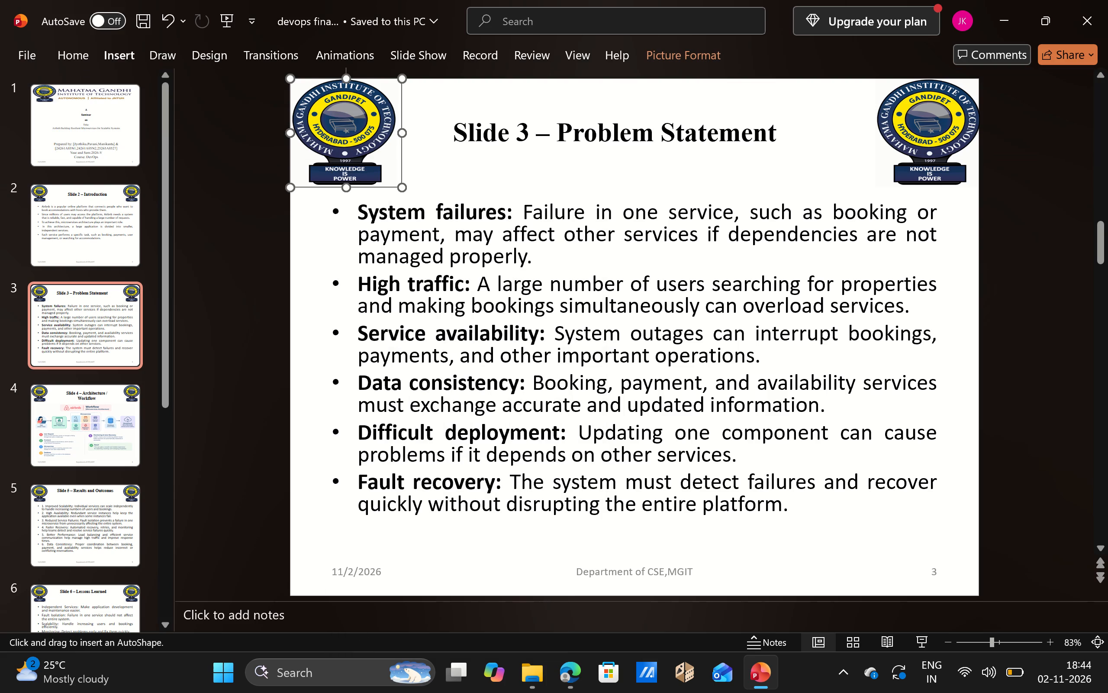
click(488, 340)
click(523, 355)
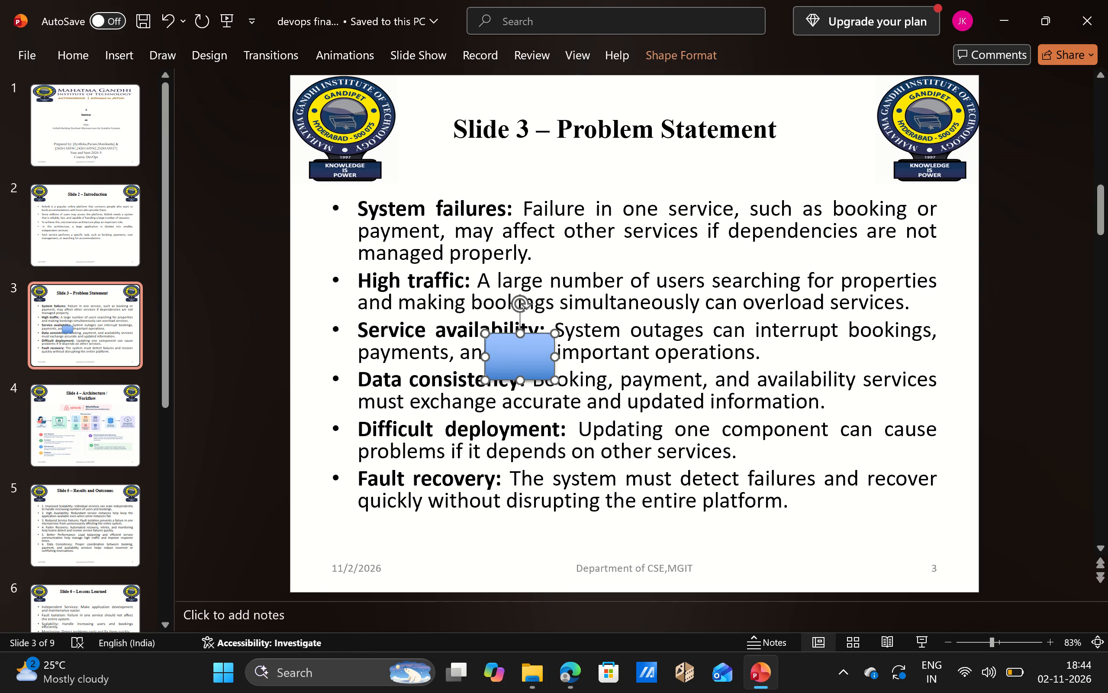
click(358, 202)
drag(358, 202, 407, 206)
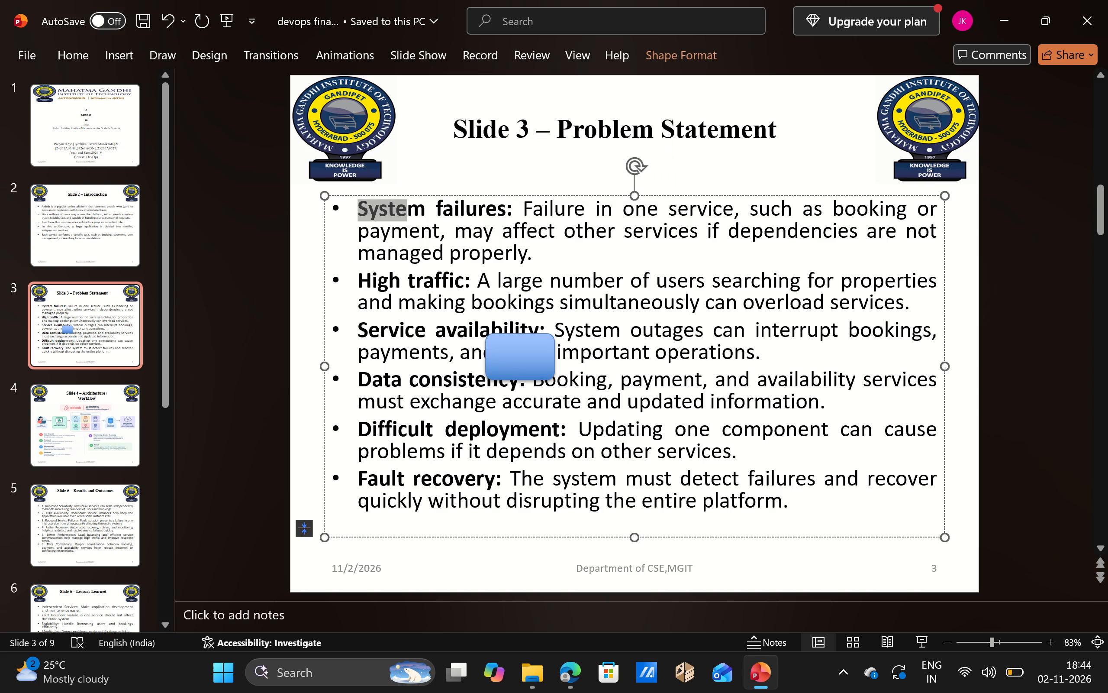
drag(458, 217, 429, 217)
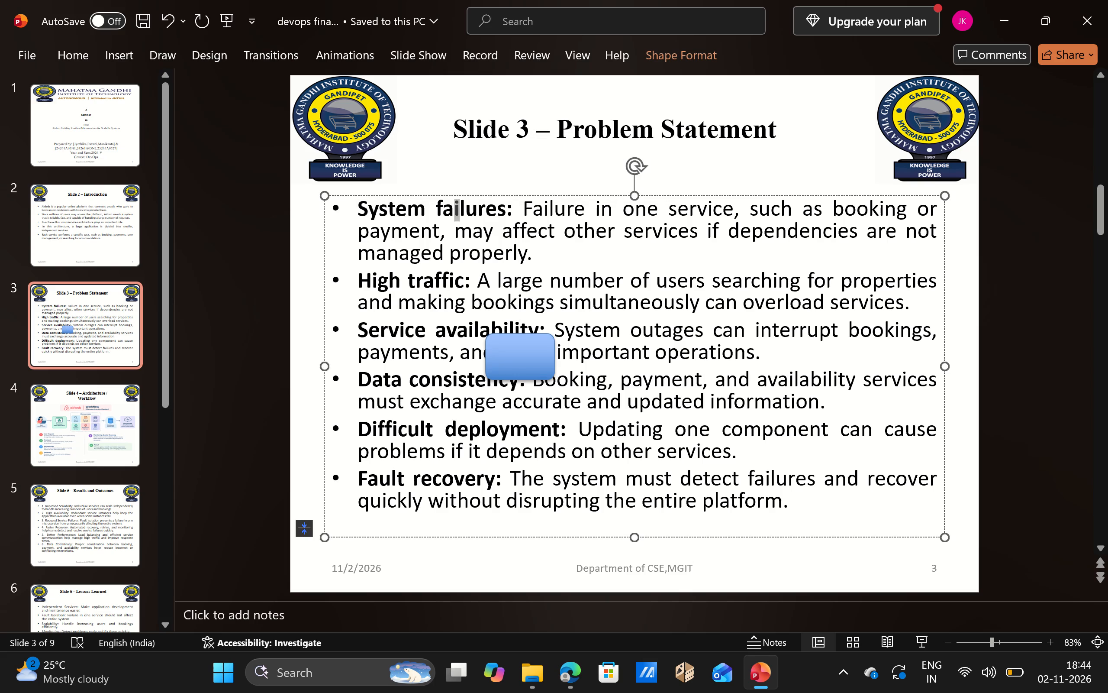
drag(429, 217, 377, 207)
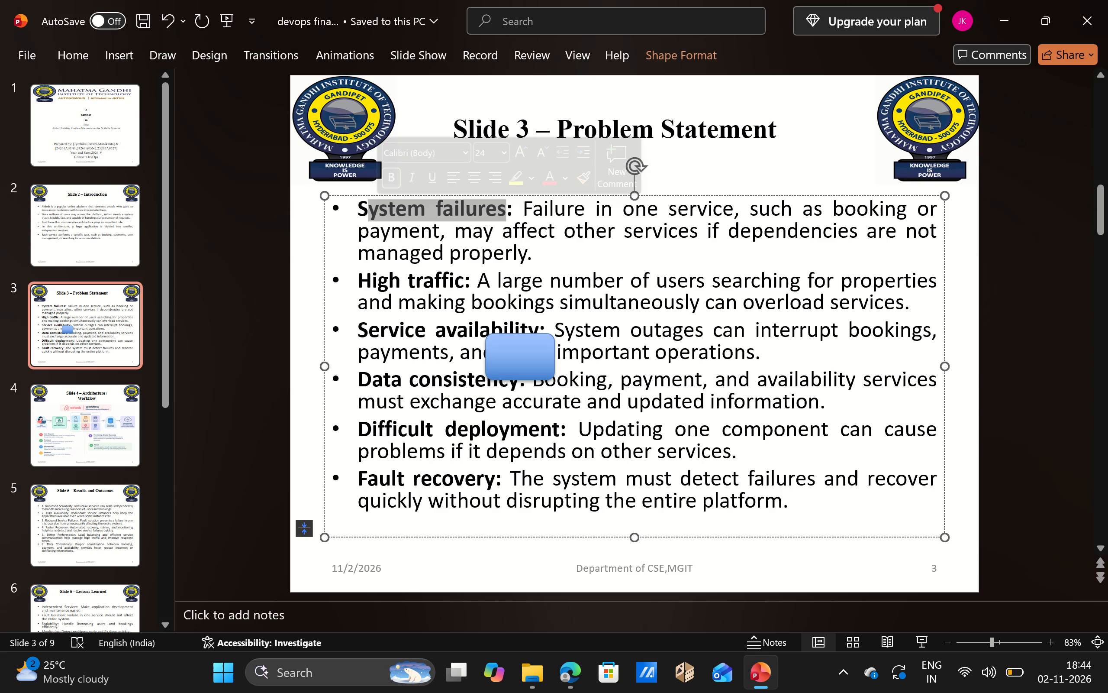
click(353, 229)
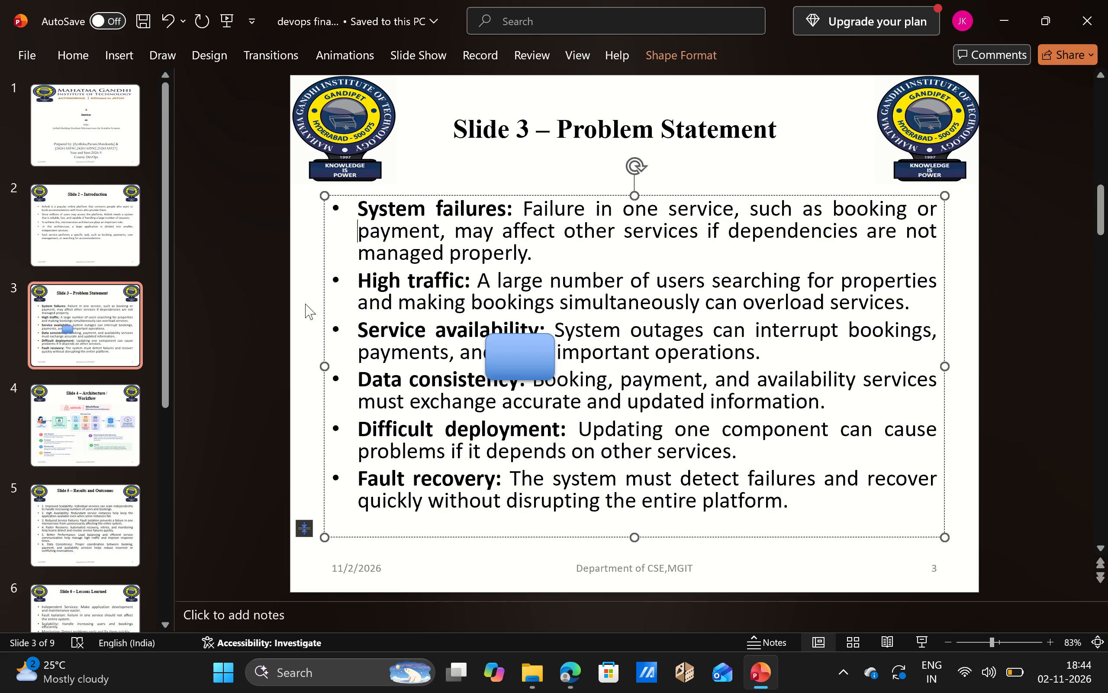
Enlarge the blue rounded rectangle to about three times its width and over twice its height.
click(516, 366)
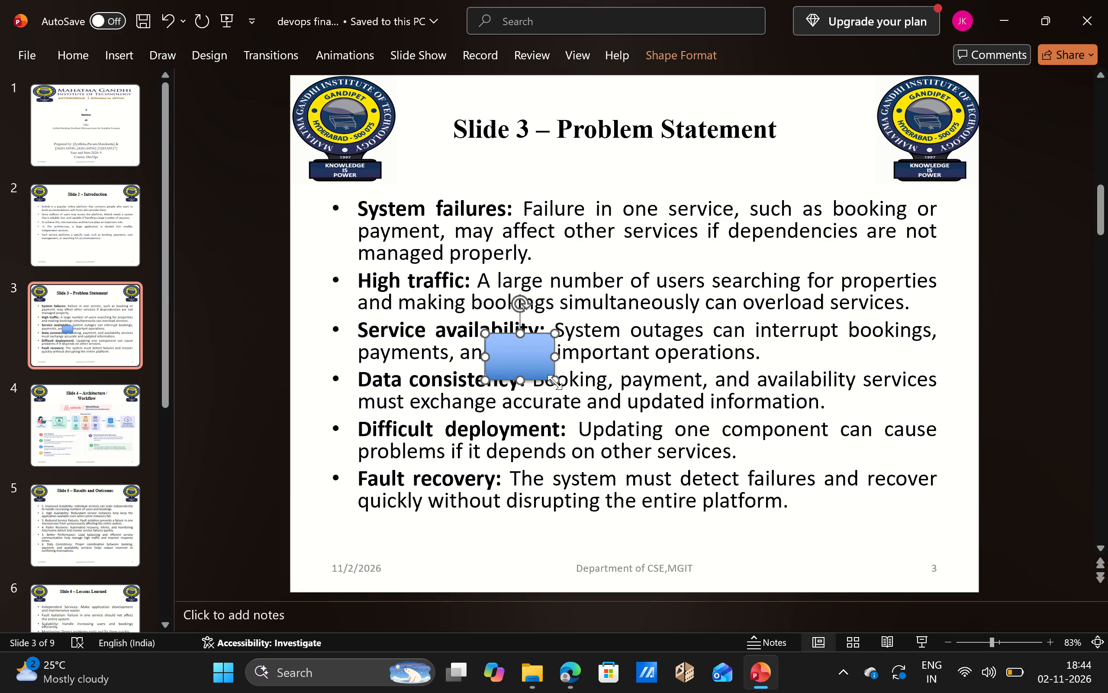
drag(554, 382, 692, 441)
Copy the entire System failures bullet, heading and description included.
click(421, 222)
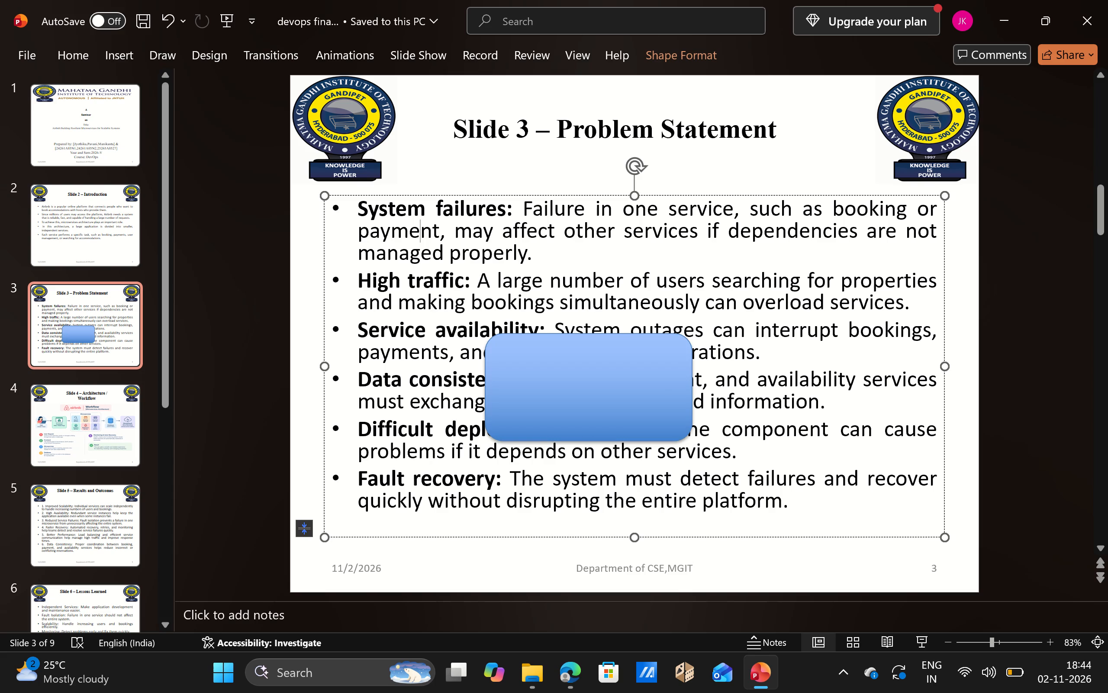
drag(358, 207, 550, 263)
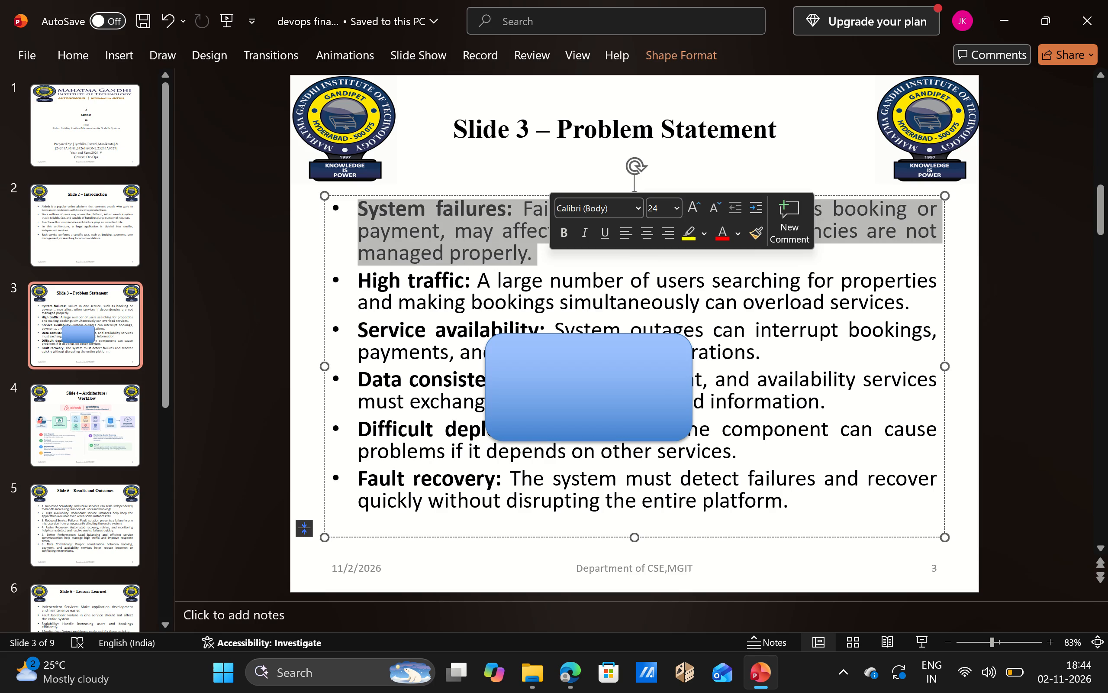
key(ctrl+c)
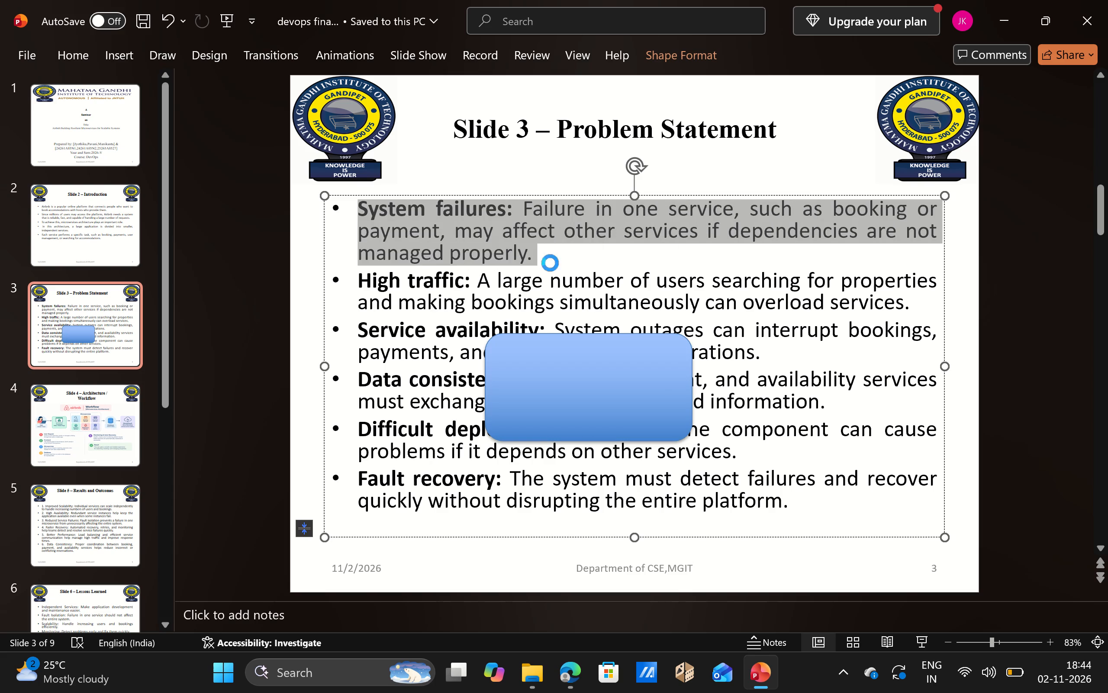
Move the rounded rectangle up over the System failures bullet, then widen it and extend it down past the High traffic bullet.
click(513, 347)
drag(576, 365, 557, 346)
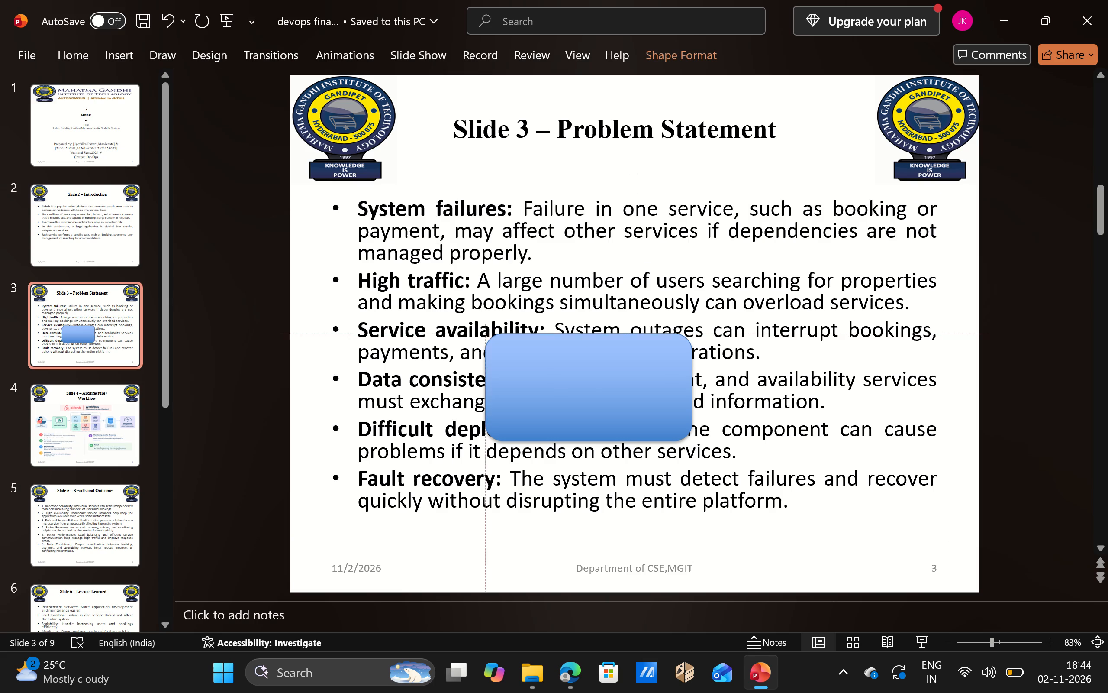
drag(557, 346, 463, 210)
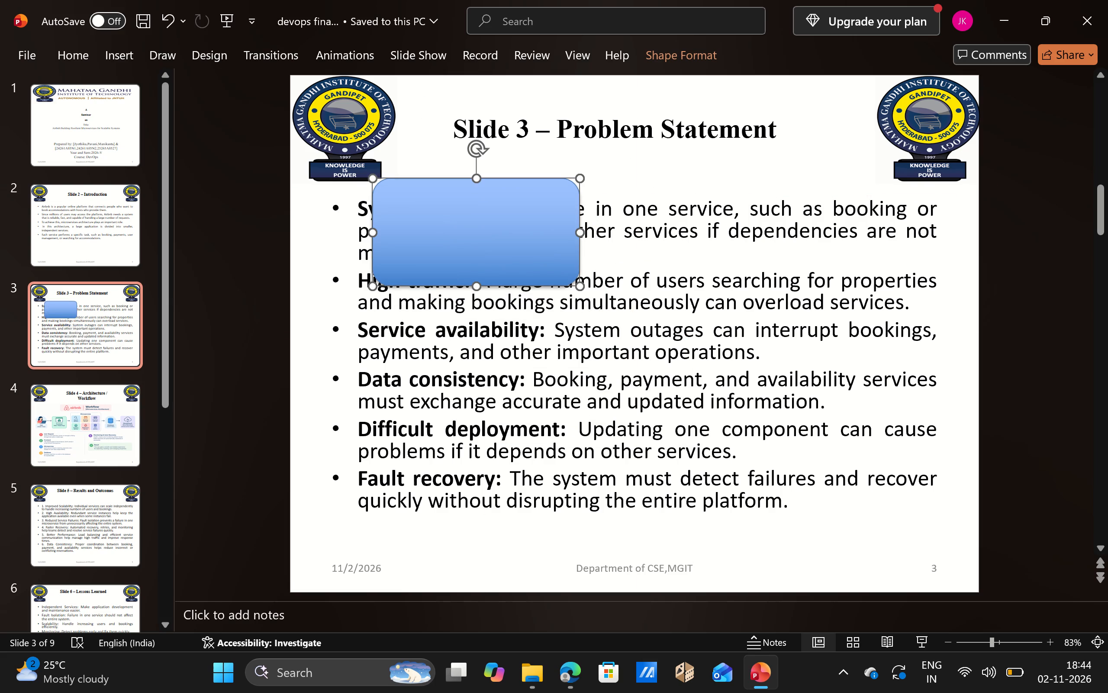
click(403, 199)
drag(583, 233, 633, 294)
drag(501, 285, 499, 318)
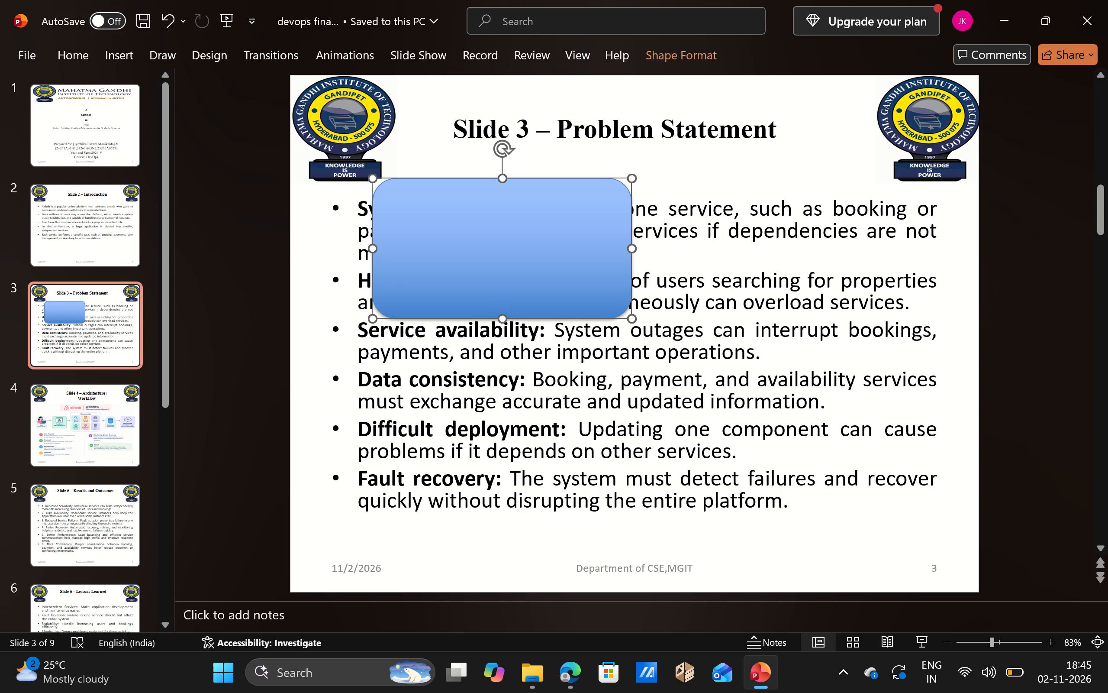
Paste the copied System failures bullet into the rounded rectangle.
click(440, 205)
key(ctrl+v)
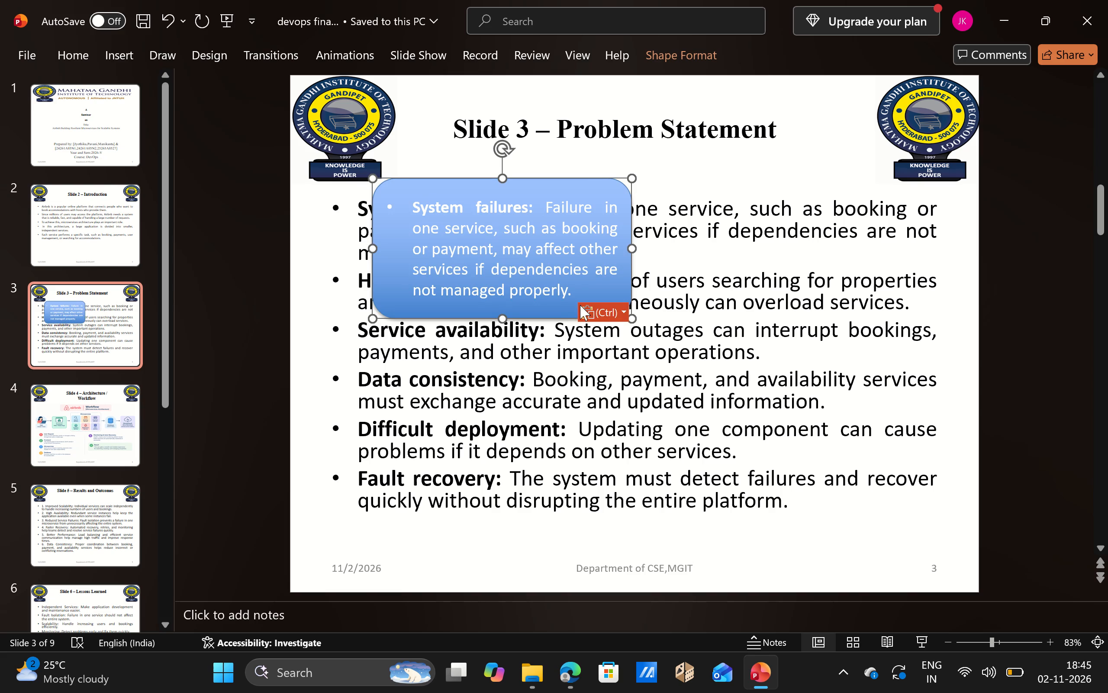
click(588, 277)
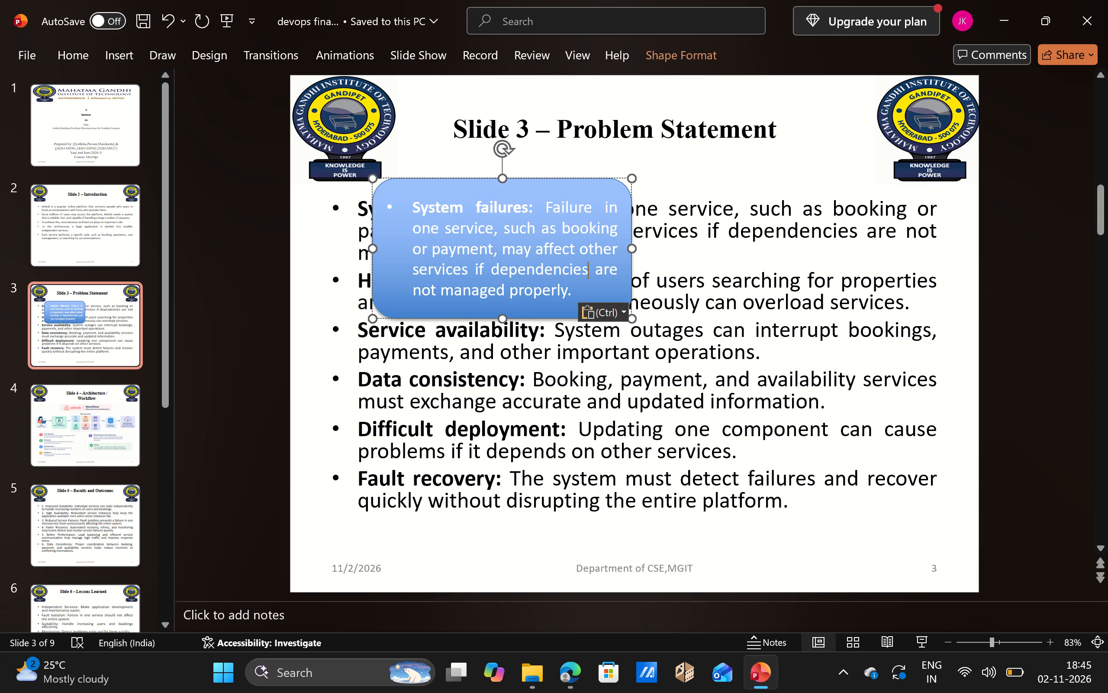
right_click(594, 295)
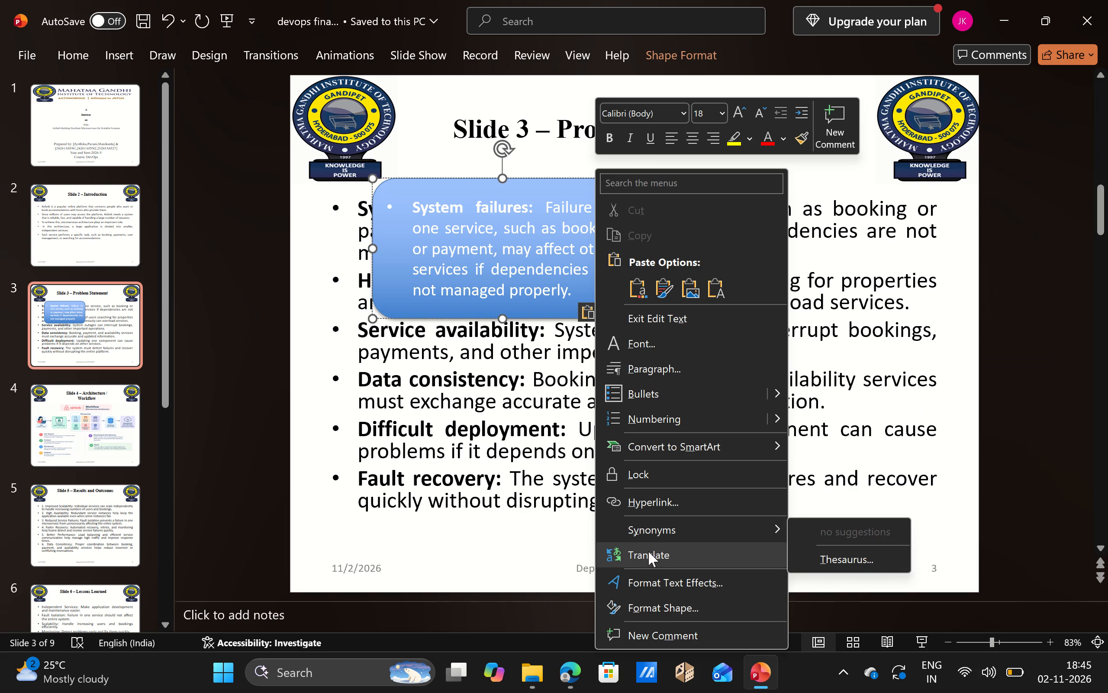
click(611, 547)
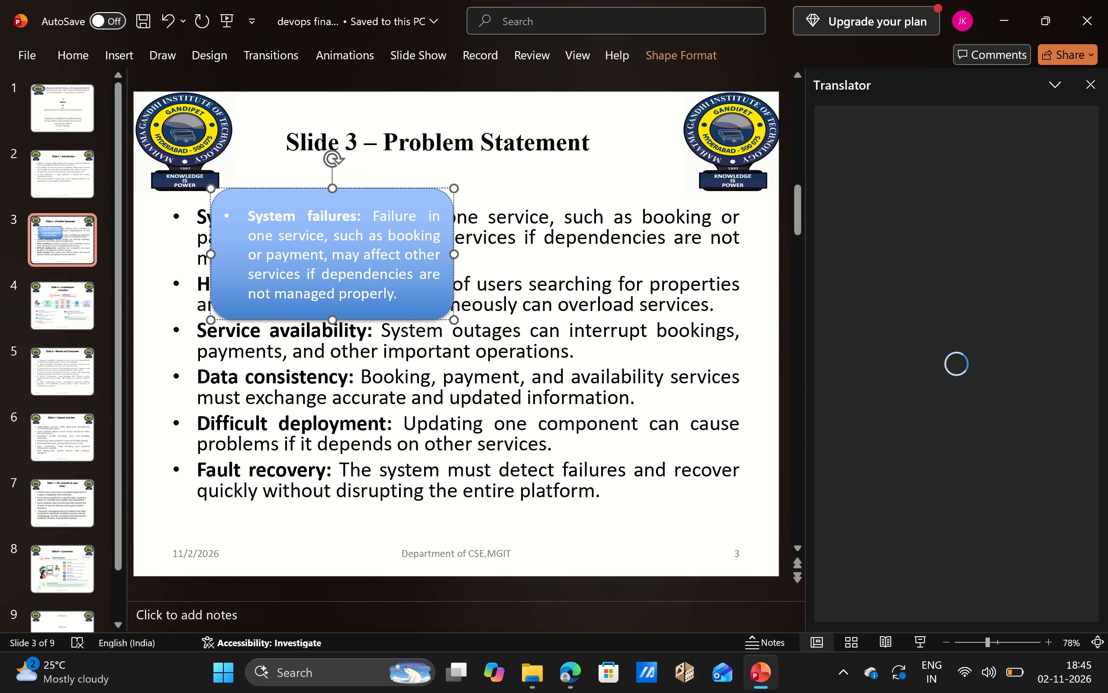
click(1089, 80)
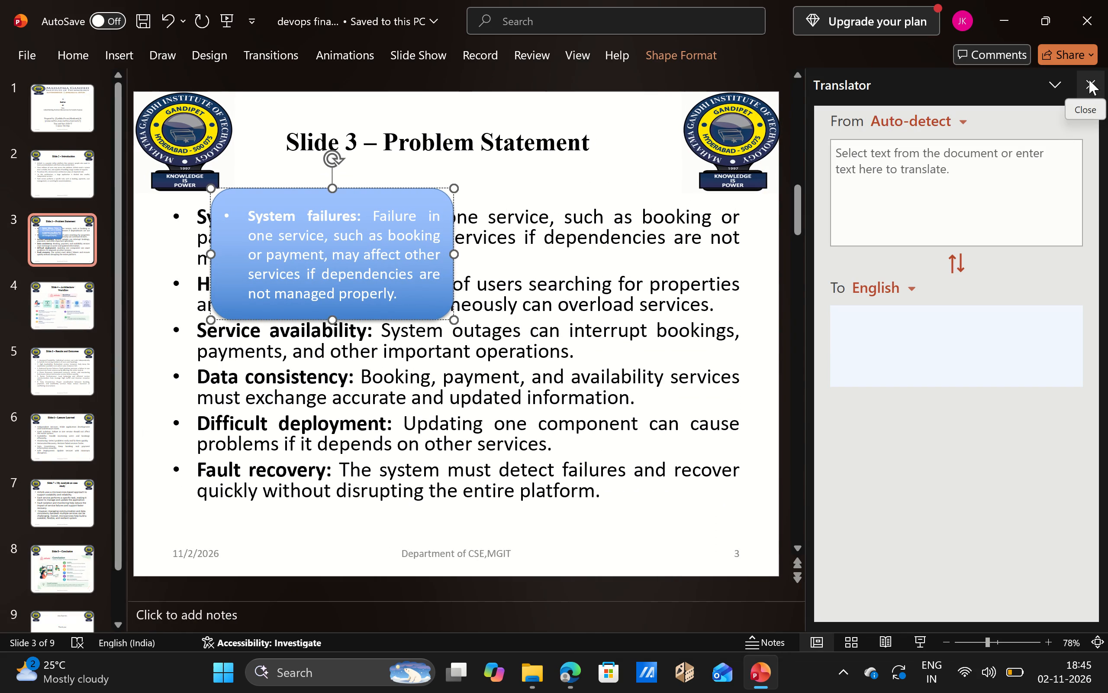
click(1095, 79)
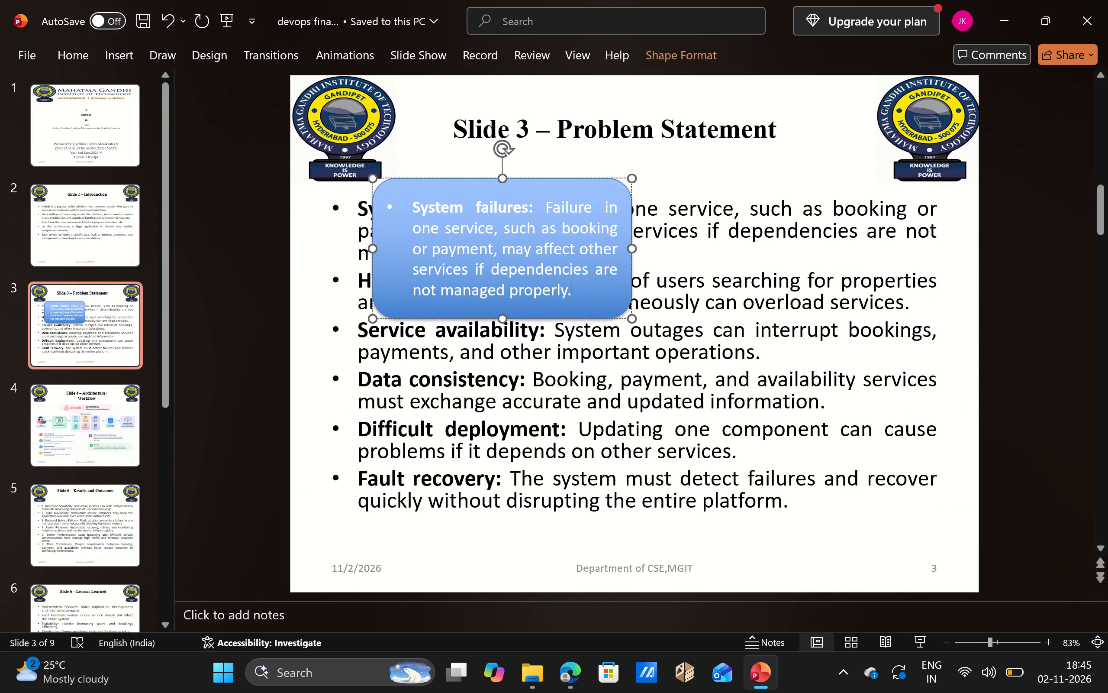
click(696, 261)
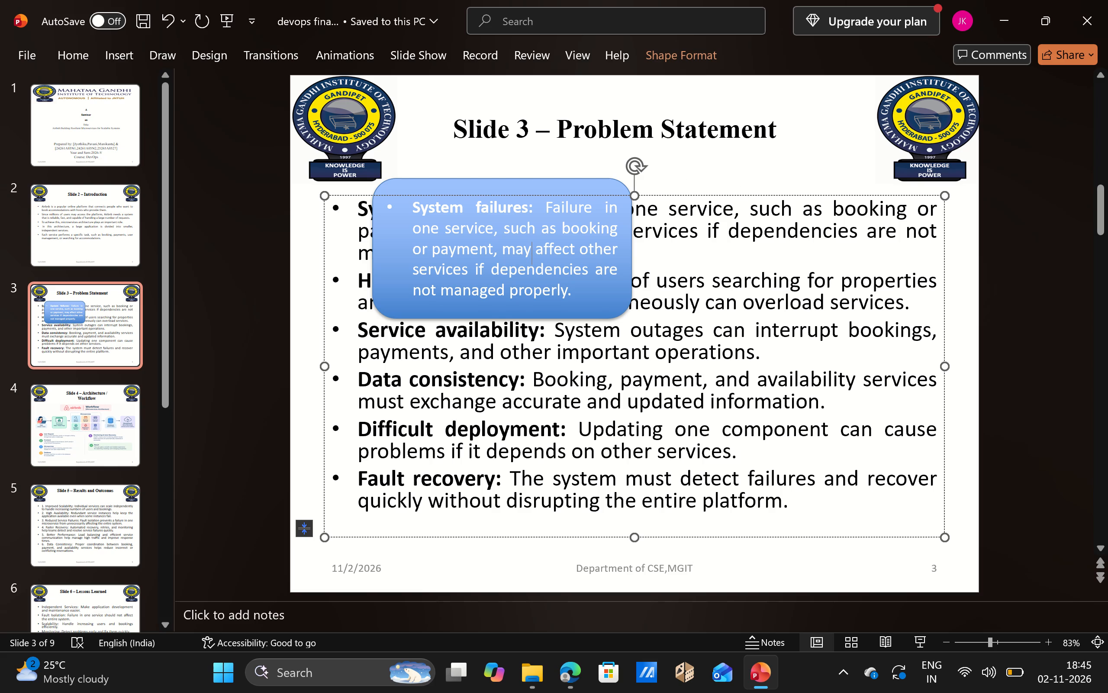
Change the font colour of the "System failures:" heading inside the rounded rectangle to black.
drag(411, 207, 531, 204)
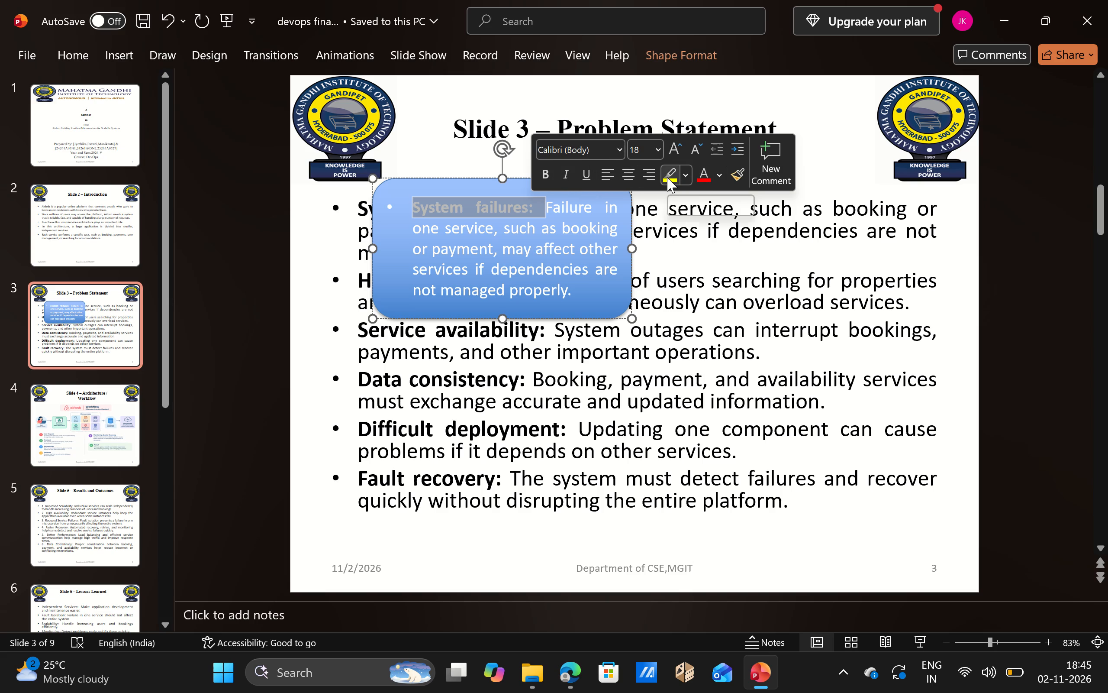
click(688, 175)
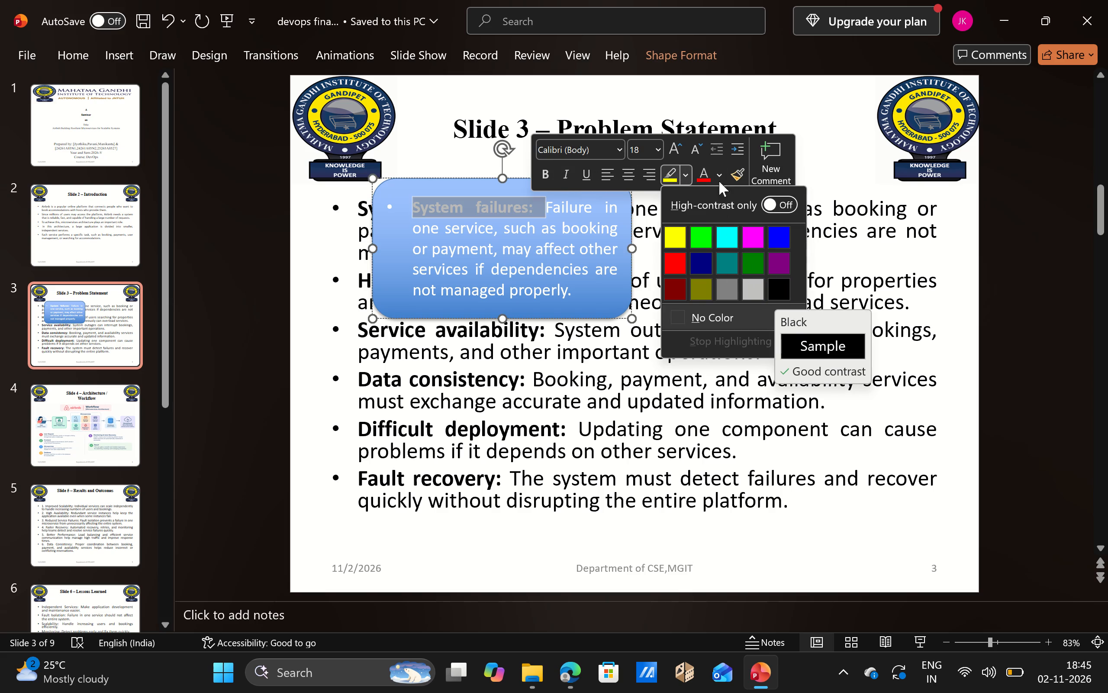
click(728, 175)
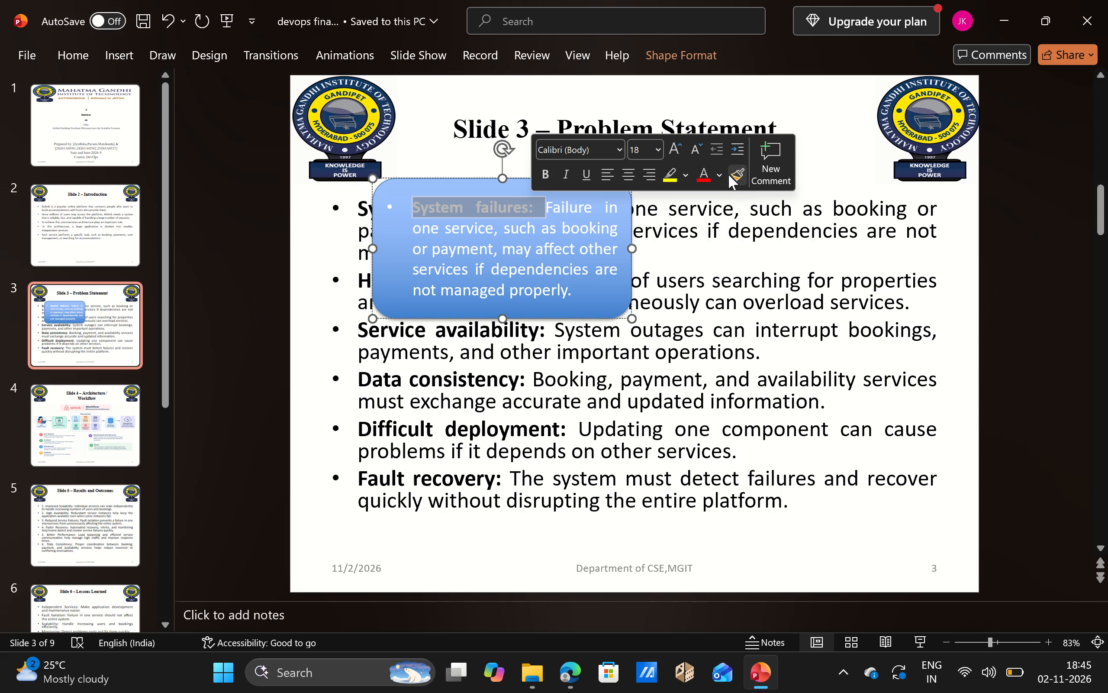
click(721, 172)
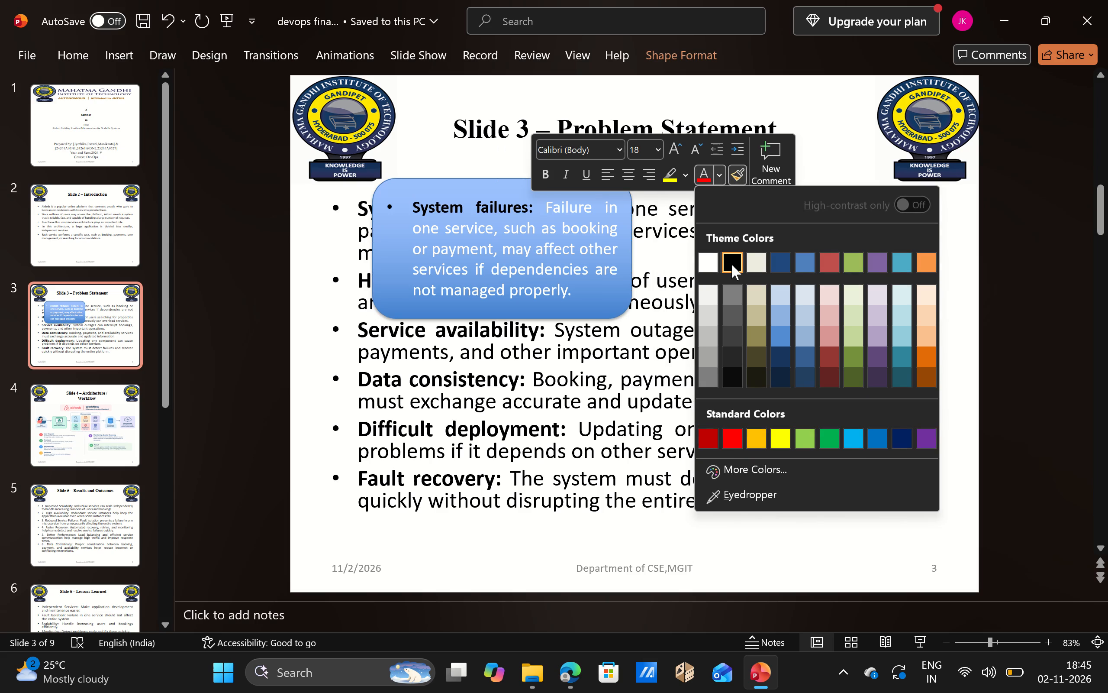
click(731, 264)
click(680, 253)
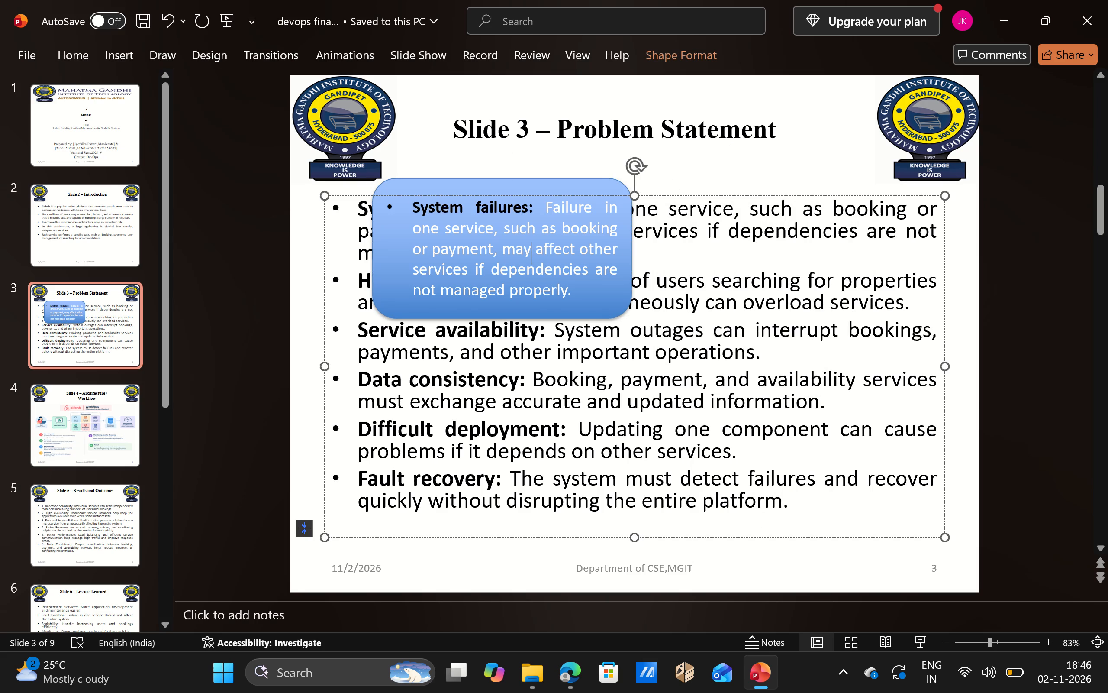
click(691, 240)
Delete the original System failures bullet text from the Problem Statement body list.
key(BackSpace)
key(BackSpace)
key(BackSpace)
key(BackSpace)
key(BackSpace)
key(BackSpace)
key(BackSpace)
key(BackSpace)
key(BackSpace)
key(BackSpace)
key(BackSpace)
key(BackSpace)
key(BackSpace)
key(BackSpace)
key(BackSpace)
key(BackSpace)
key(BackSpace)
key(BackSpace)
key(BackSpace)
key(BackSpace)
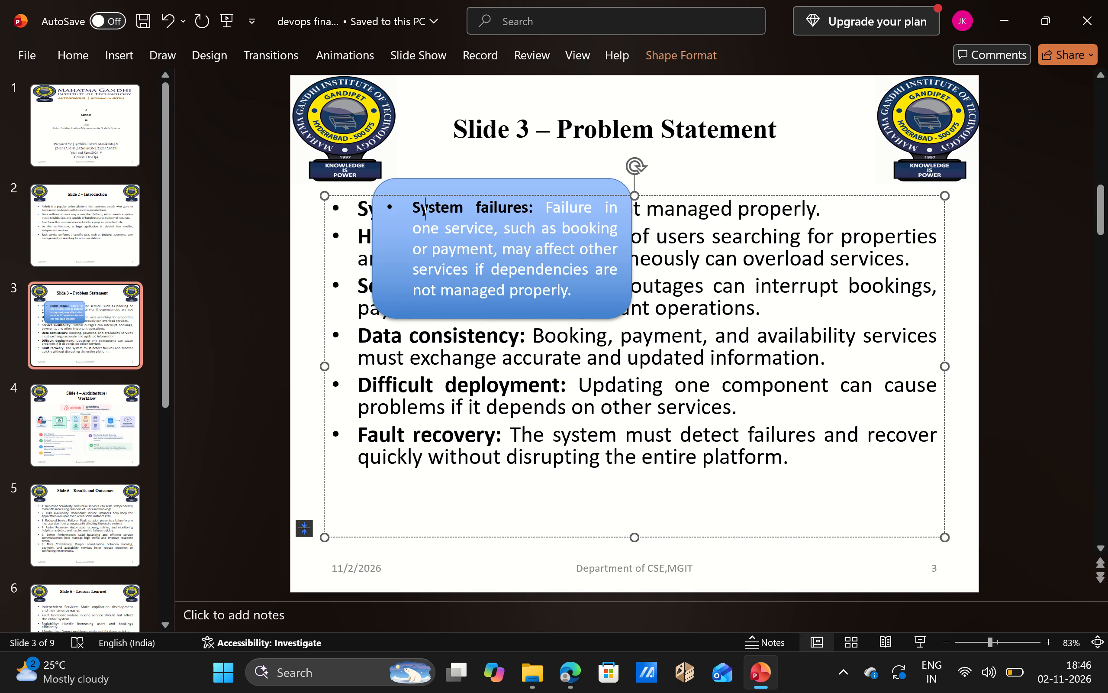
key(Right)
key(Right)
key(Right)
key(Right)
key(Right)
key(Right)
key(Right)
key(Right)
key(Right)
key(Right)
key(Right)
key(Right)
key(Right)
key(Right)
key(Right)
key(Right)
key(Right)
key(Right)
key(Right)
key(Right)
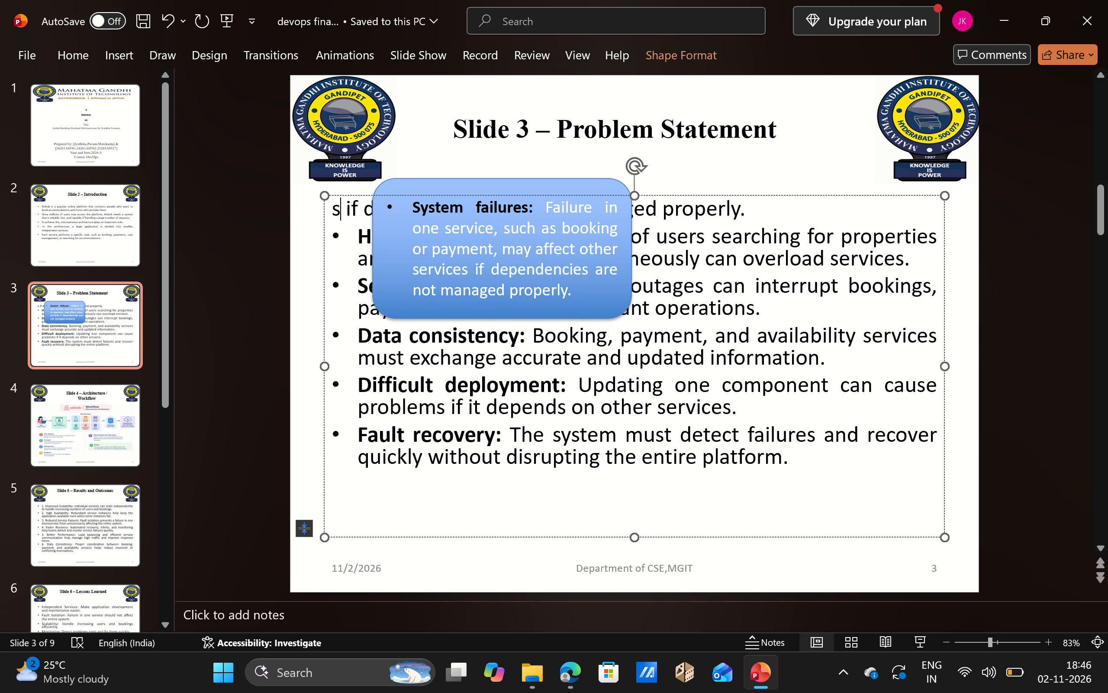
key(Right)
key(Right)
key(Right)
key(Right)
key(Right)
key(Right)
key(BackSpace)
key(BackSpace)
key(BackSpace)
key(BackSpace)
key(BackSpace)
key(BackSpace)
key(BackSpace)
key(BackSpace)
key(BackSpace)
key(BackSpace)
key(BackSpace)
key(BackSpace)
key(BackSpace)
key(BackSpace)
key(BackSpace)
key(BackSpace)
key(BackSpace)
key(BackSpace)
key(BackSpace)
key(BackSpace)
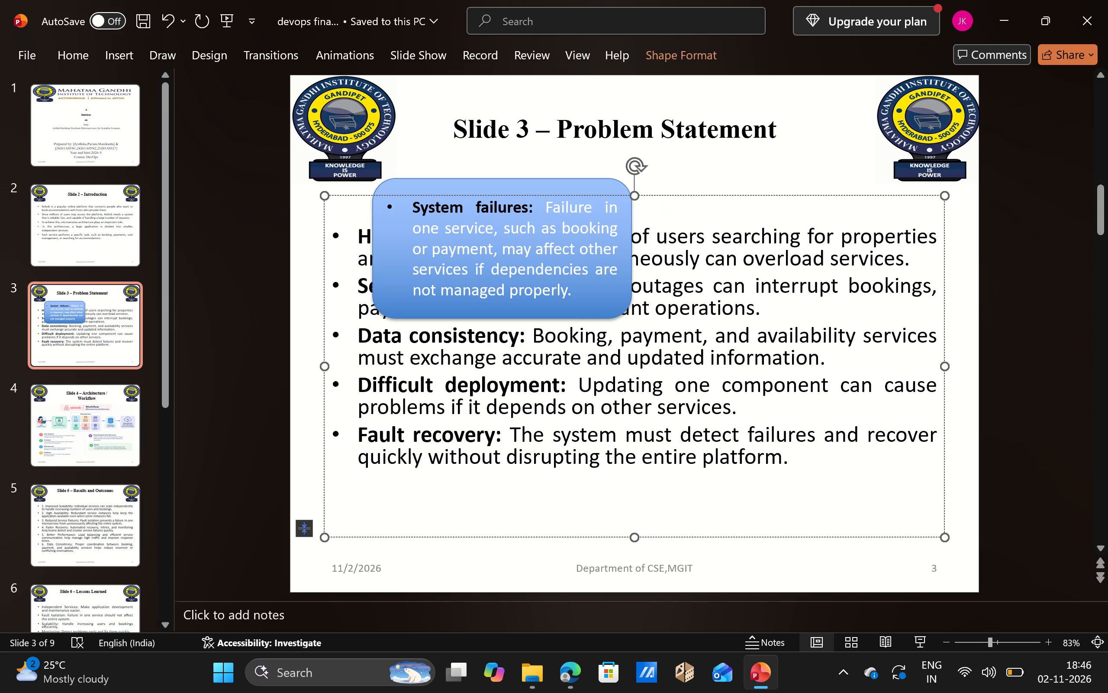
Move the System failures box up over the start of the slide title, clear of the High traffic bullet.
click(573, 171)
click(556, 184)
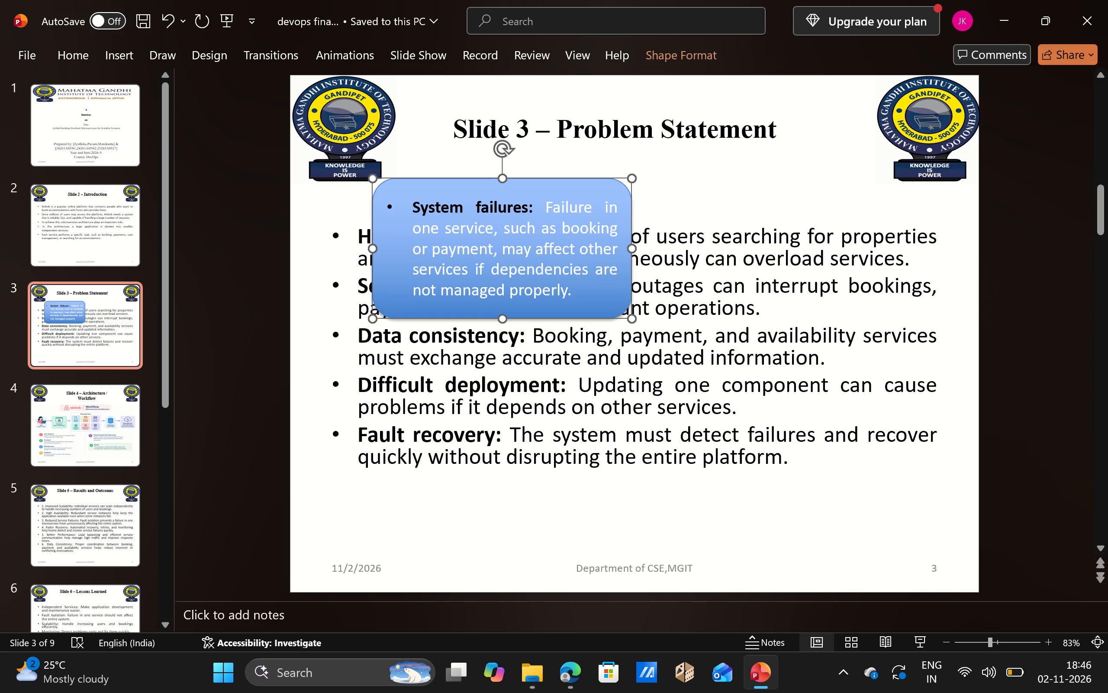
drag(519, 183, 486, 81)
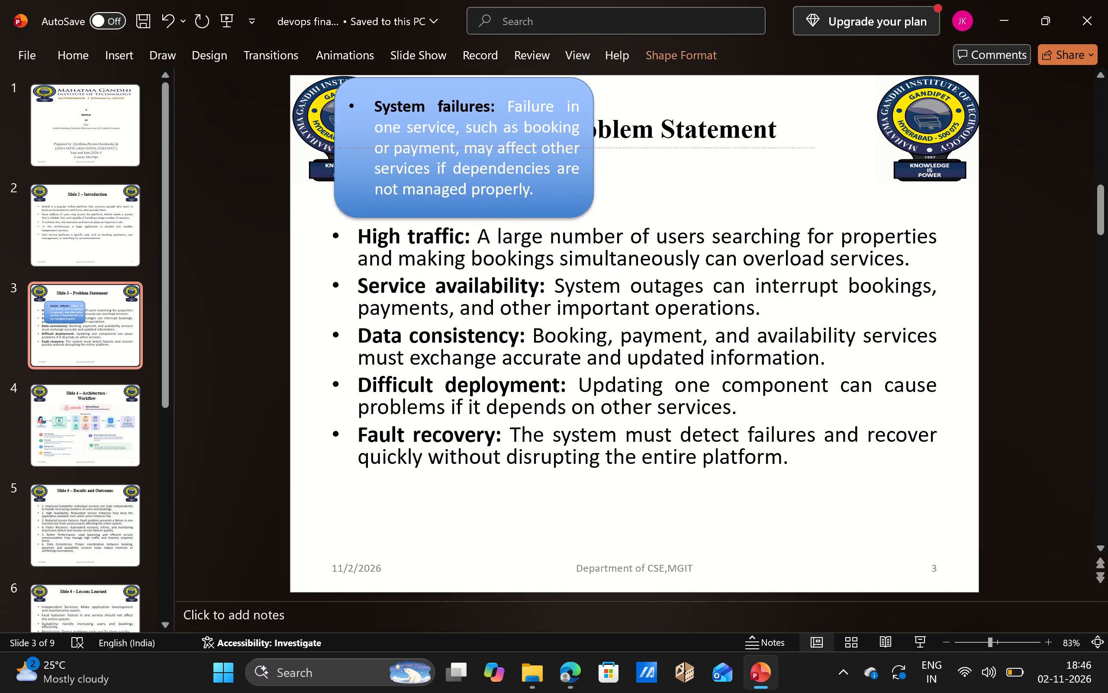
drag(486, 81, 500, 87)
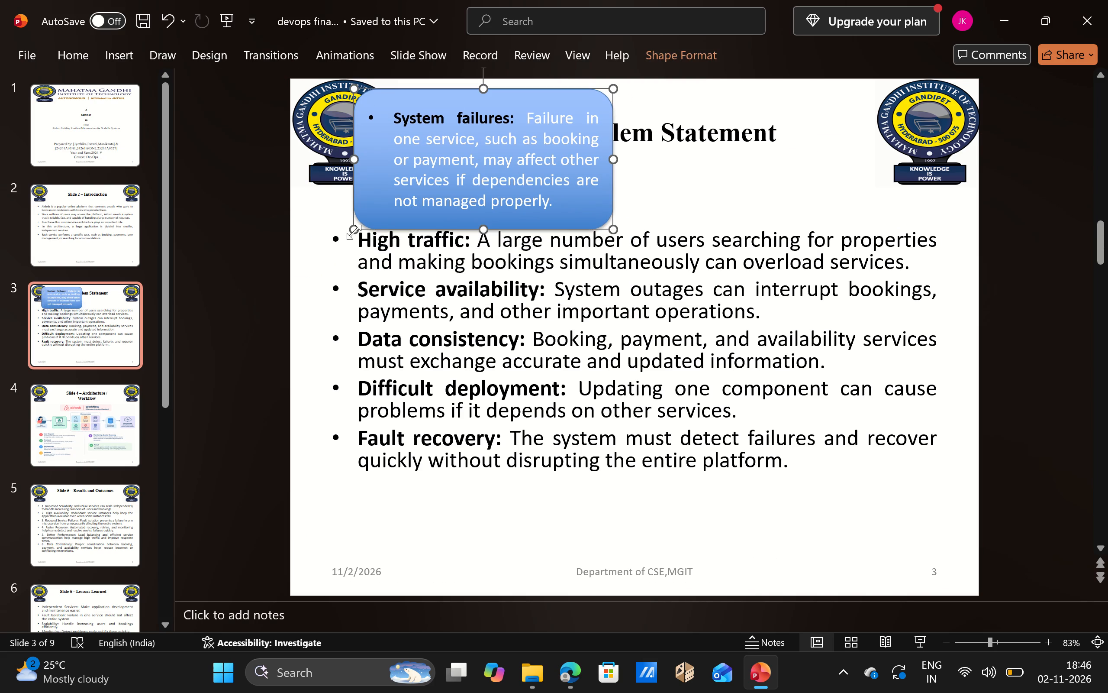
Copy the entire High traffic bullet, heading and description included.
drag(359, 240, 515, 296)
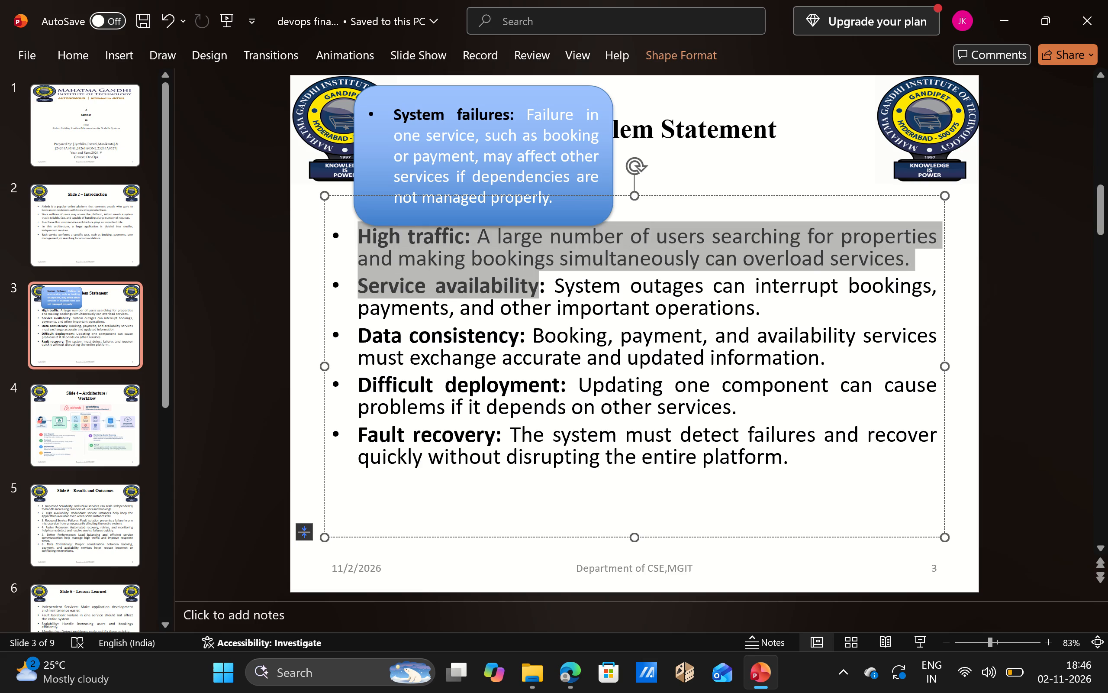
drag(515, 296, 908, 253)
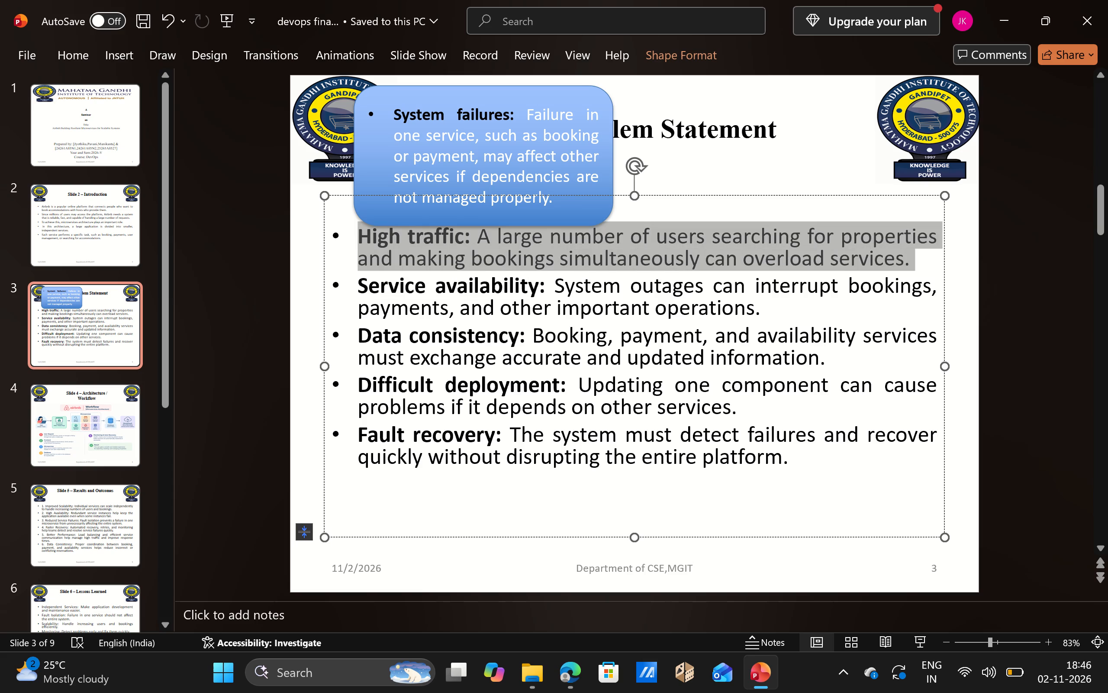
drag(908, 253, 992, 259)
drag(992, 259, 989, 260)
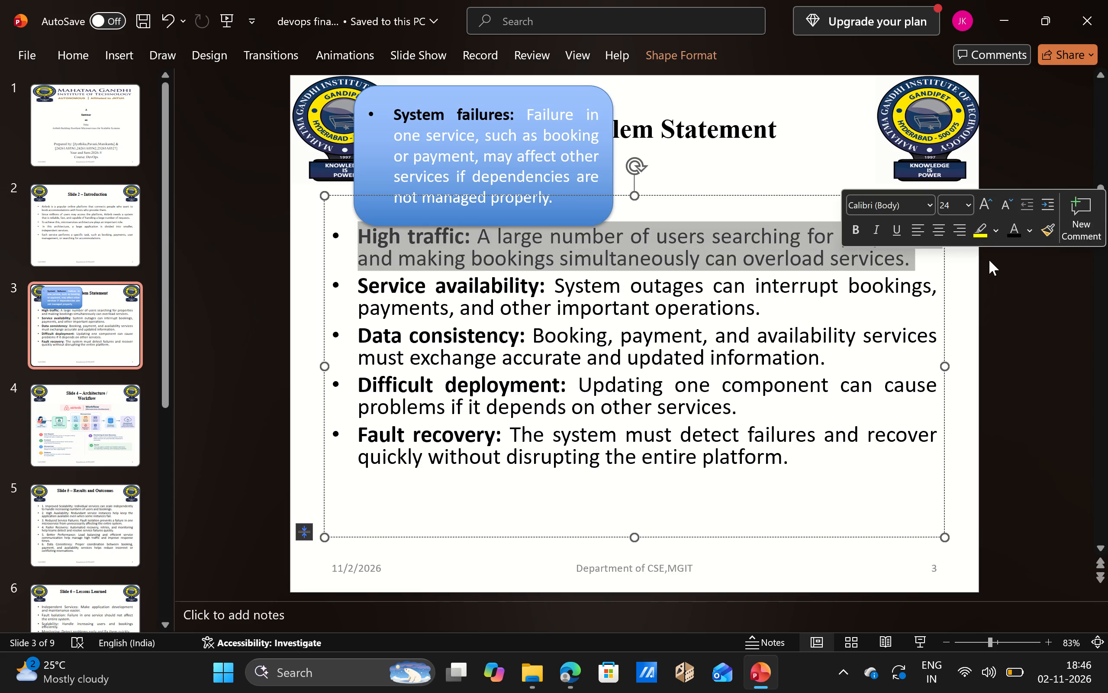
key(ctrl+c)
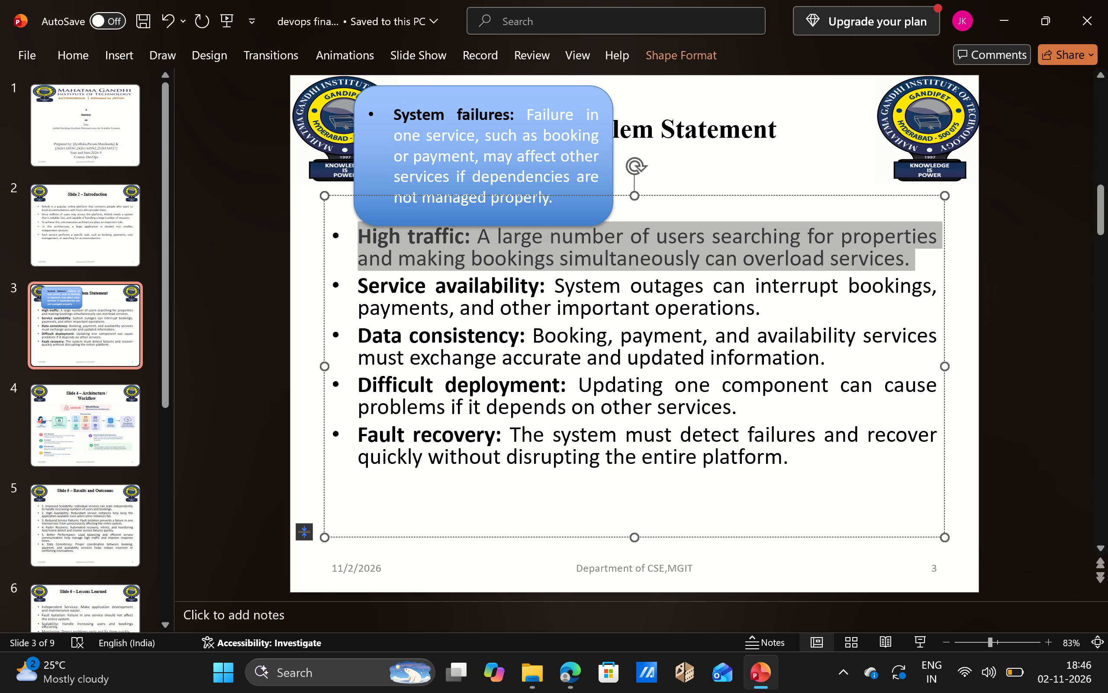
Insert a rounded flowchart rectangle beside the System failures box, widen it nearly to the body text's right edge and extend it upward.
click(684, 160)
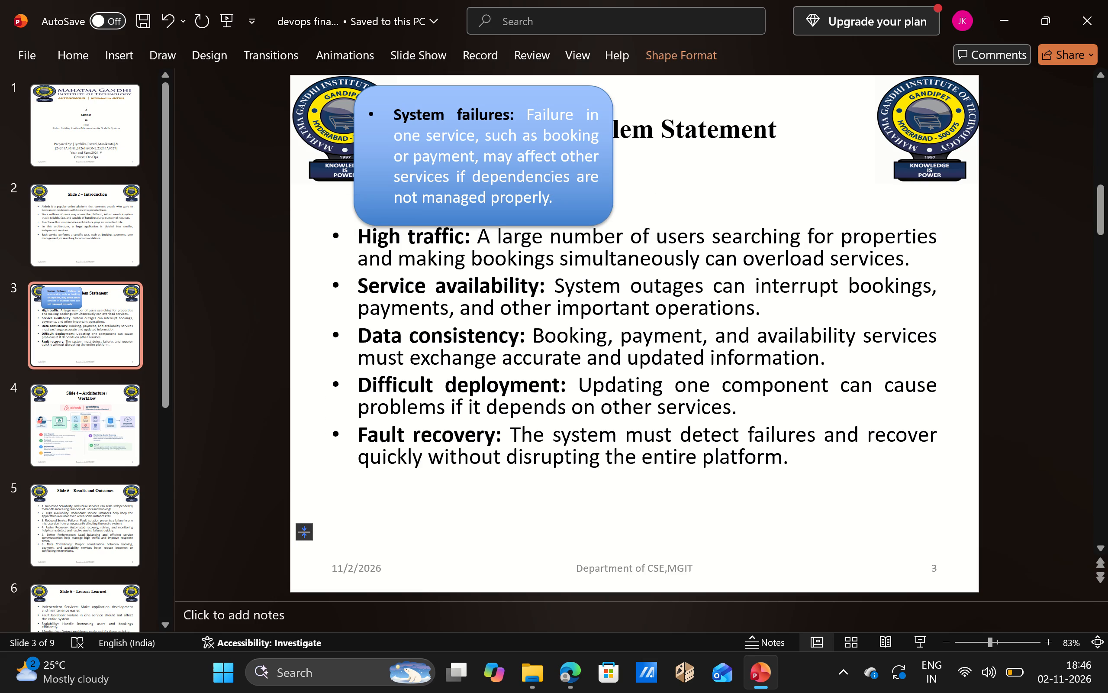
click(130, 50)
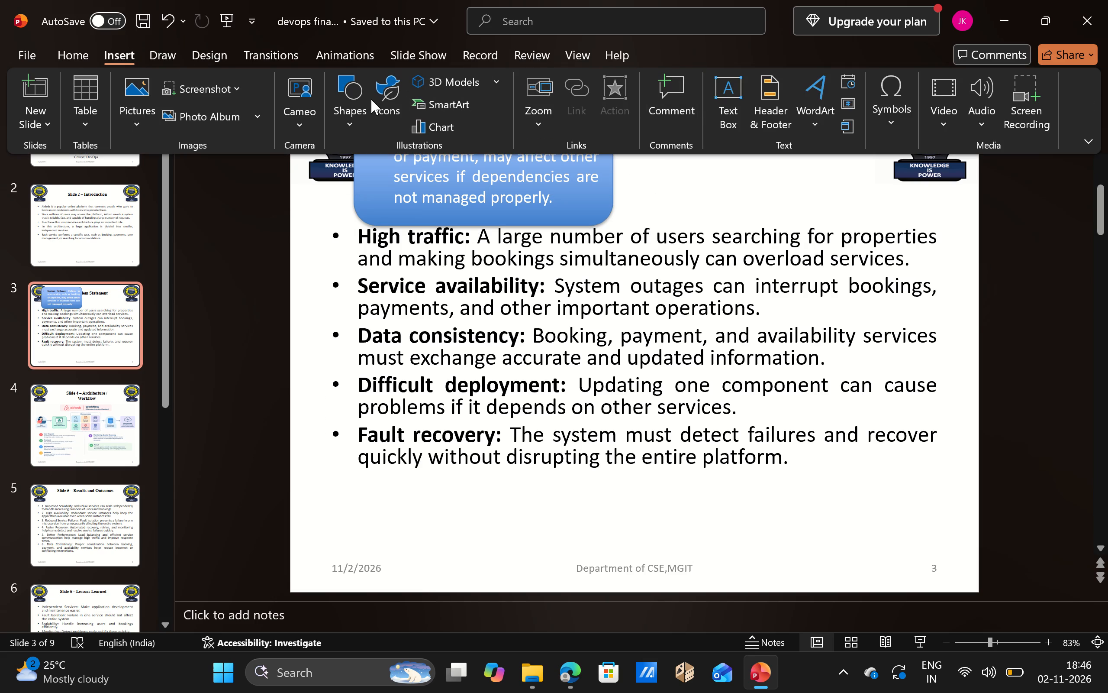
drag(371, 99, 340, 91)
click(340, 91)
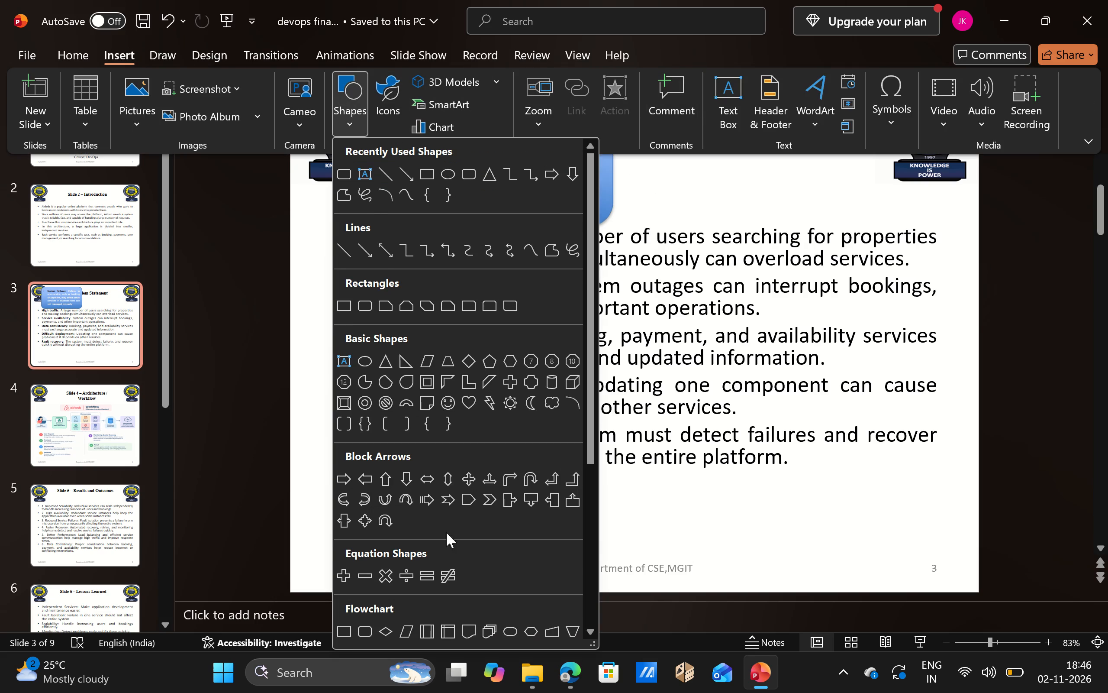
click(360, 629)
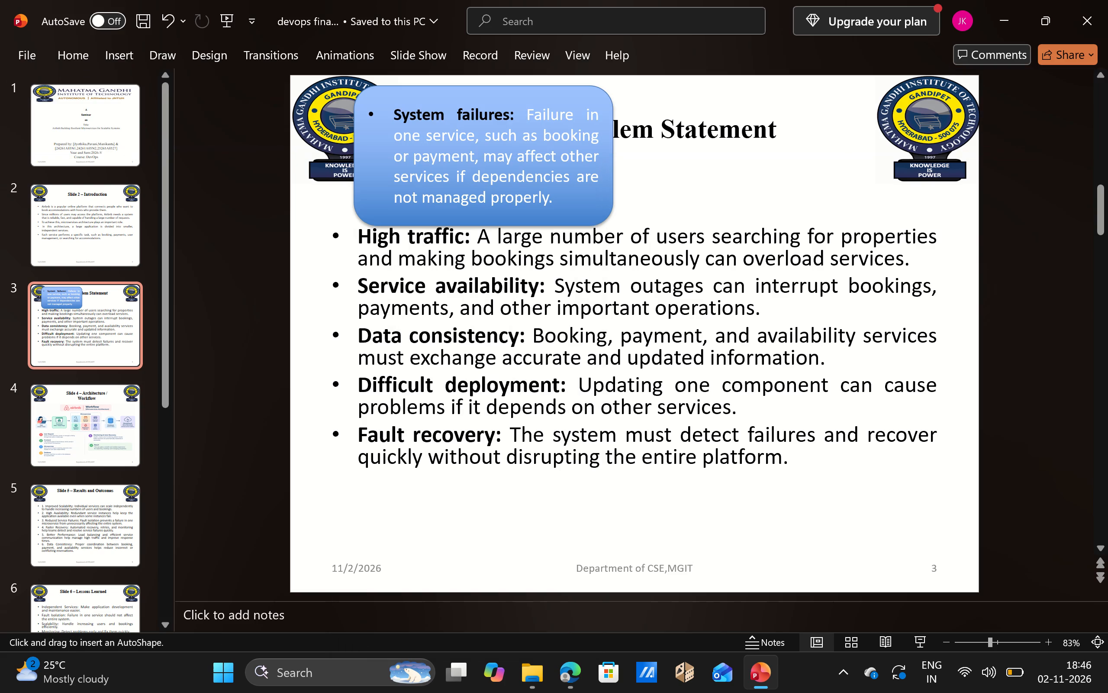
click(659, 234)
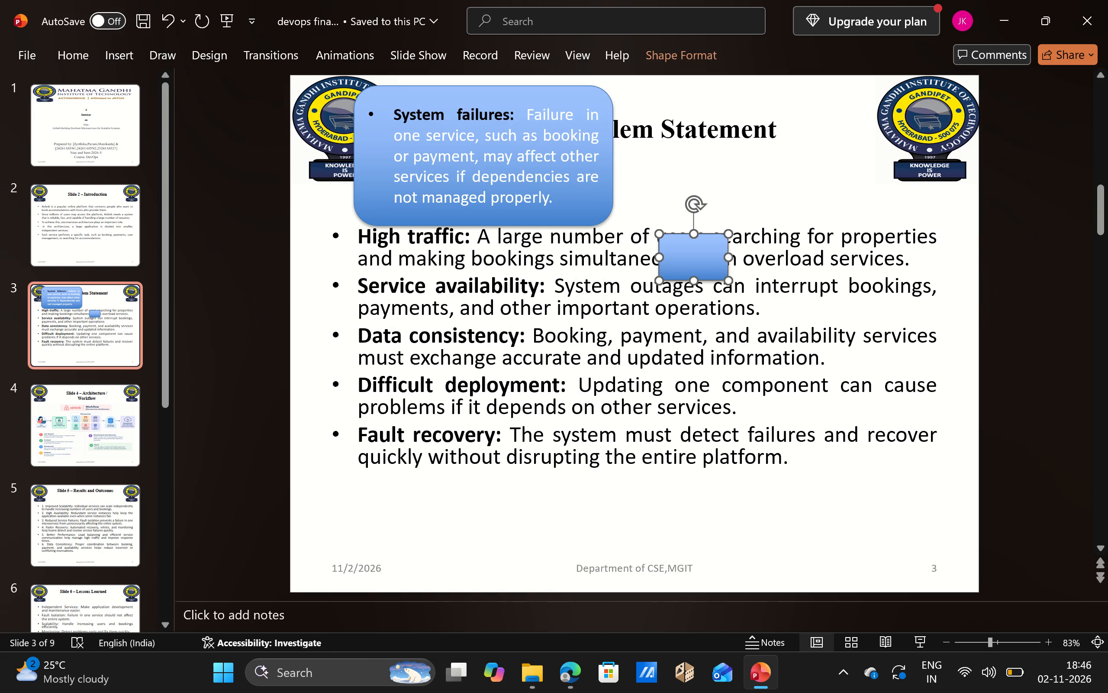
drag(731, 257, 929, 275)
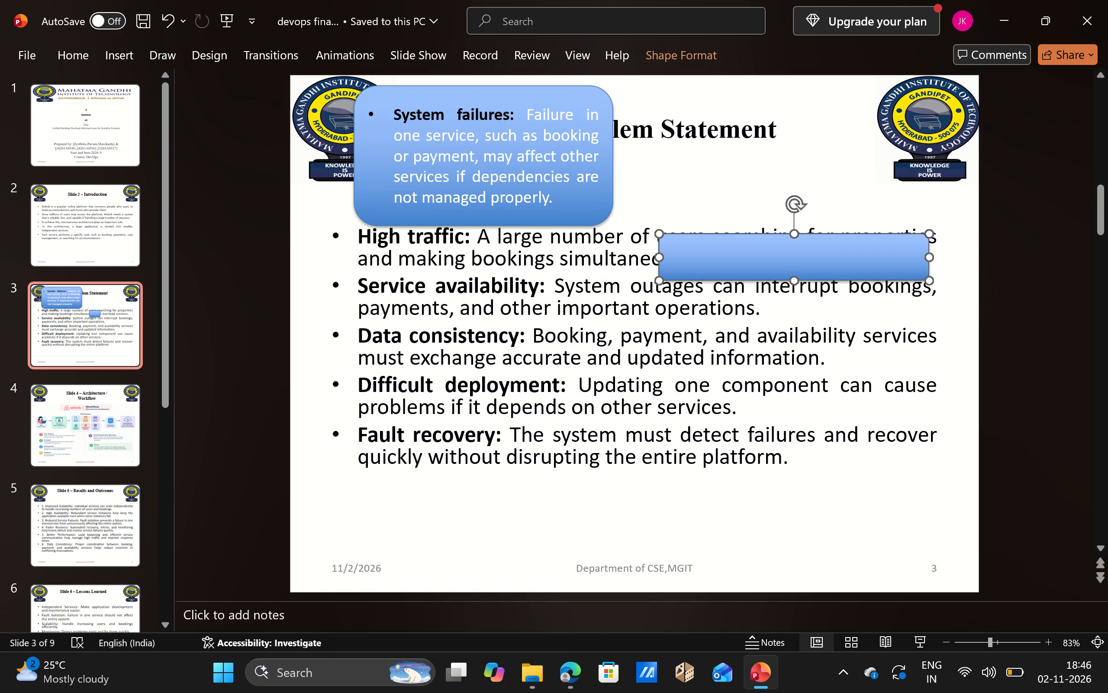
drag(796, 238, 776, 141)
click(705, 173)
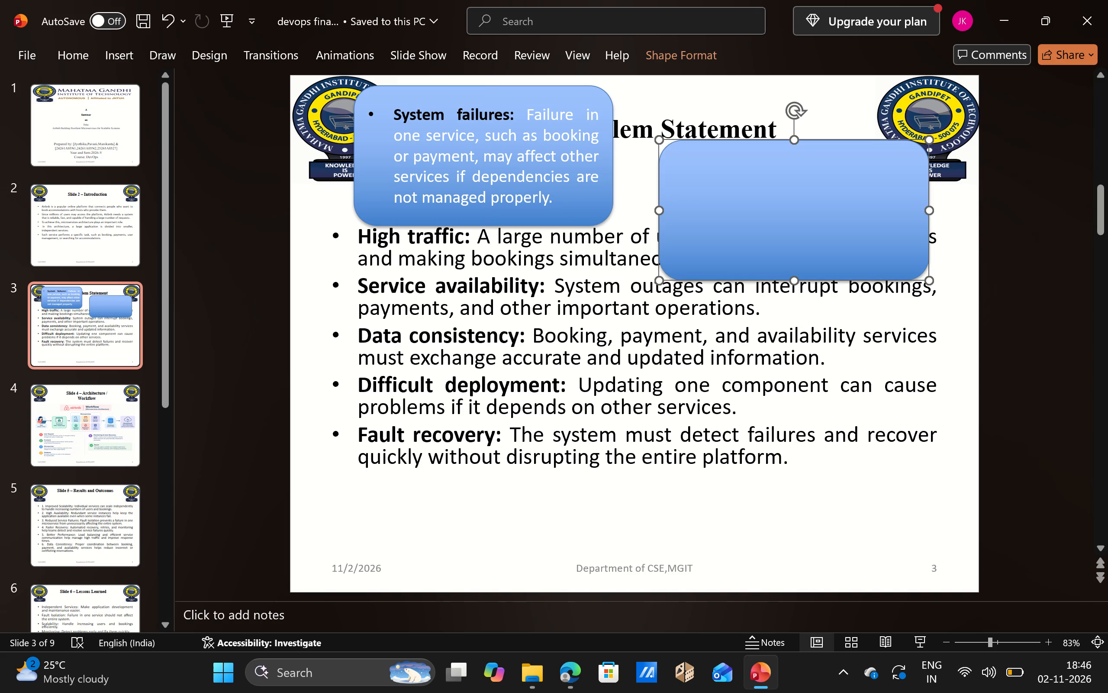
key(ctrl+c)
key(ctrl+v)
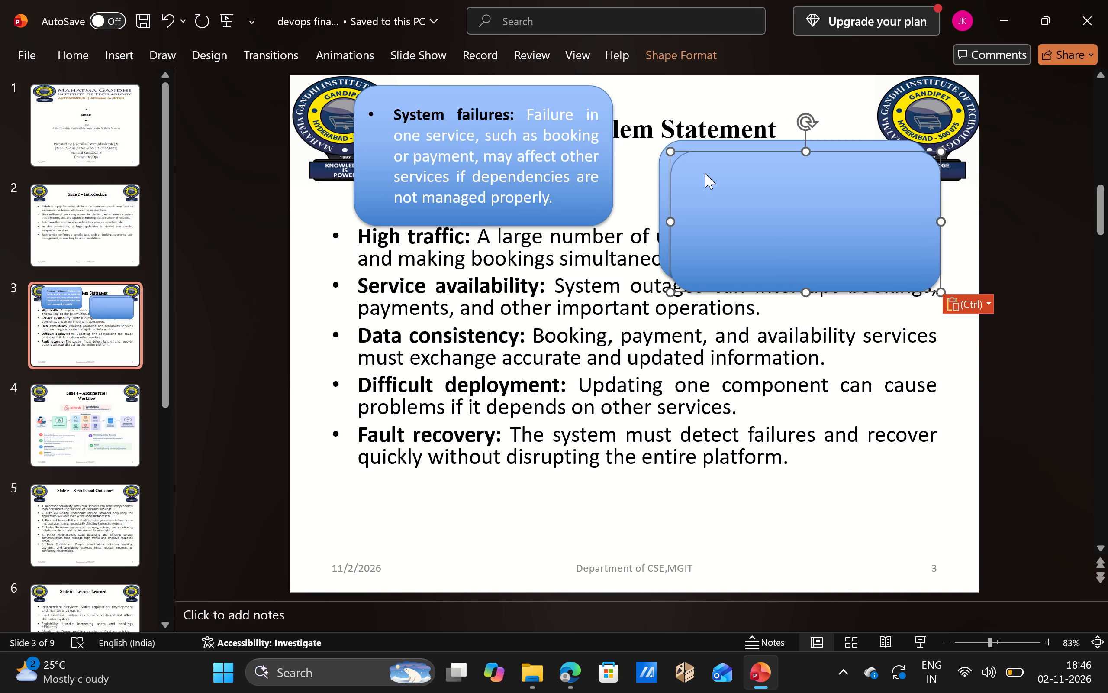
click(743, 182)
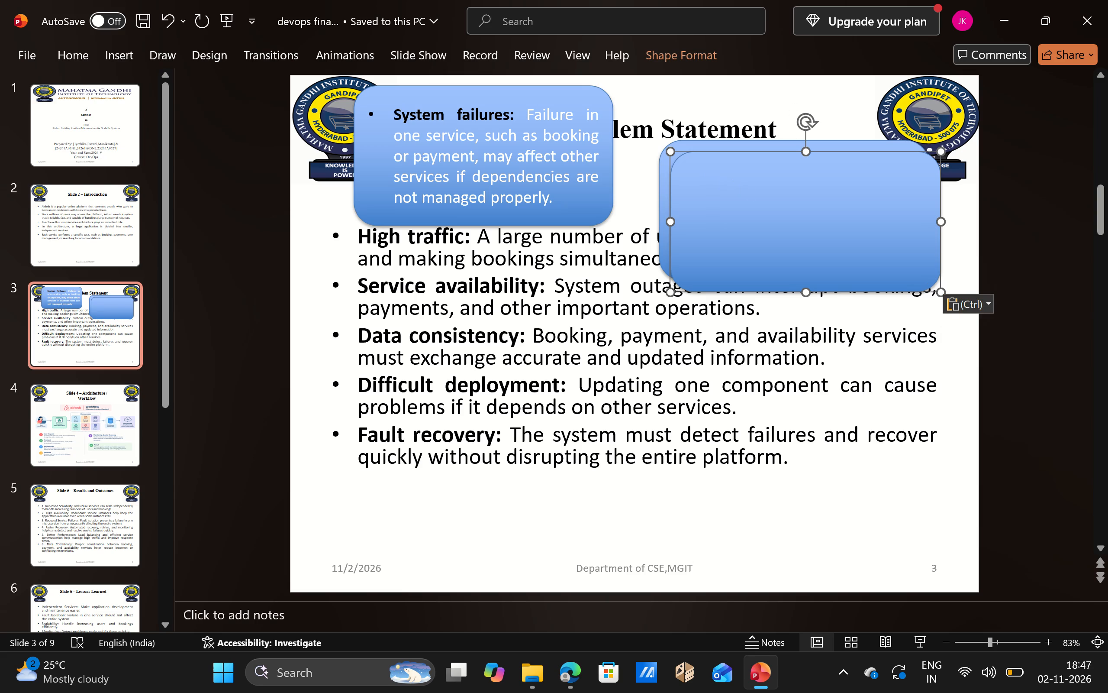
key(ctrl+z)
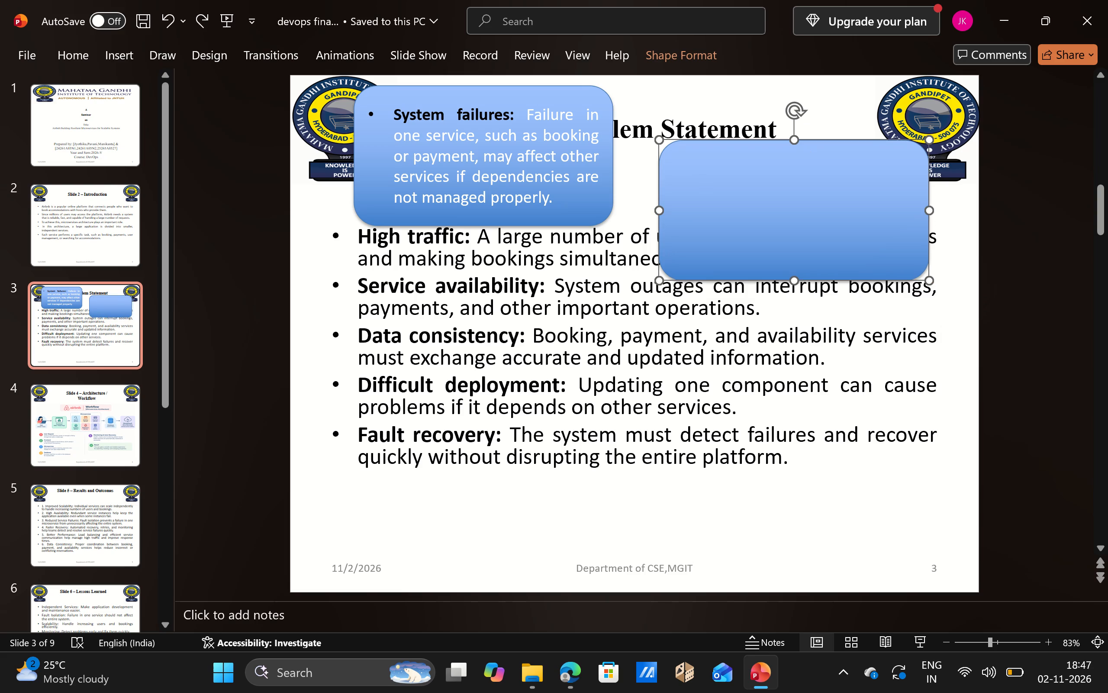
Duplicate the empty rounded rectangle and place the copy at the slide's lower right, below the Fault recovery bullet.
key(ctrl+c)
key(ctrl+v)
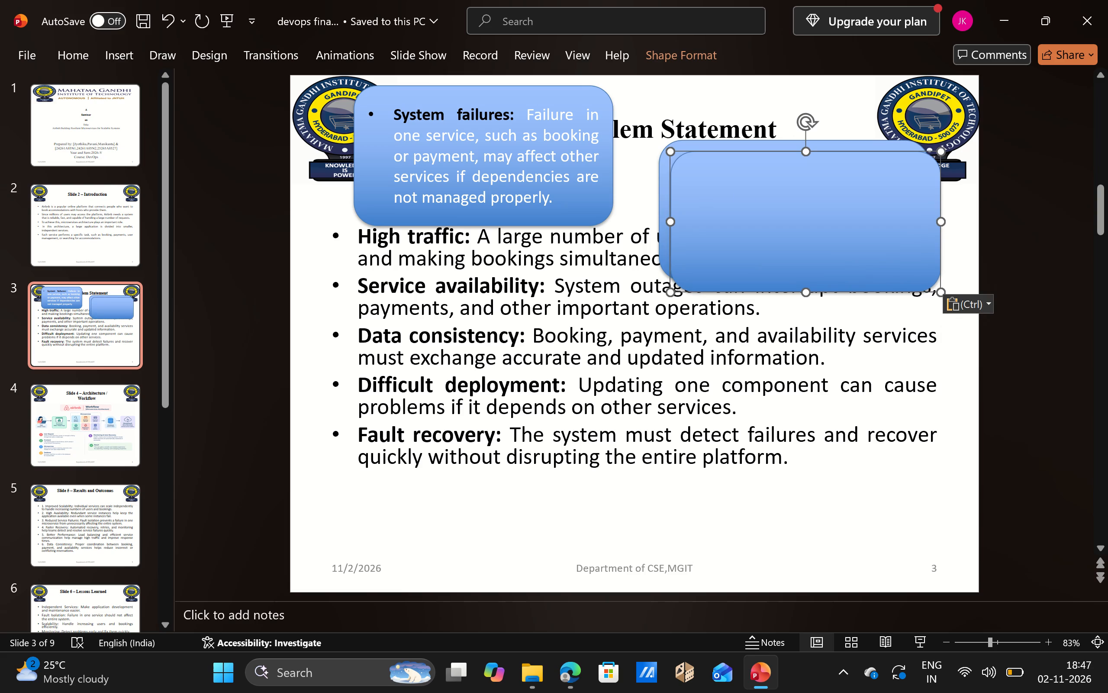
drag(794, 198, 788, 549)
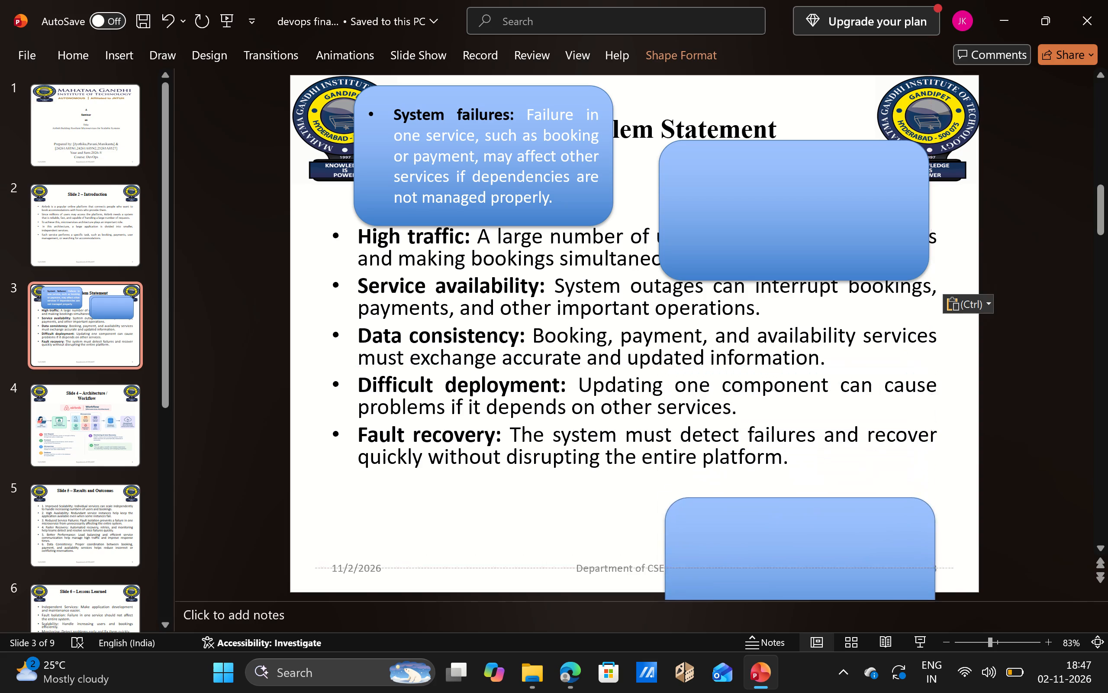
drag(788, 549, 799, 544)
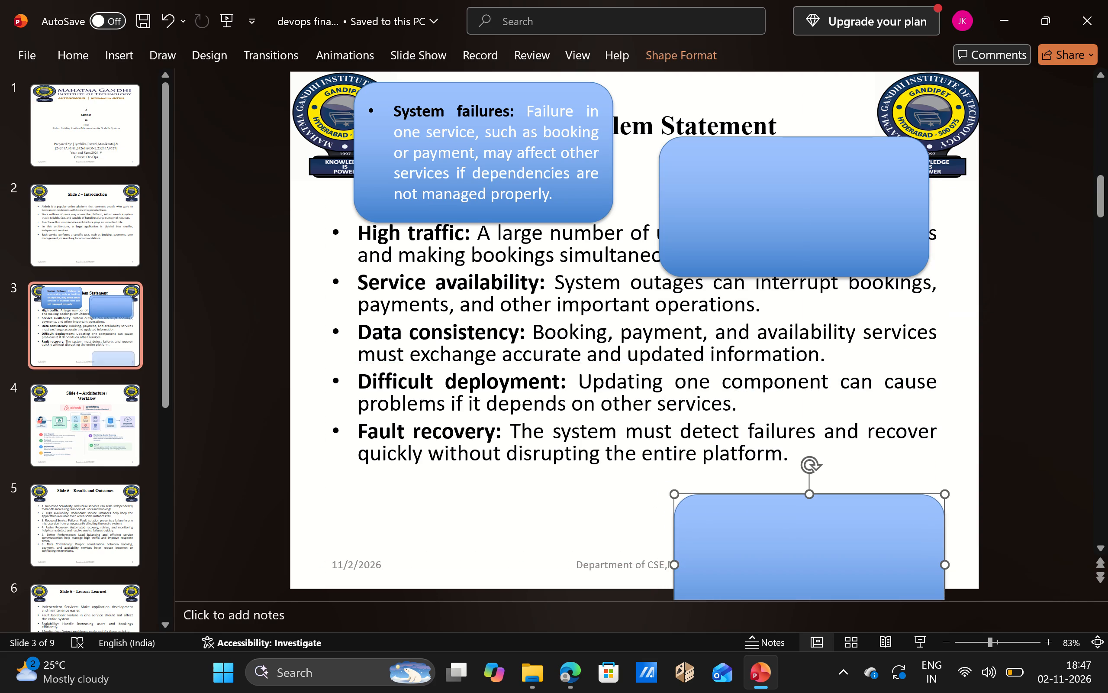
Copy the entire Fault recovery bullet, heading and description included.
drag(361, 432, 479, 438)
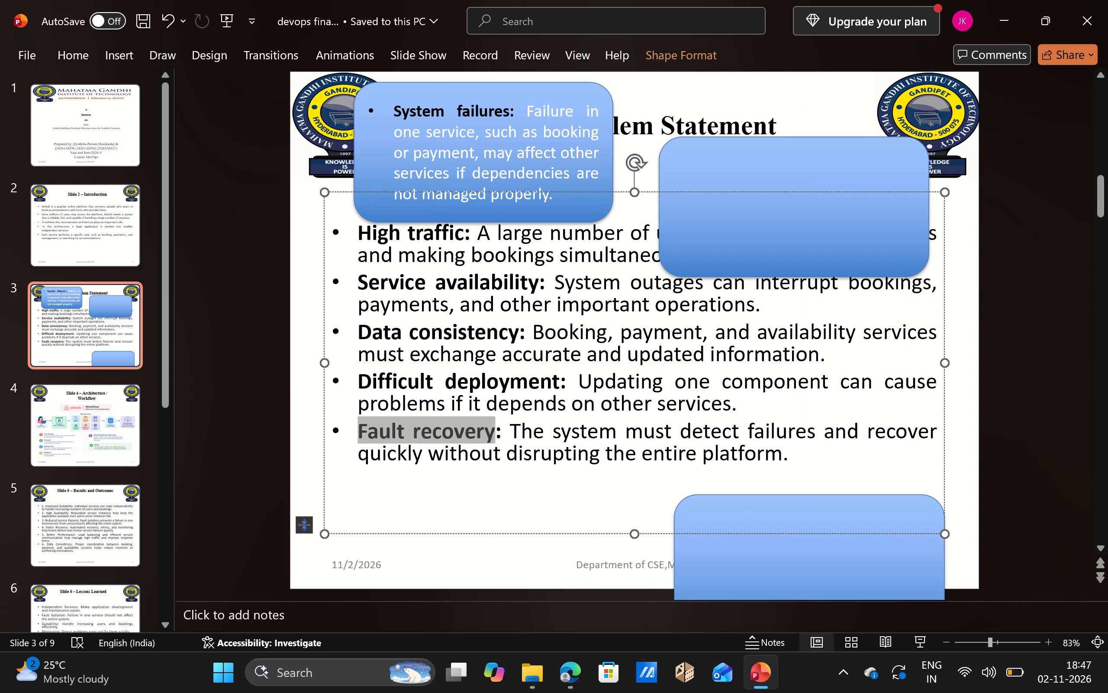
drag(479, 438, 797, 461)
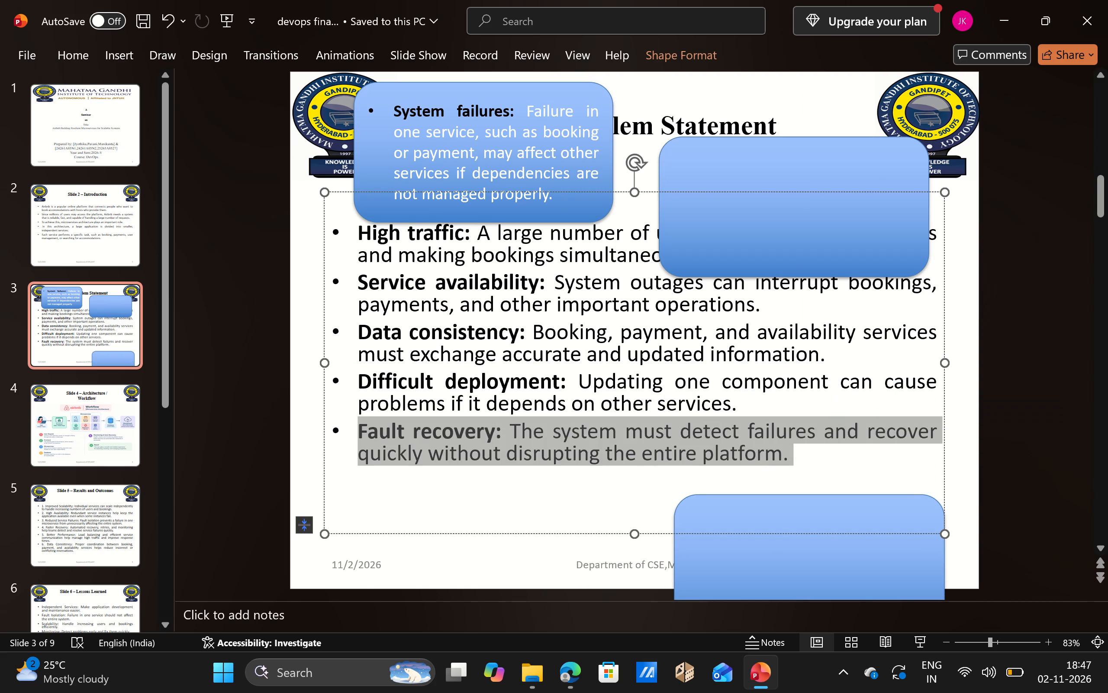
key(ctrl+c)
Duplicate the slide's lower-right rounded rectangle and place the copy at the lower left, below the Fault recovery bullet.
click(770, 515)
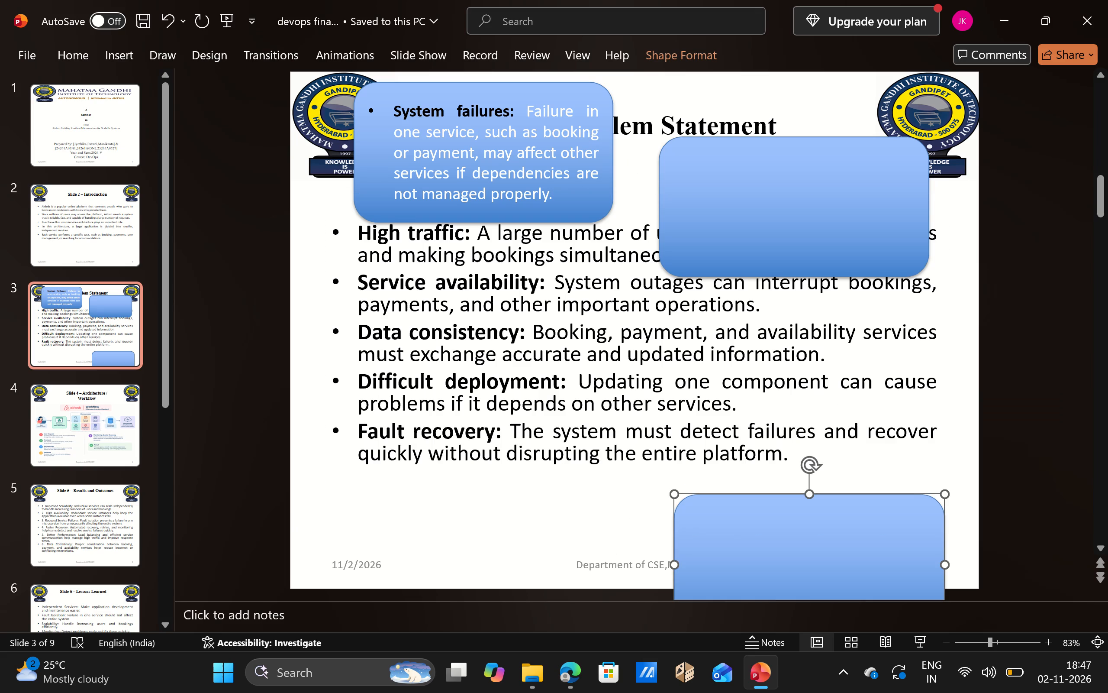
key(ctrl+c)
key(ctrl+v)
drag(777, 537, 361, 509)
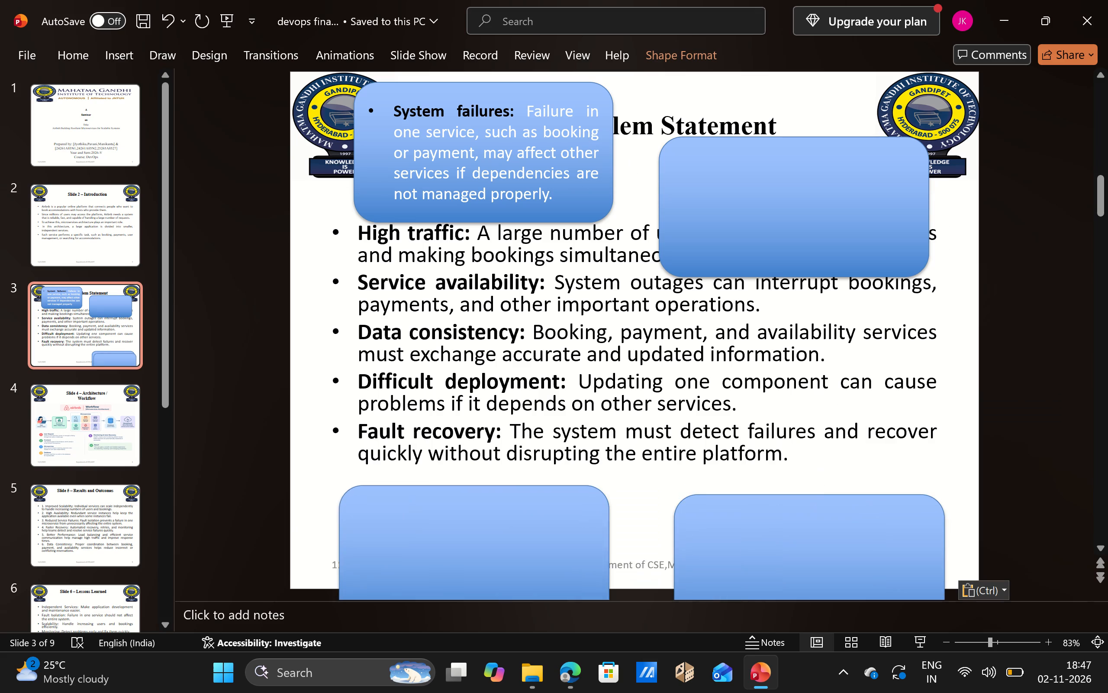
drag(361, 509, 418, 512)
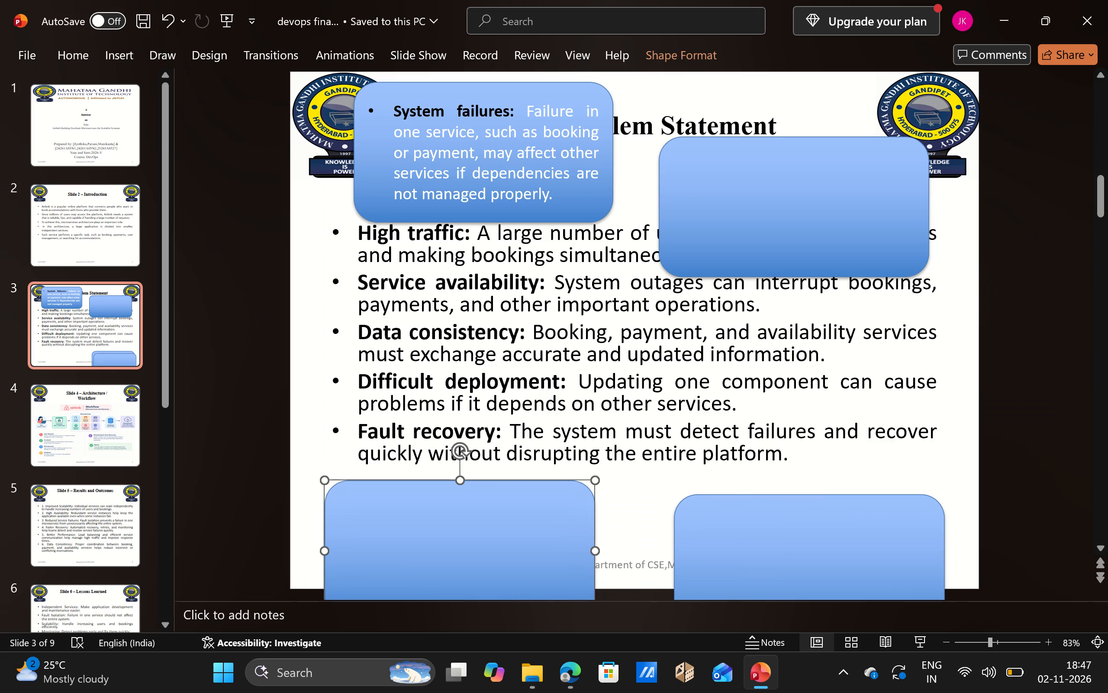
Copy the Data consistency bullet, heading and description included, into the empty rounded box at the slide's lower right.
drag(360, 333, 491, 372)
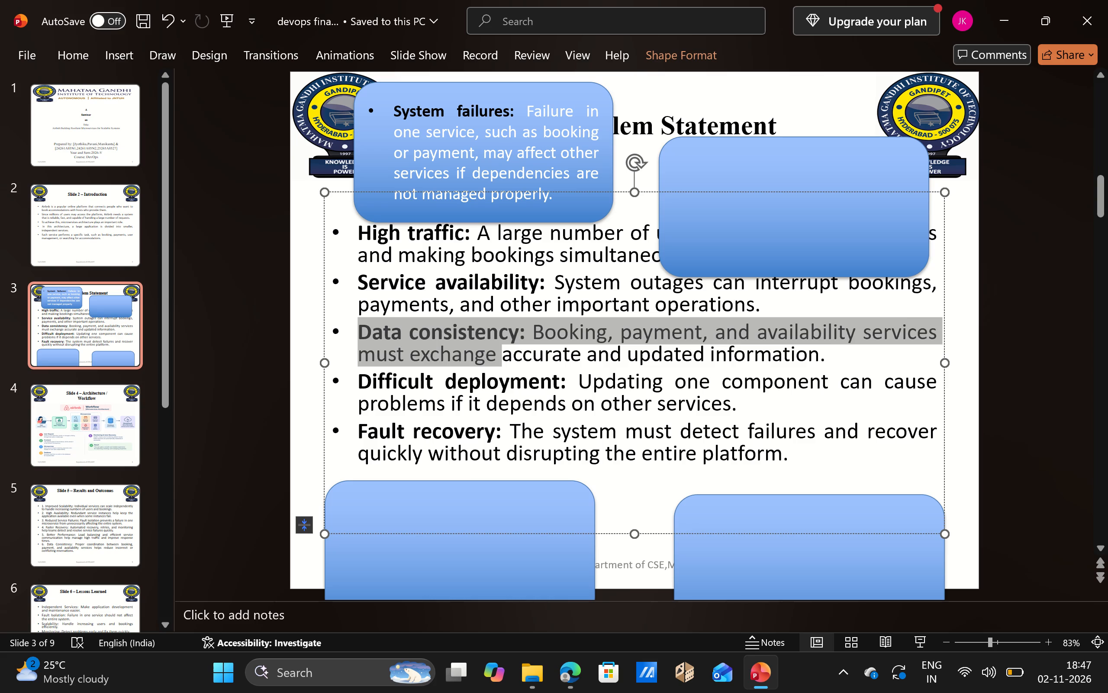
drag(491, 372, 816, 351)
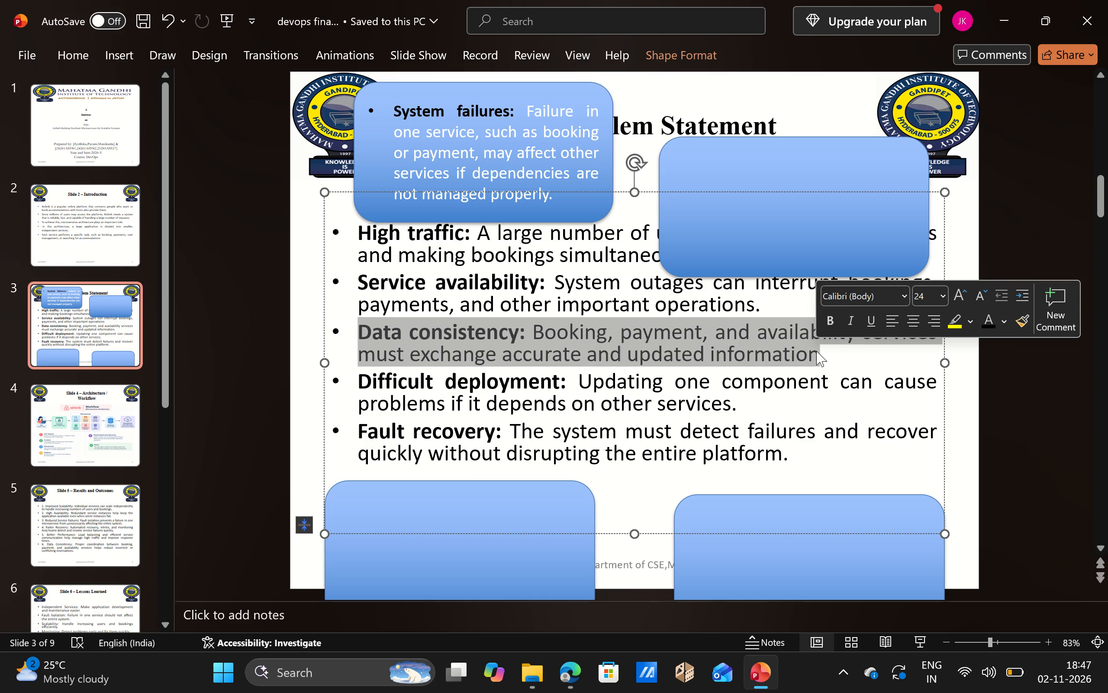
key(ctrl+c)
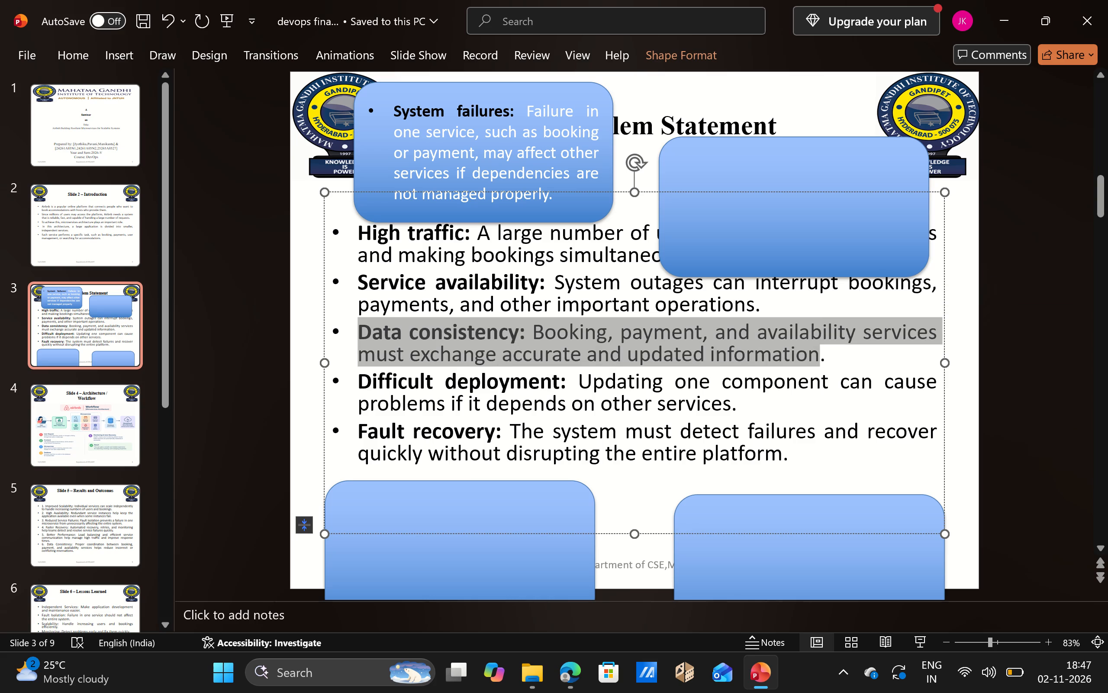
click(760, 521)
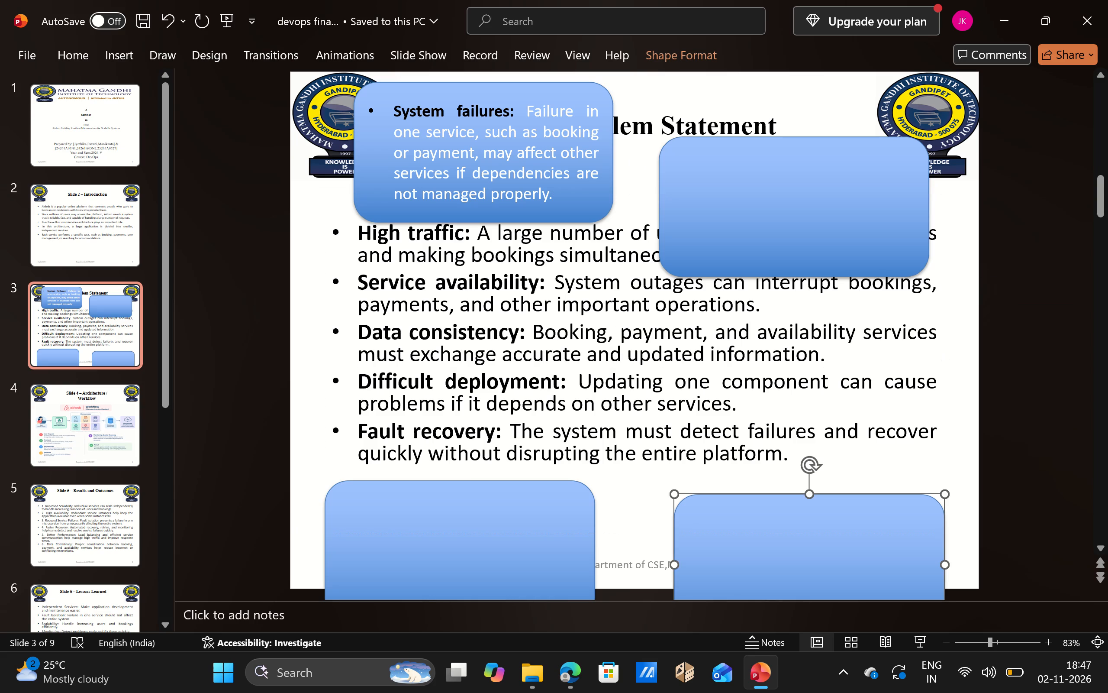
key(ctrl+v)
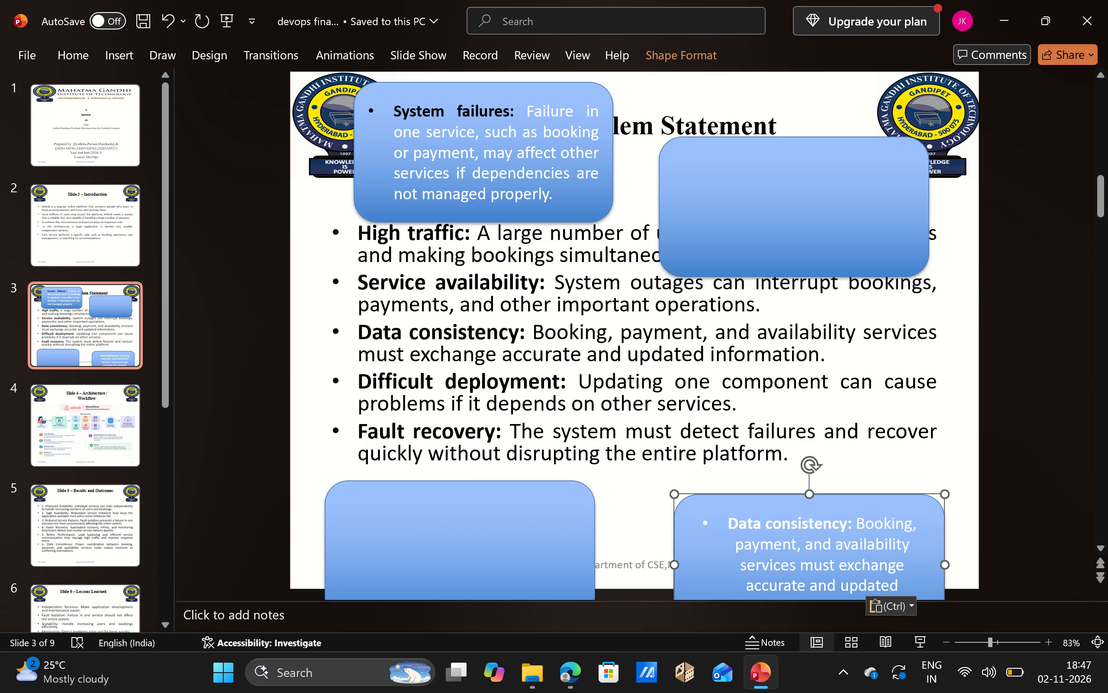
Copy the Difficult deployment bullet, heading and description included, into the empty rounded box at the slide's lower left.
drag(356, 376, 730, 407)
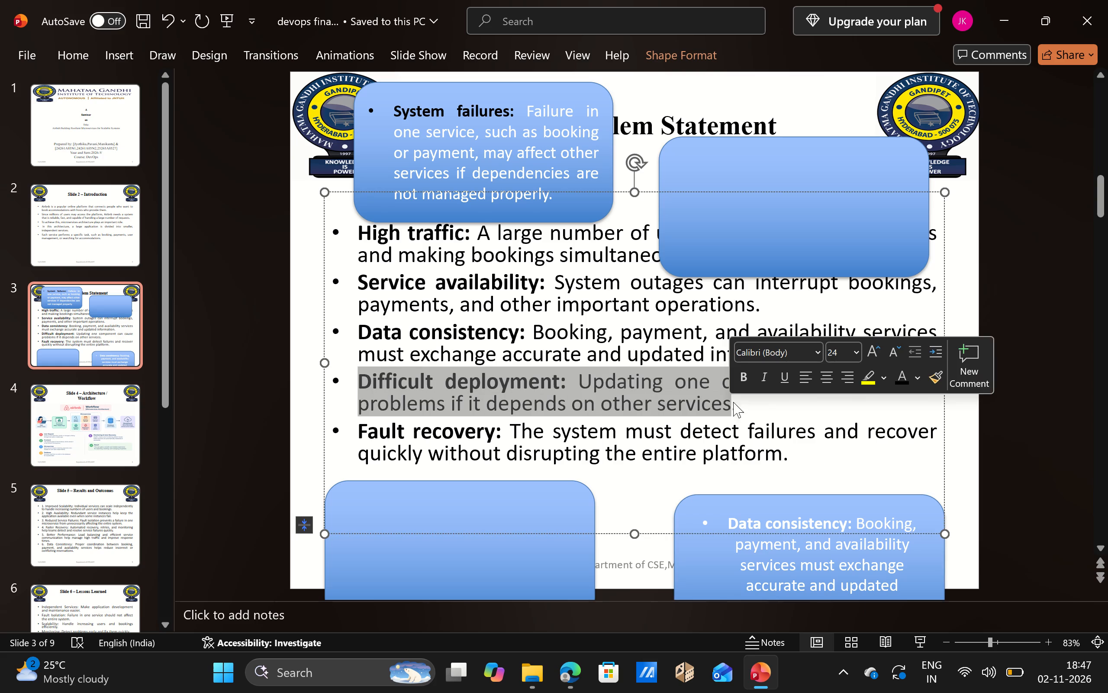
key(ctrl+c)
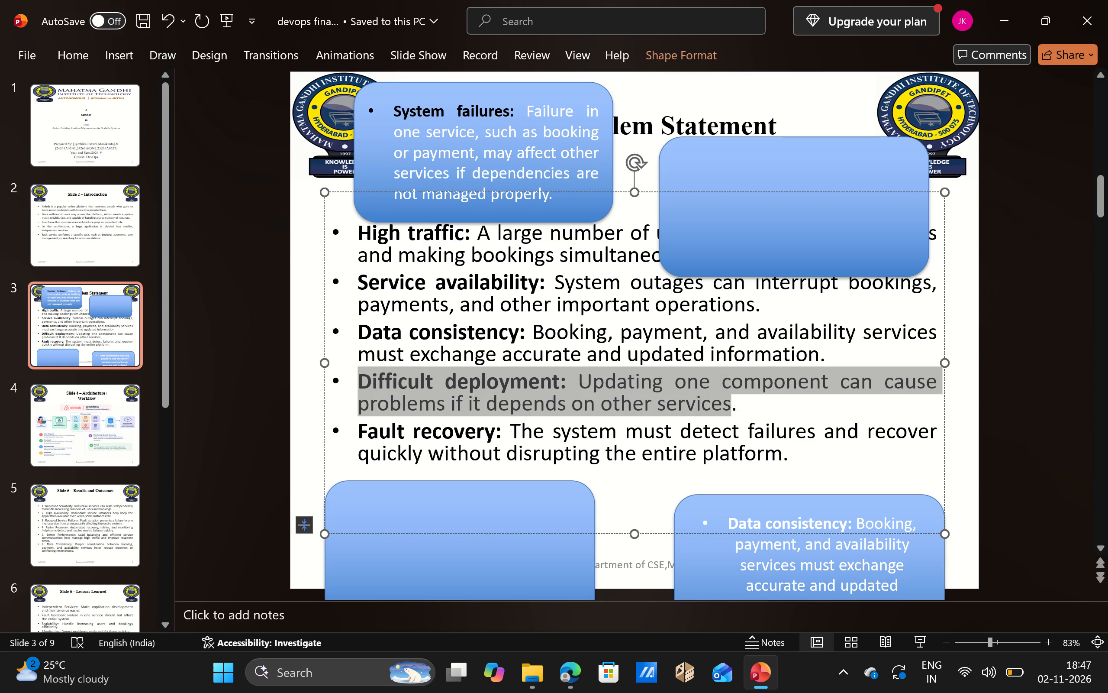
click(359, 515)
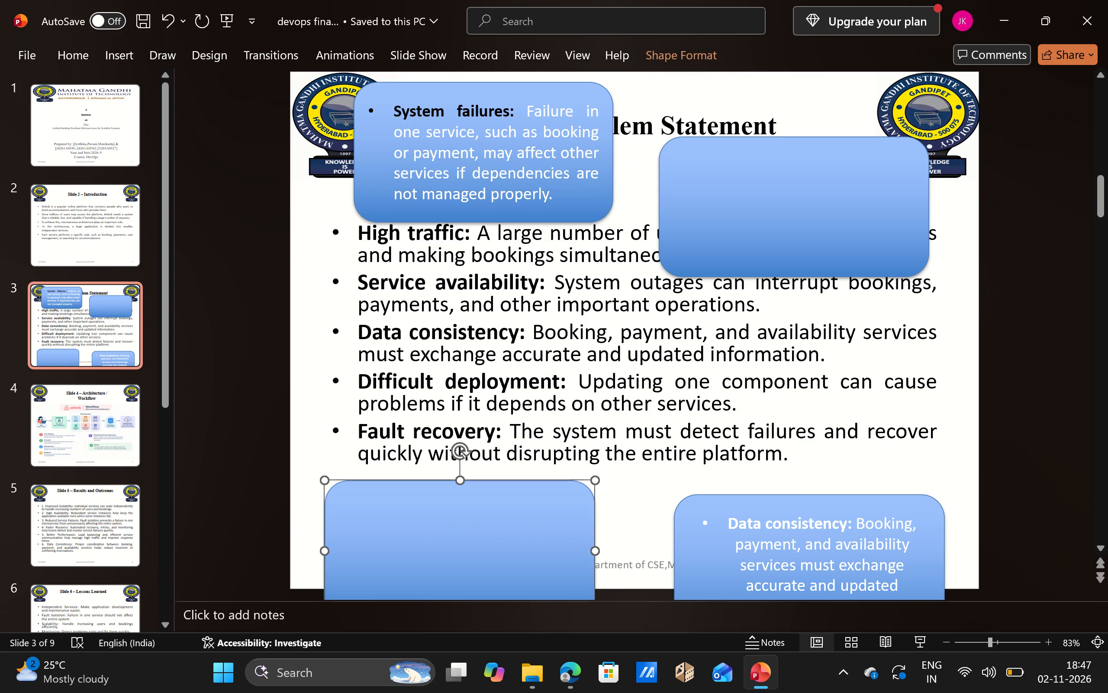
key(ctrl+v)
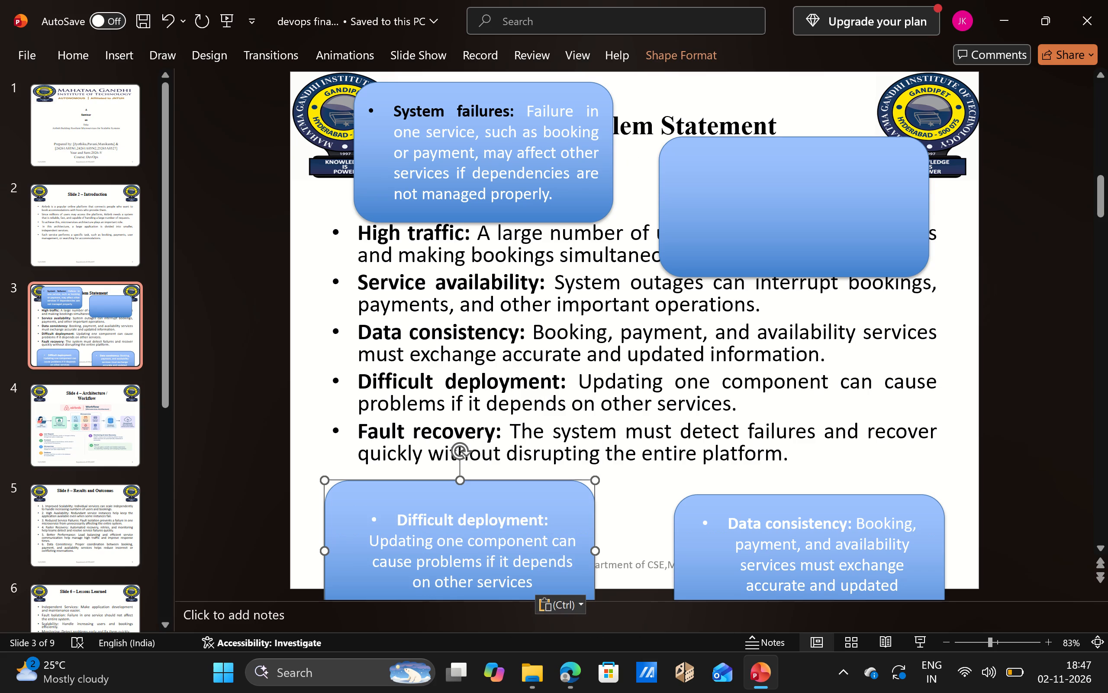
Duplicate the empty rounded box at the slide's upper right.
click(794, 173)
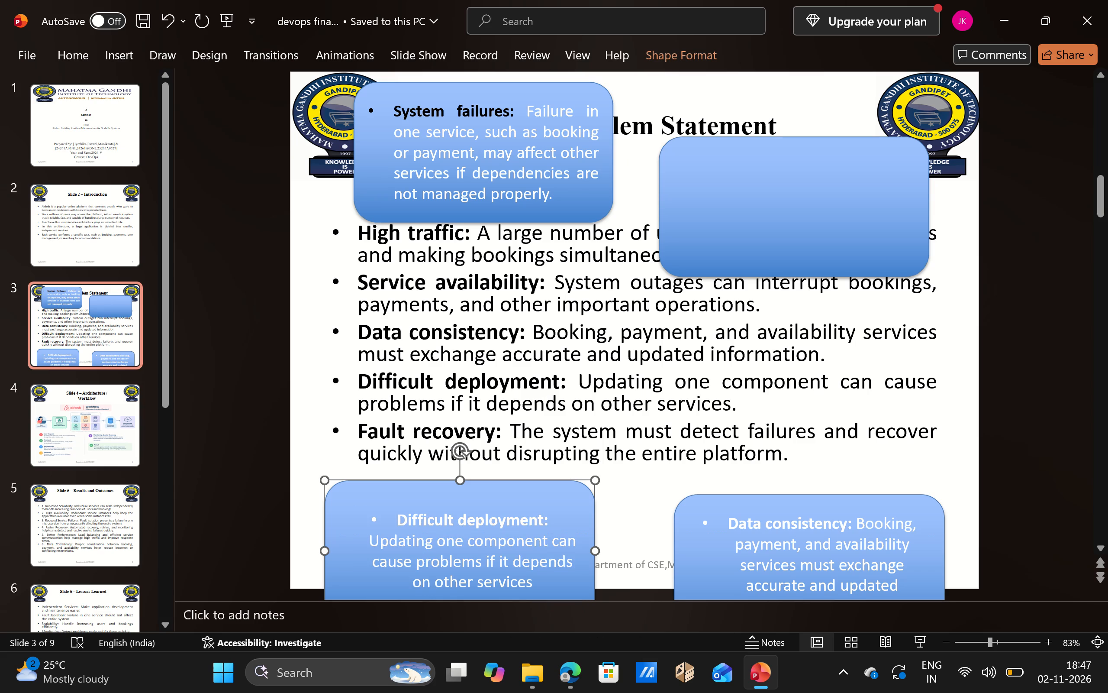
key(ctrl+c)
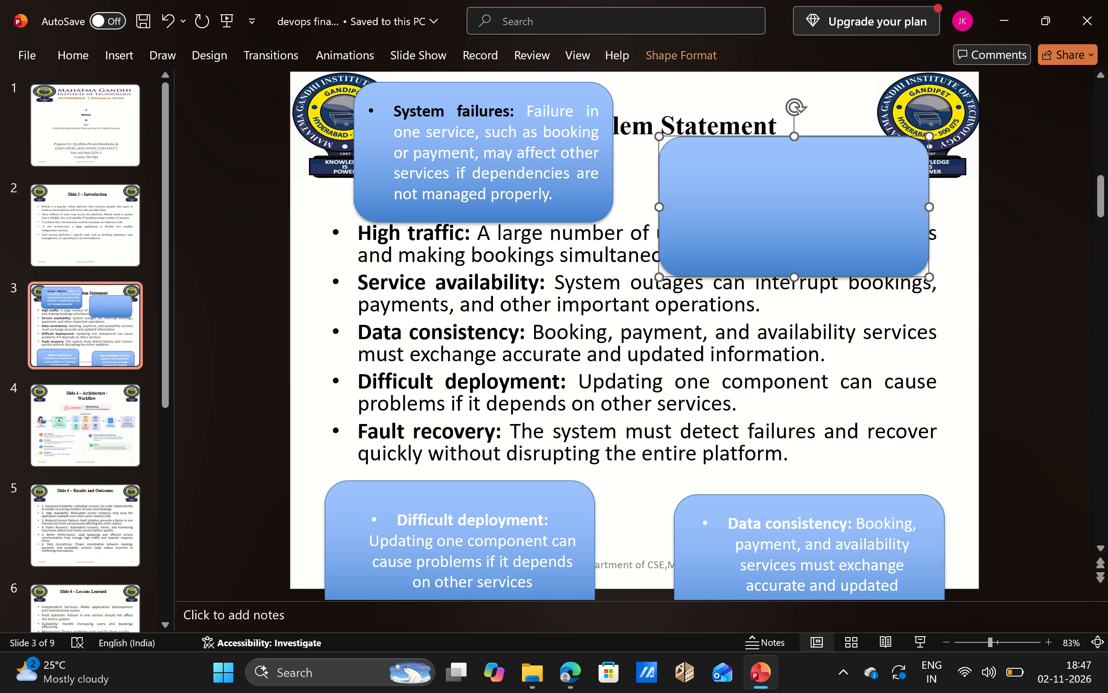
click(551, 340)
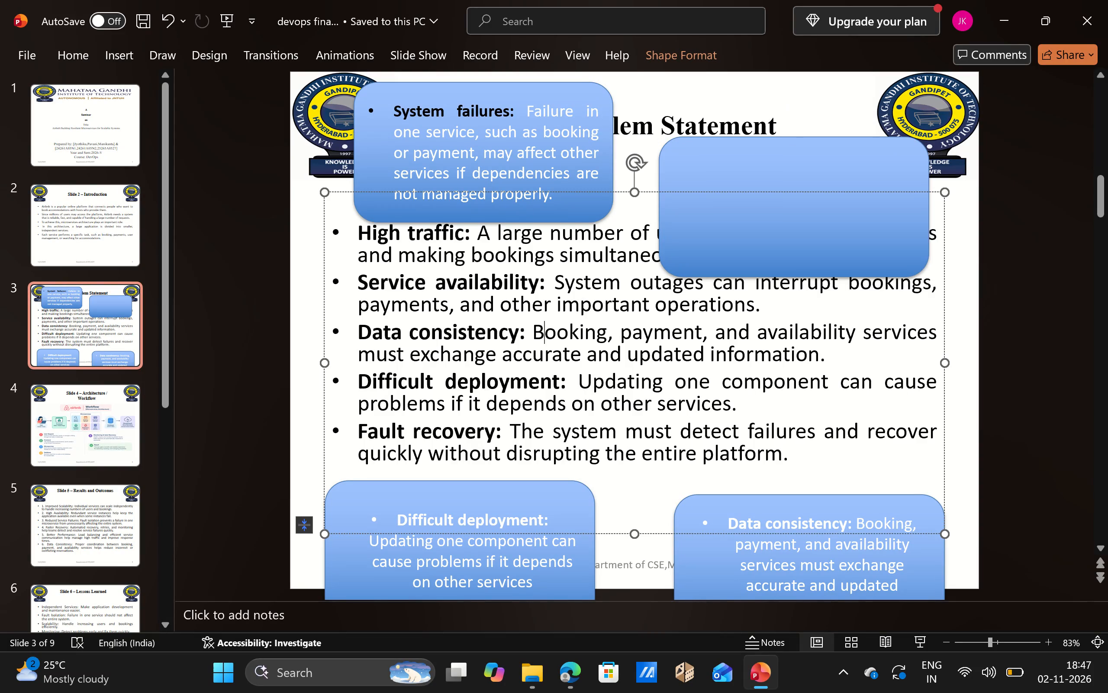
key(ctrl+v)
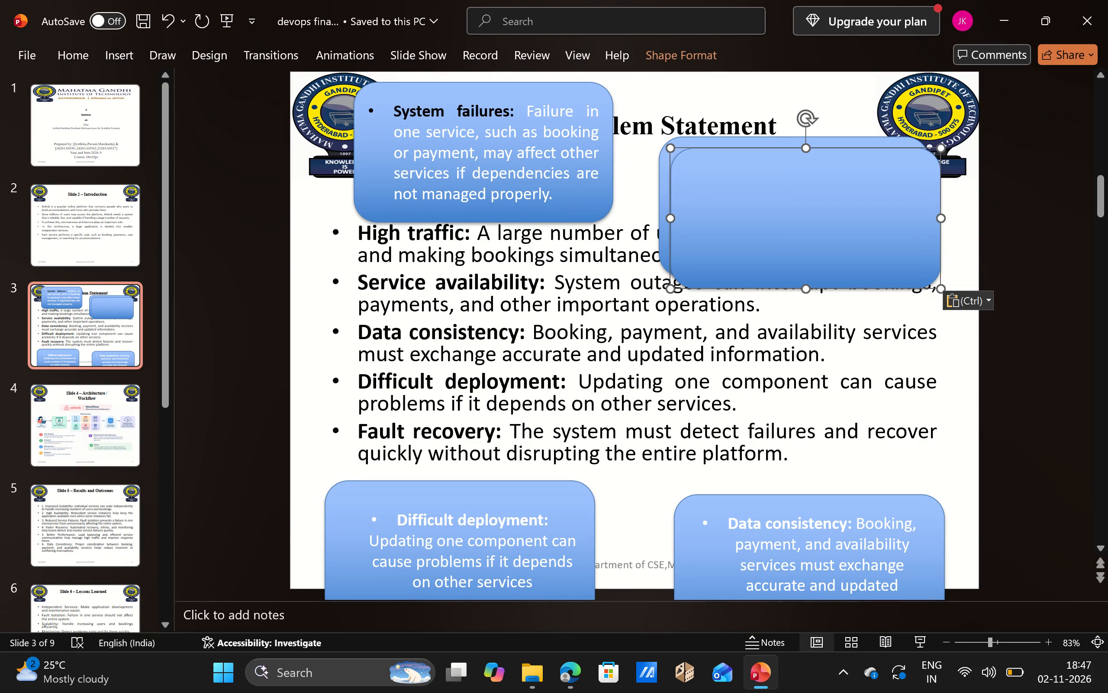
Copy the High traffic bullet, heading and description included, into the front one of the two overlapping empty boxes.
drag(358, 234, 660, 249)
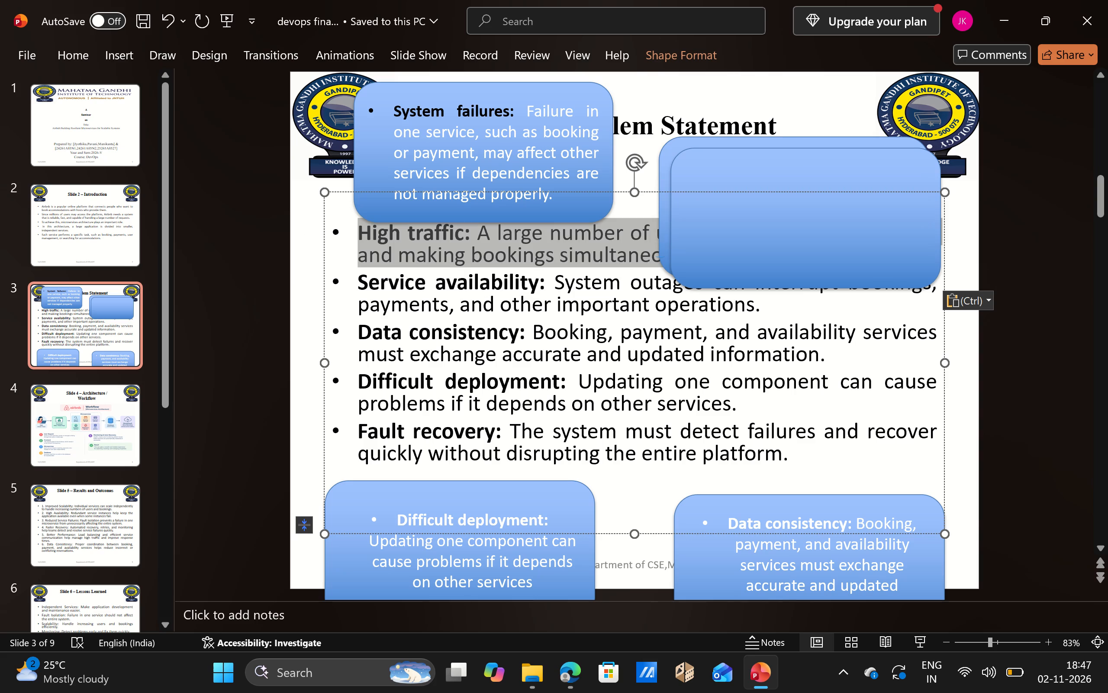
key(ctrl+c)
click(721, 173)
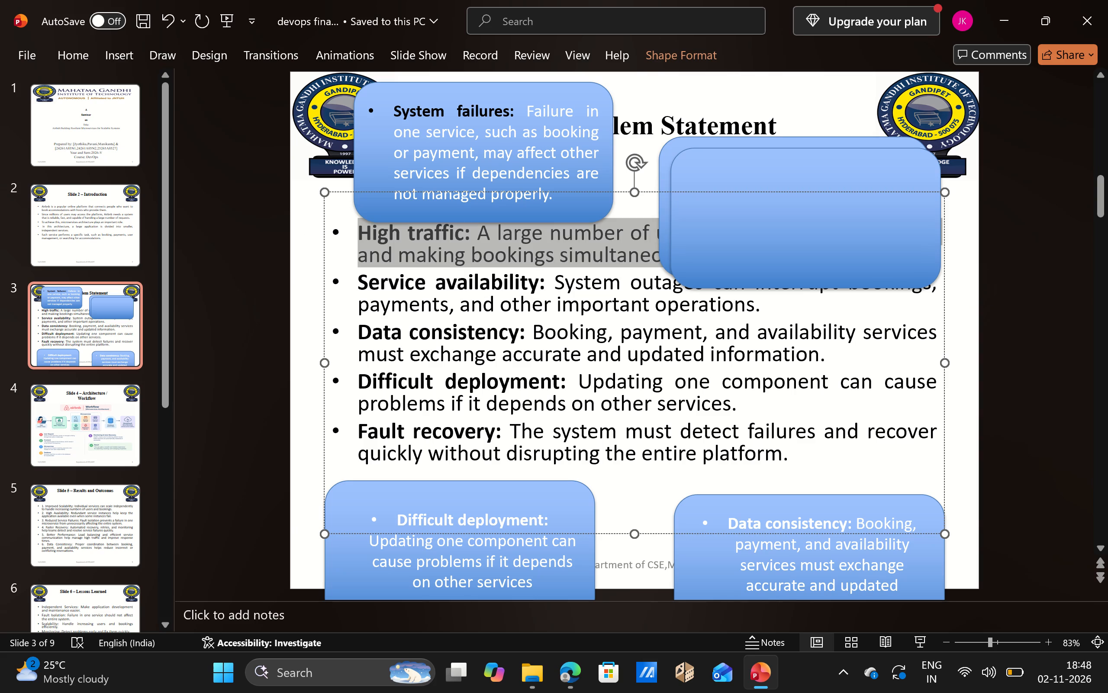
key(ctrl+v)
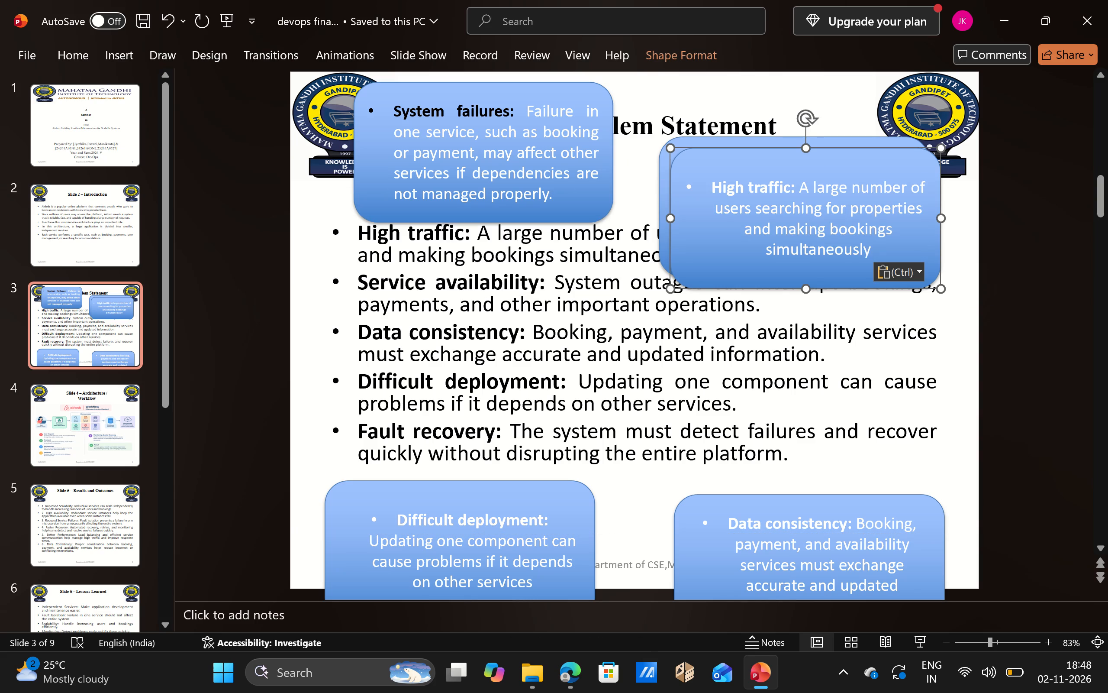
Move the High traffic box to the middle of the slide, between the upper and lower boxes.
drag(832, 170, 613, 320)
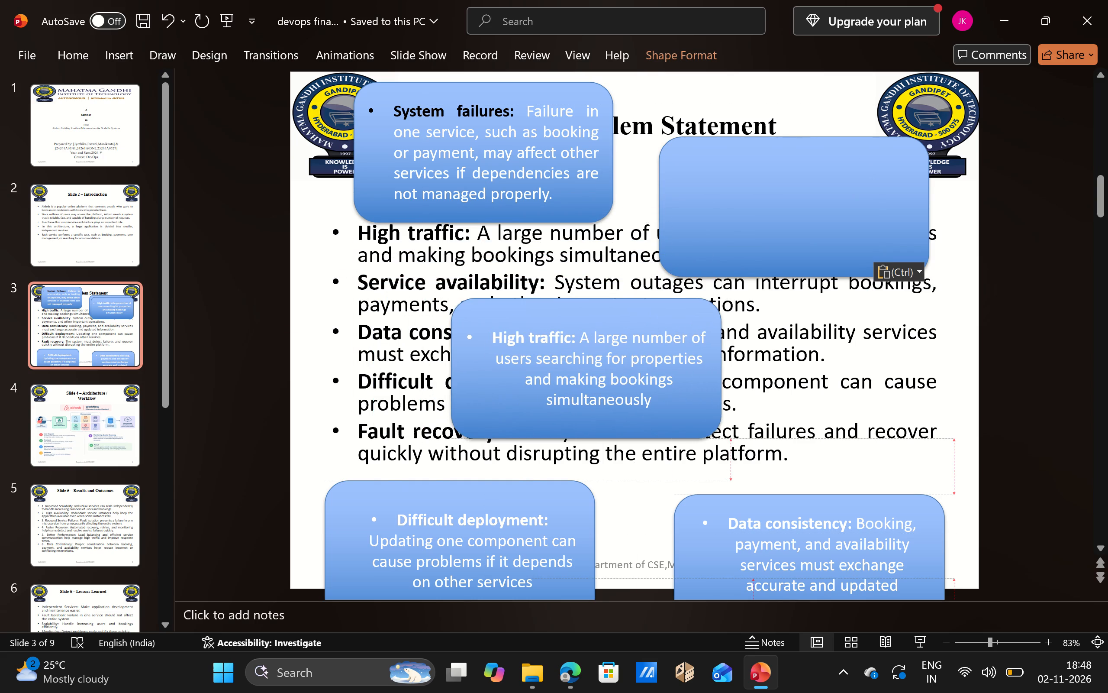
drag(613, 320, 618, 328)
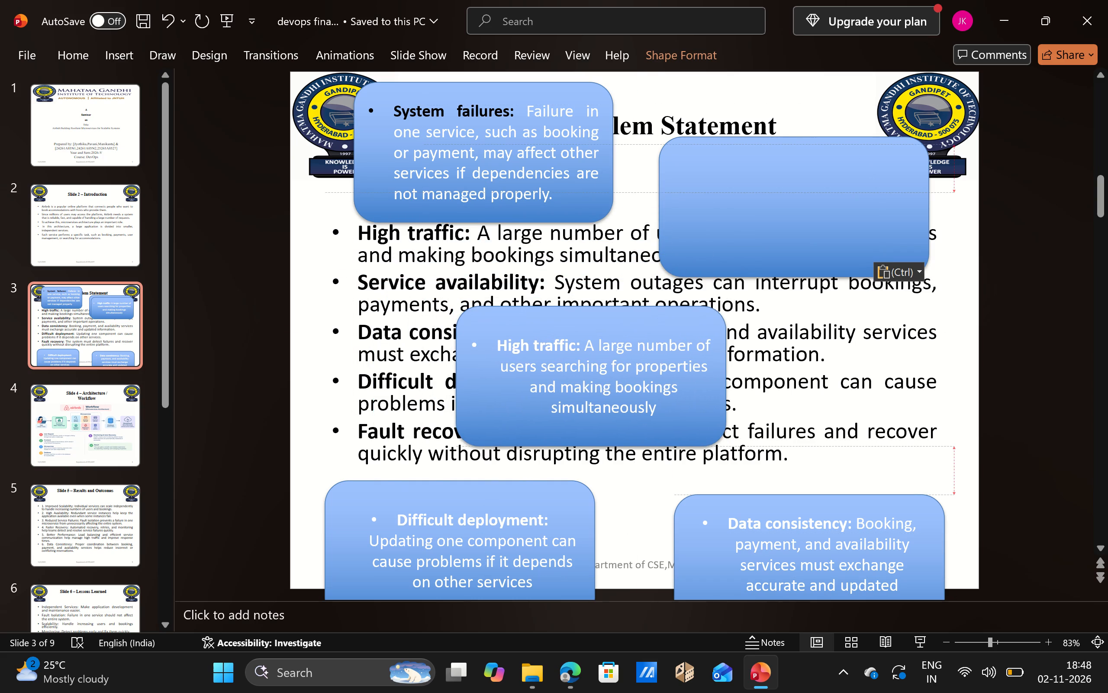
drag(618, 328, 652, 363)
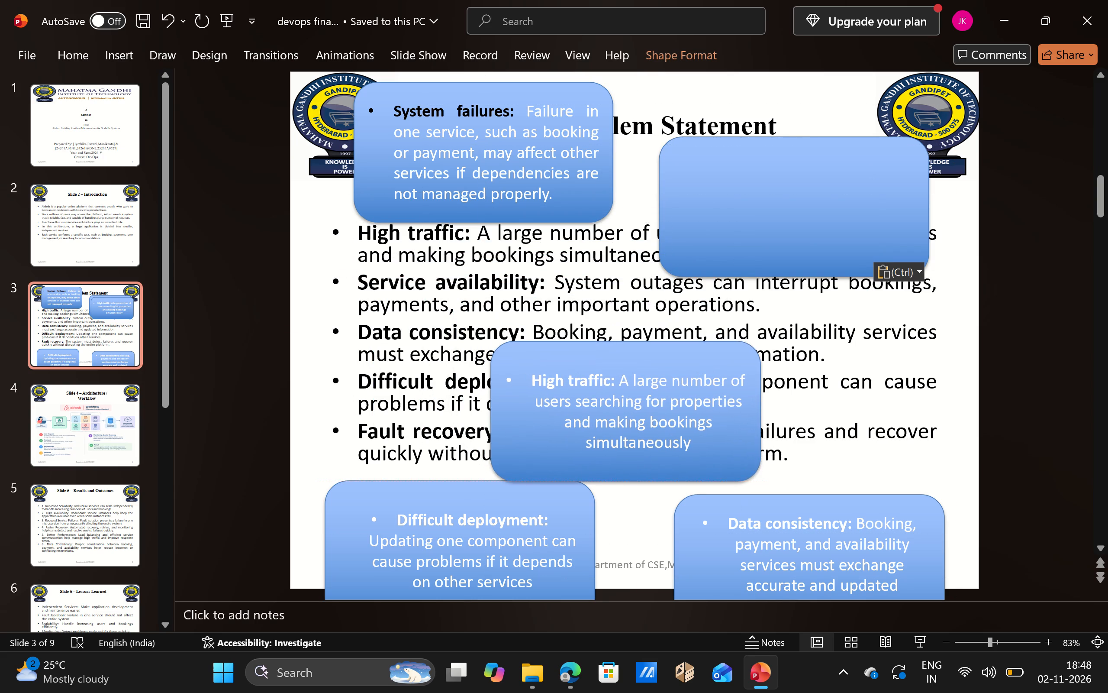
drag(652, 363, 671, 352)
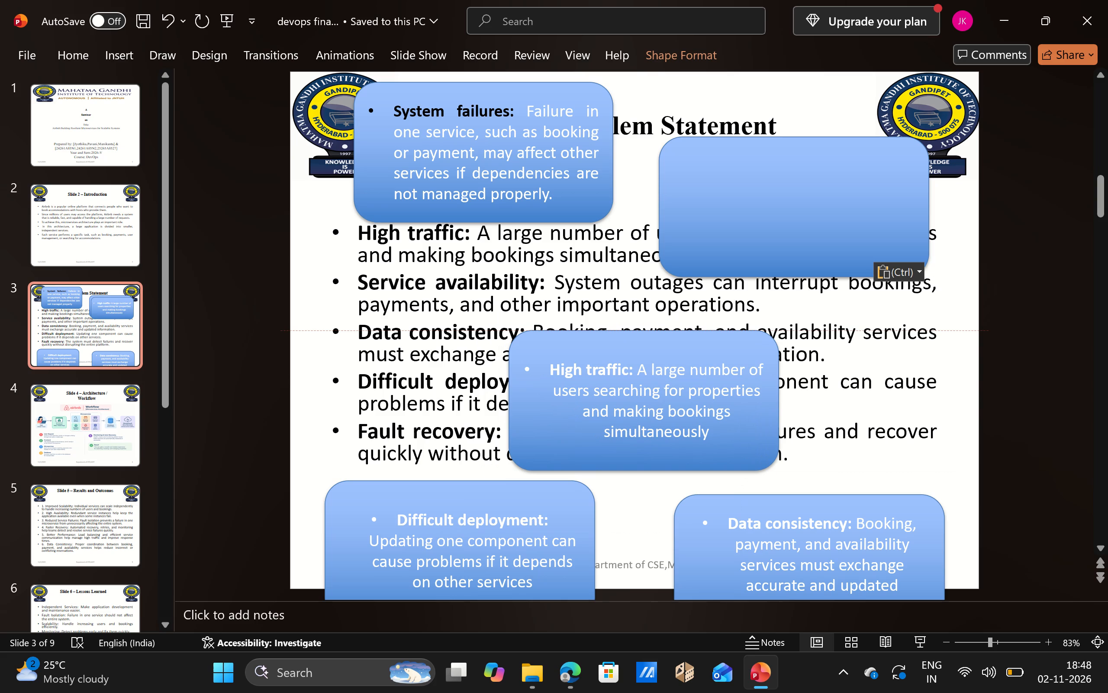
drag(671, 352, 666, 347)
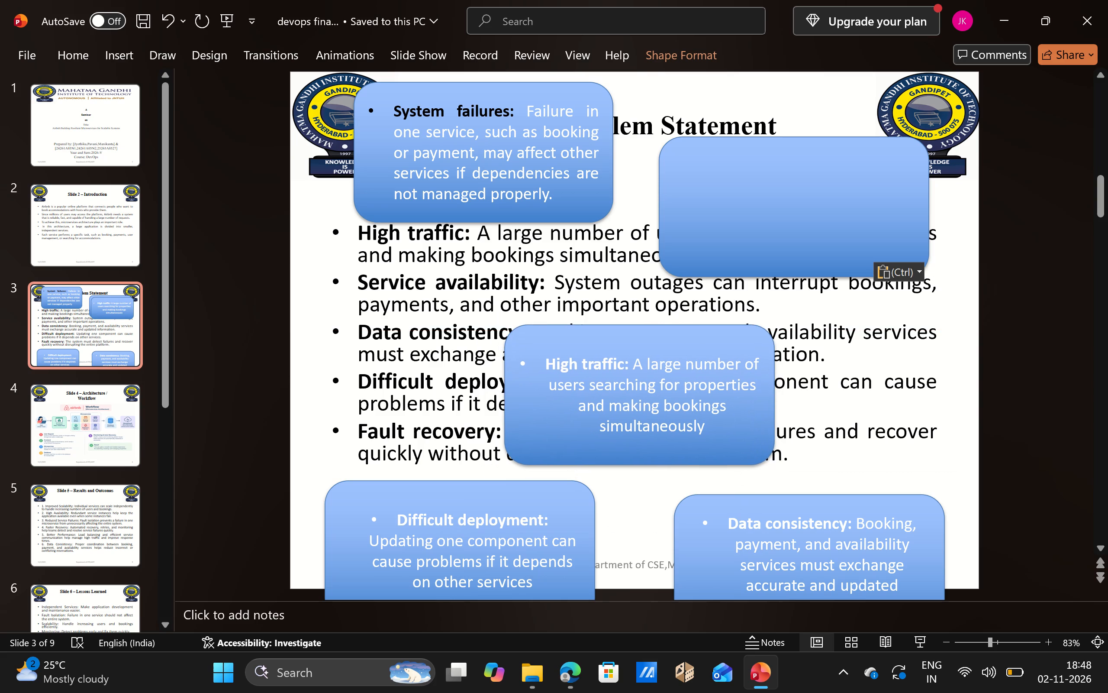
drag(666, 347, 660, 296)
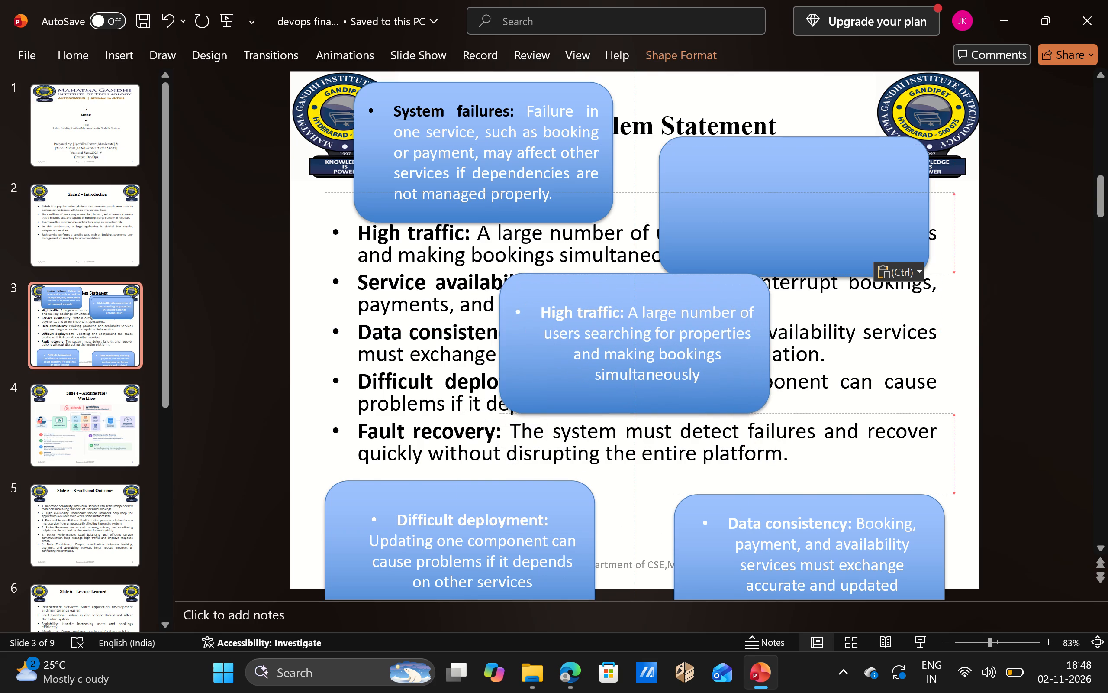
drag(660, 296, 669, 330)
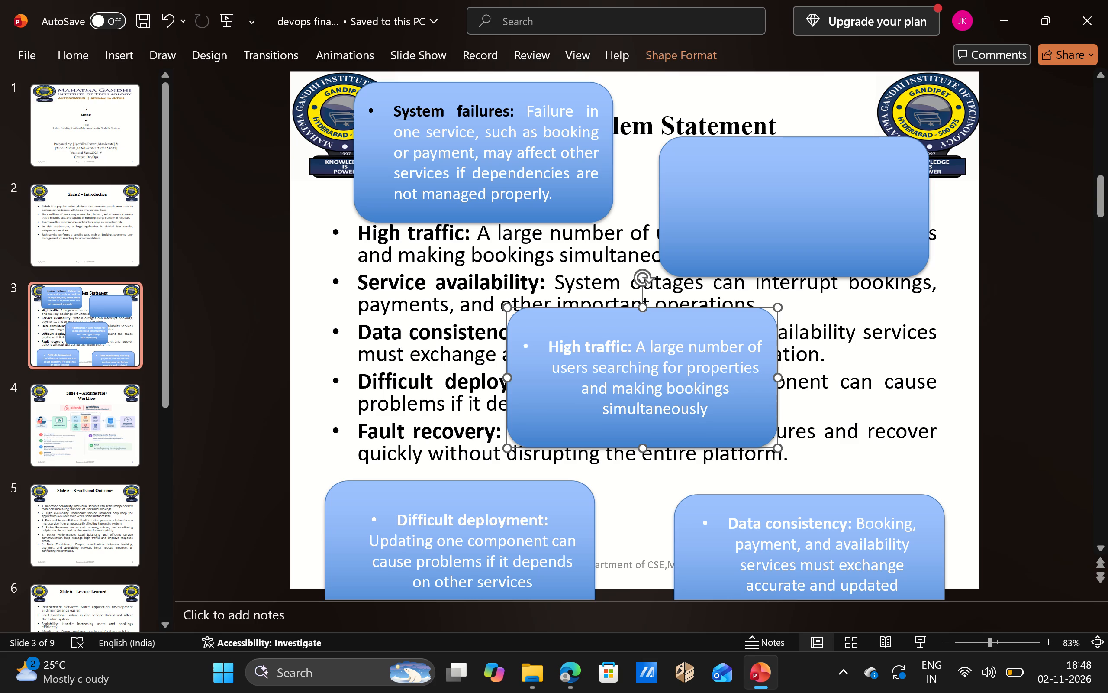
Copy the Service availability bullet, heading and description included, into the empty rounded box at the slide's upper right.
drag(358, 282, 743, 304)
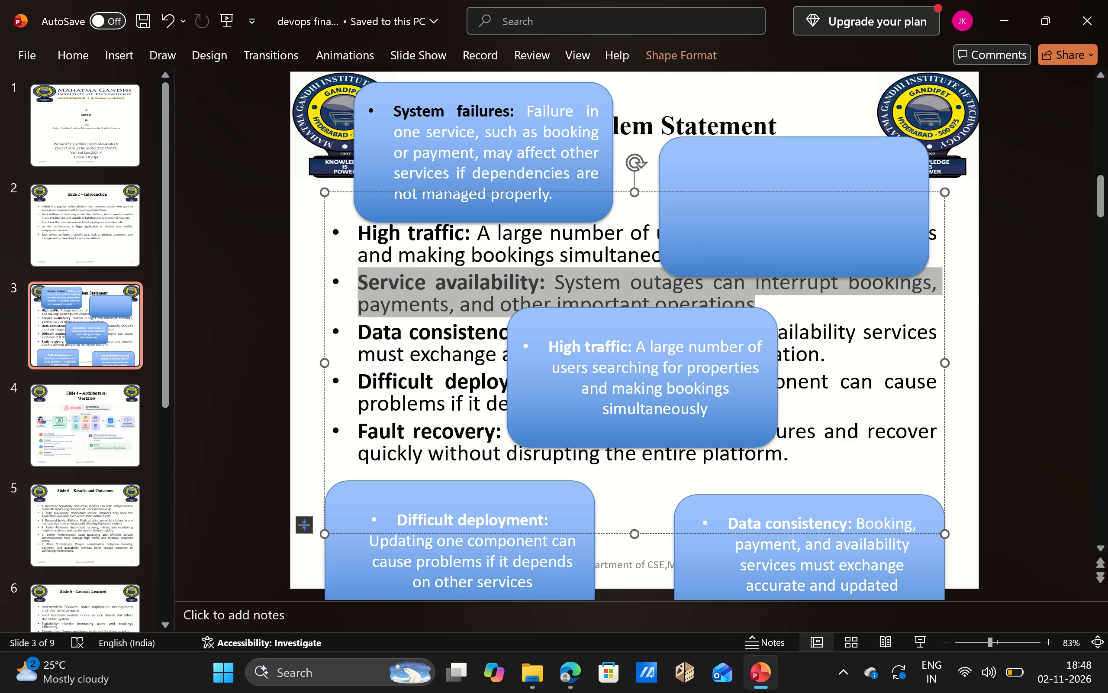
drag(743, 304, 755, 304)
key(ctrl+c)
click(731, 165)
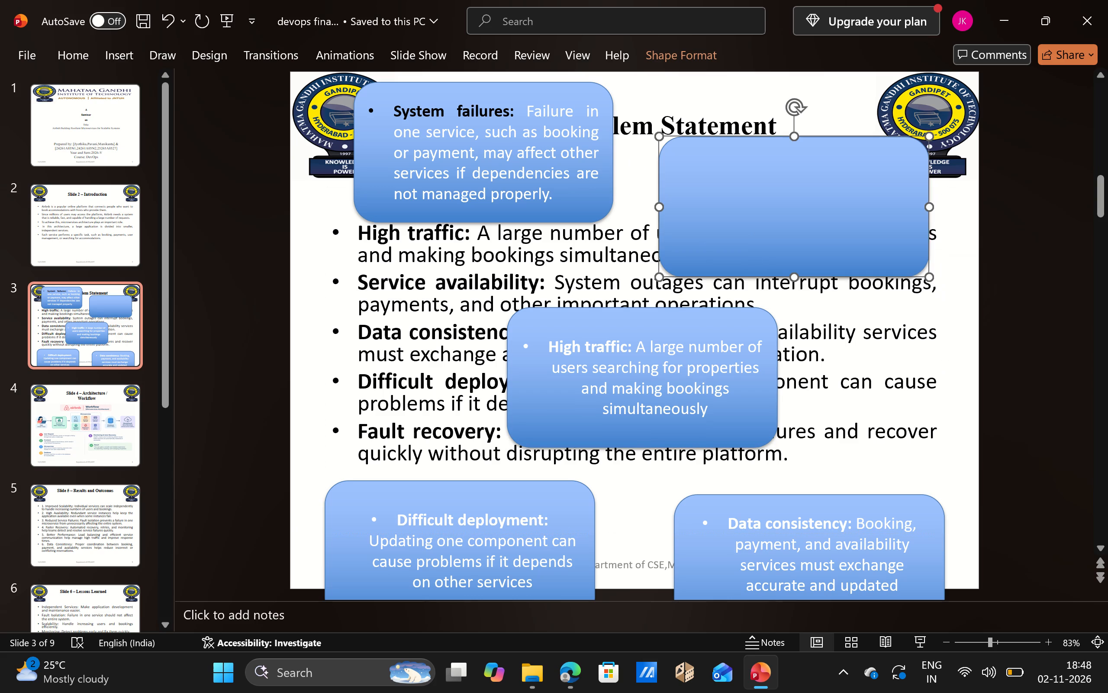
key(ctrl+v)
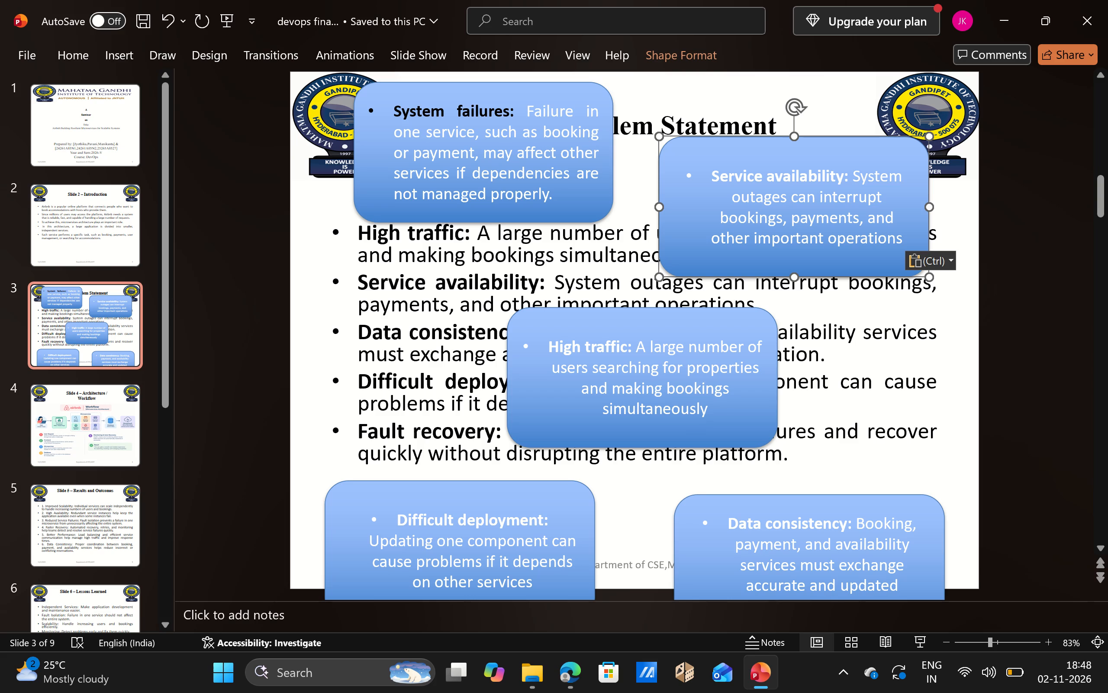
Try to duplicate the High traffic box, pasting at the end of the Data consistency bullet in the body text.
click(539, 396)
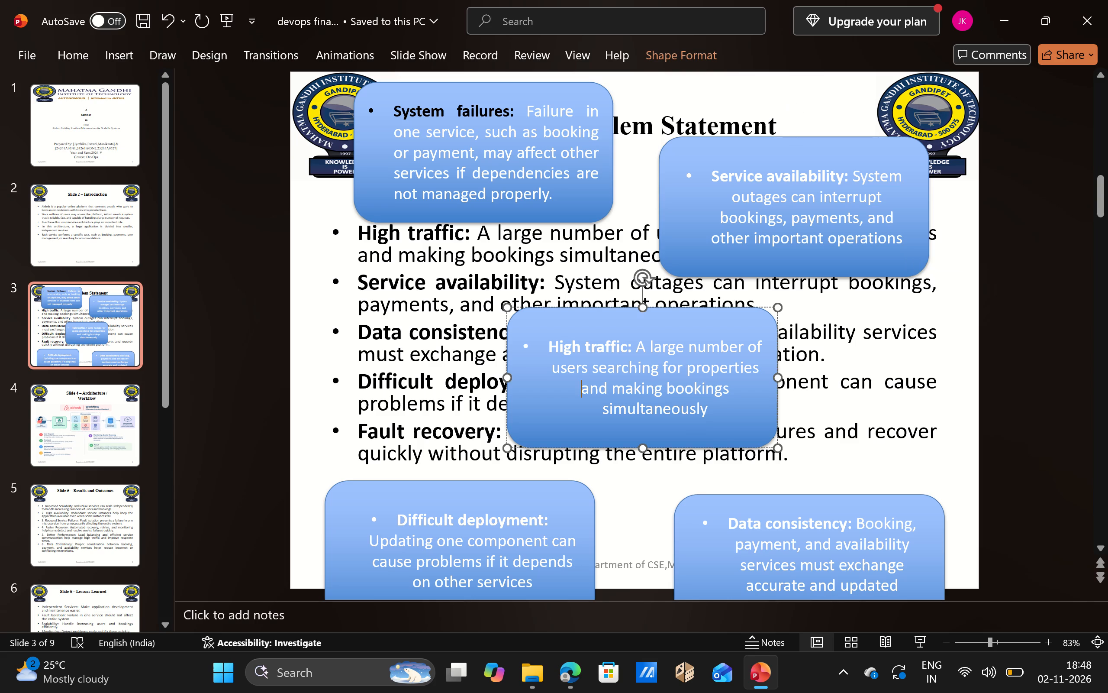
key(ctrl+c)
click(875, 359)
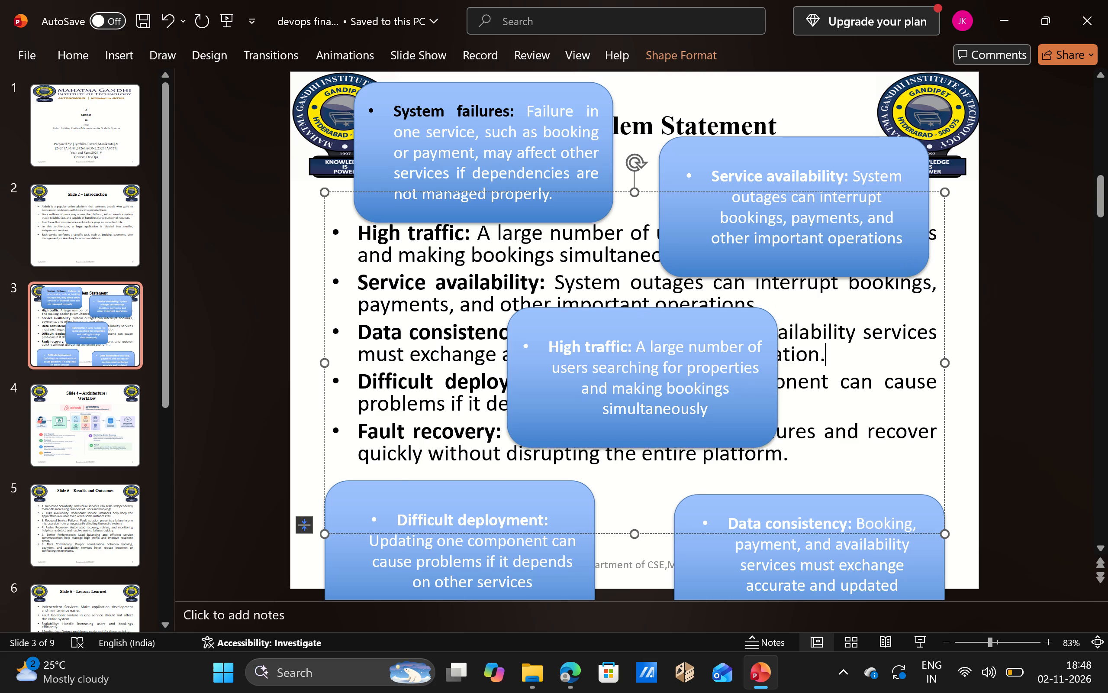
key(ctrl+v)
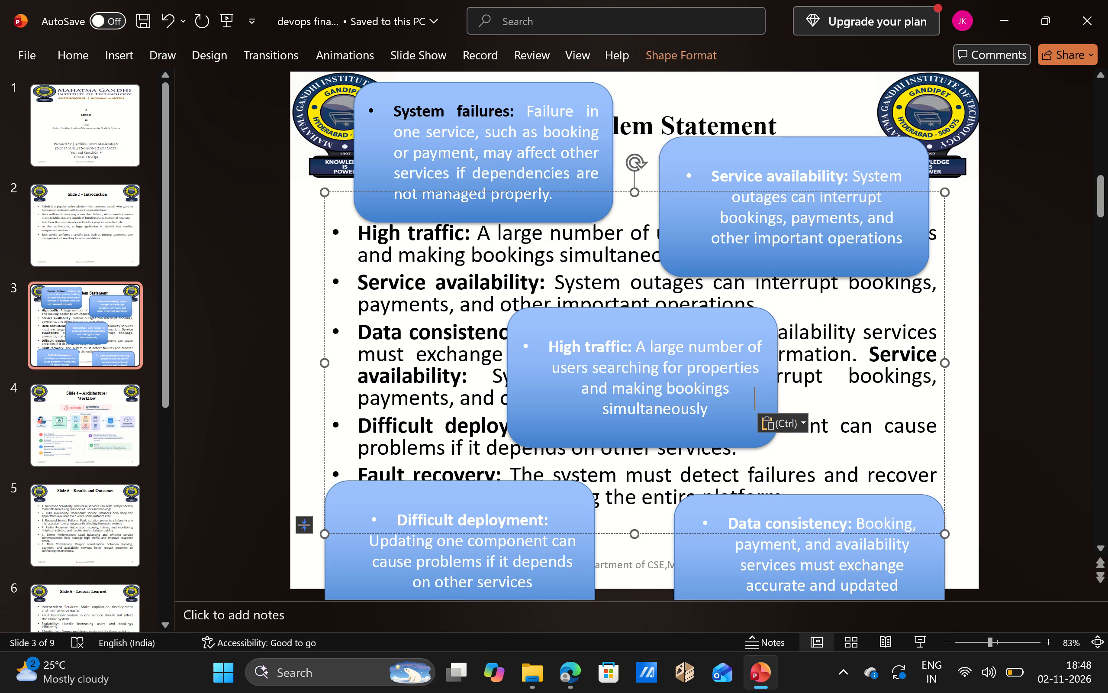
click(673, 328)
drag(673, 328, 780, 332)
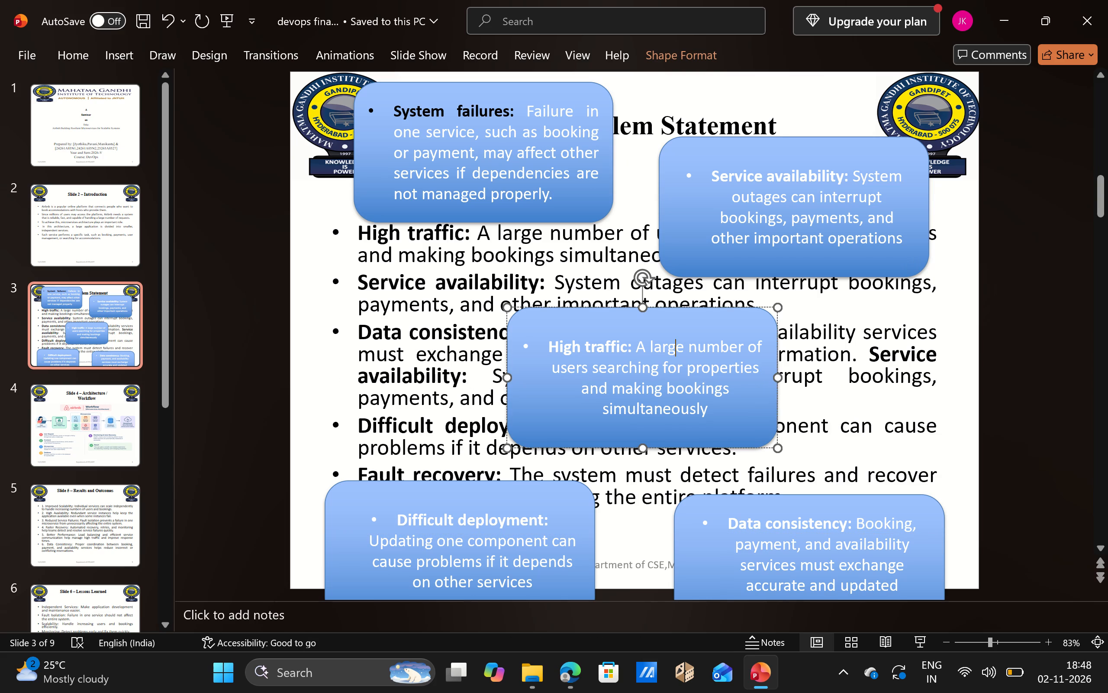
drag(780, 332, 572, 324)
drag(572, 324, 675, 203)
Duplicate the Service availability box, place the copy below it near the slide's right edge, and clear the copy's text.
click(675, 203)
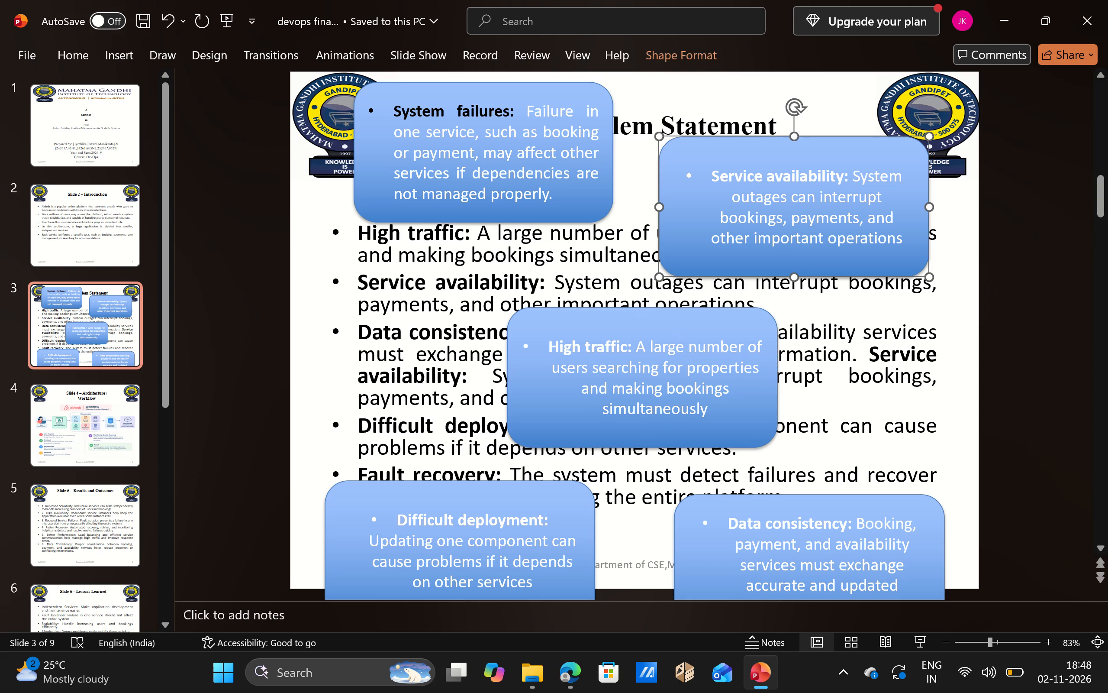
key(ctrl+c)
click(850, 347)
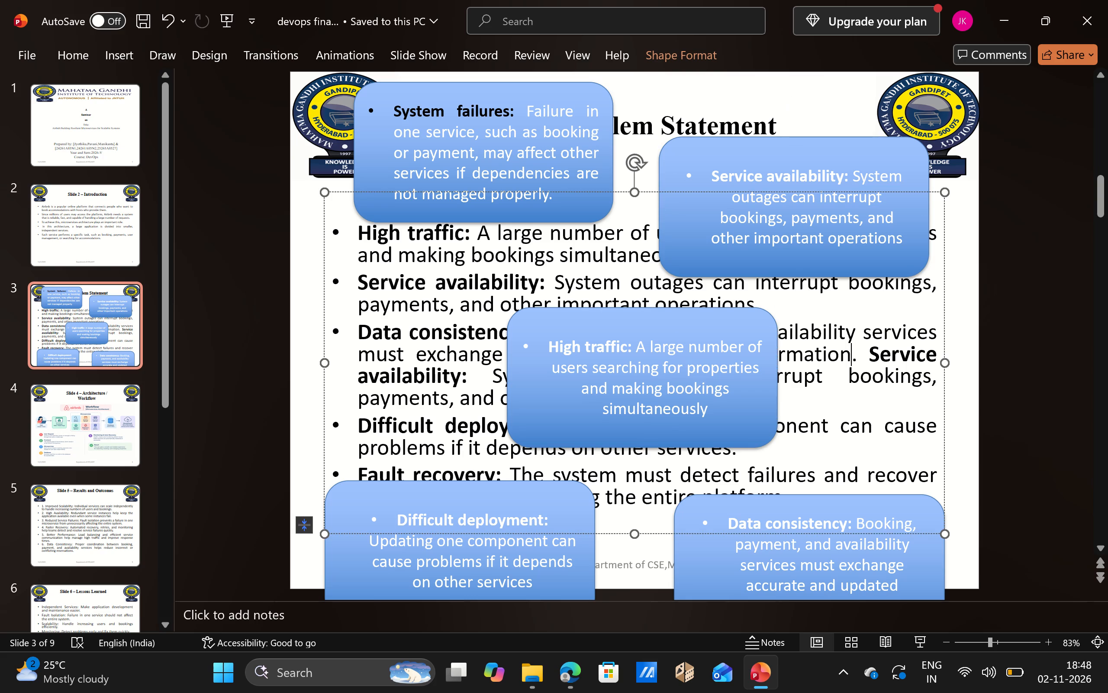
key(ctrl+v)
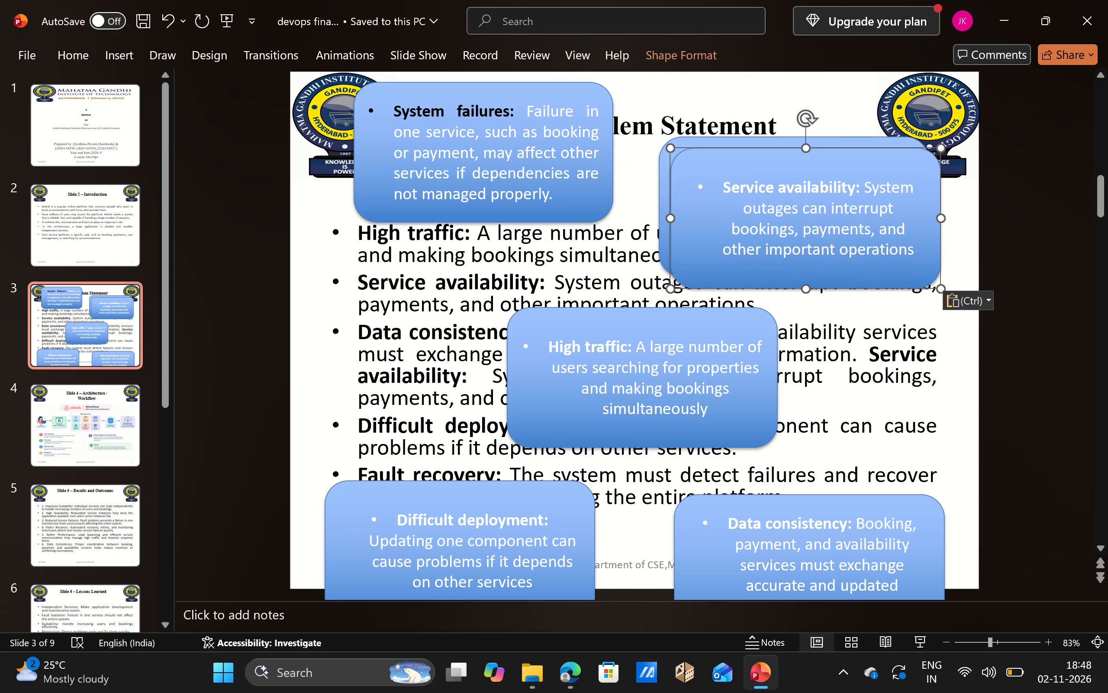
drag(755, 161, 830, 277)
drag(793, 307, 964, 377)
key(BackSpace)
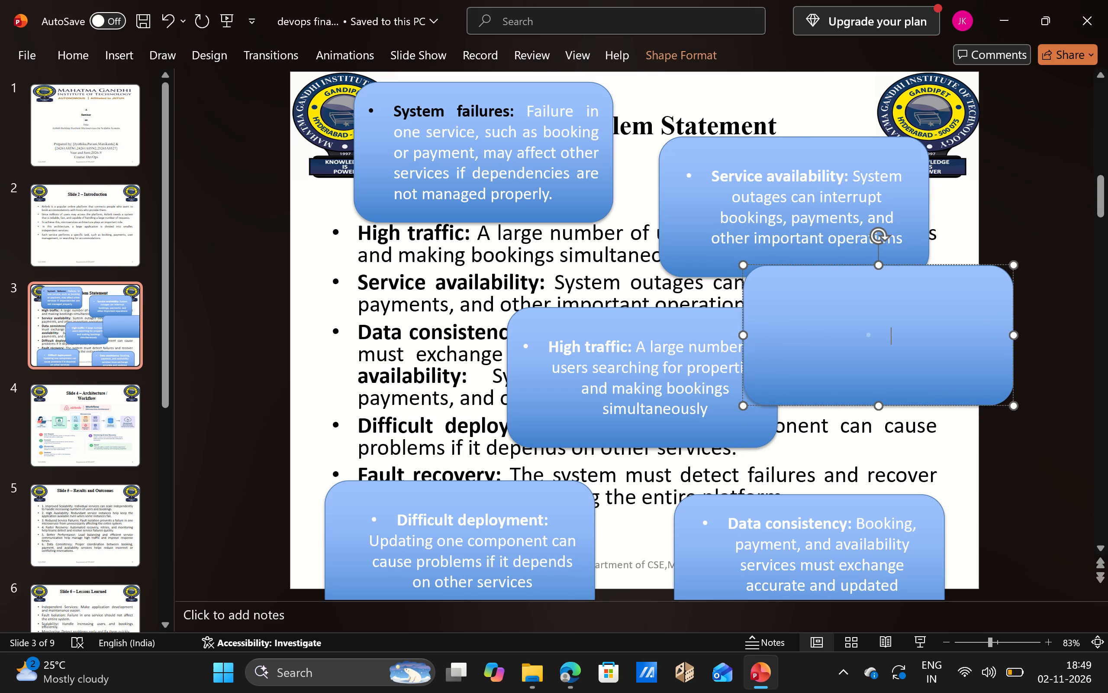
Copy the Fault recovery bullet, heading and description included, from the body text into the emptied rounded box.
drag(356, 471, 830, 499)
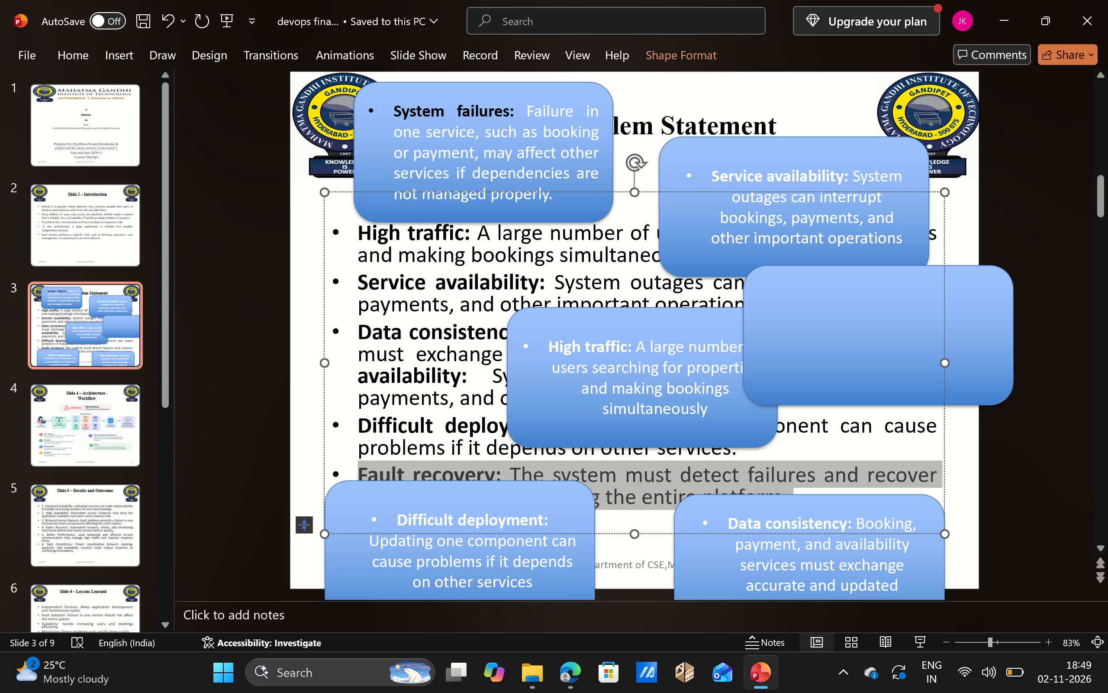
drag(830, 499, 832, 499)
key(ctrl+c)
click(793, 284)
key(ctrl+v)
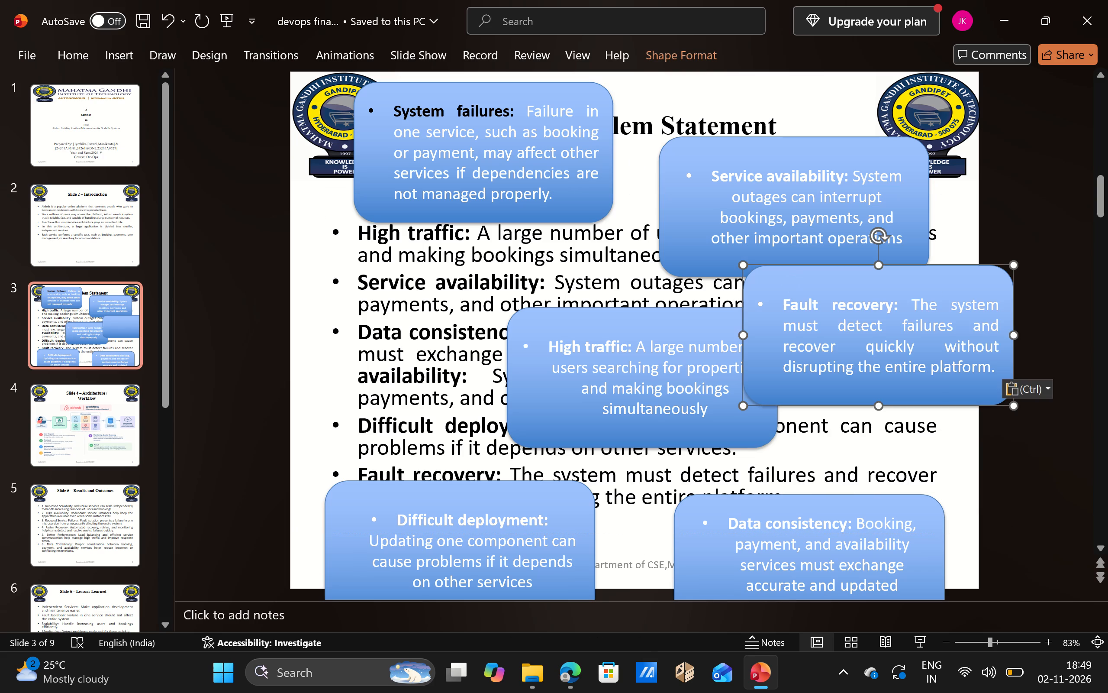
Delete all the remaining bullets from the body text placeholder behind the boxes, including the leftover empty bullet.
drag(539, 337, 452, 324)
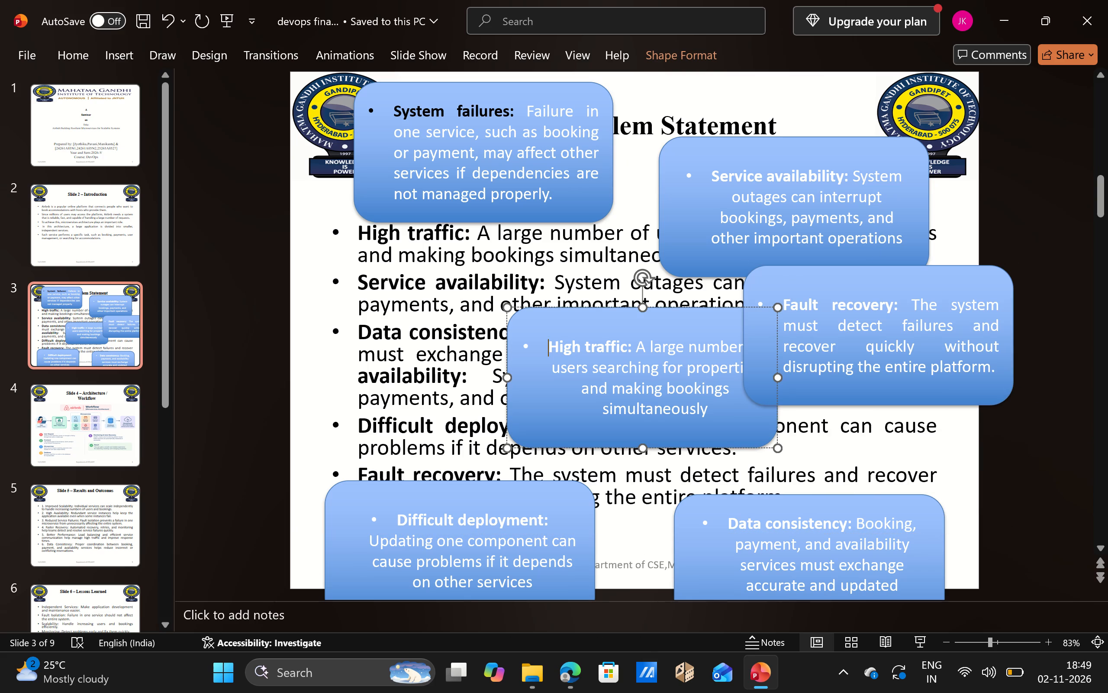
drag(452, 324, 432, 332)
drag(357, 232, 440, 339)
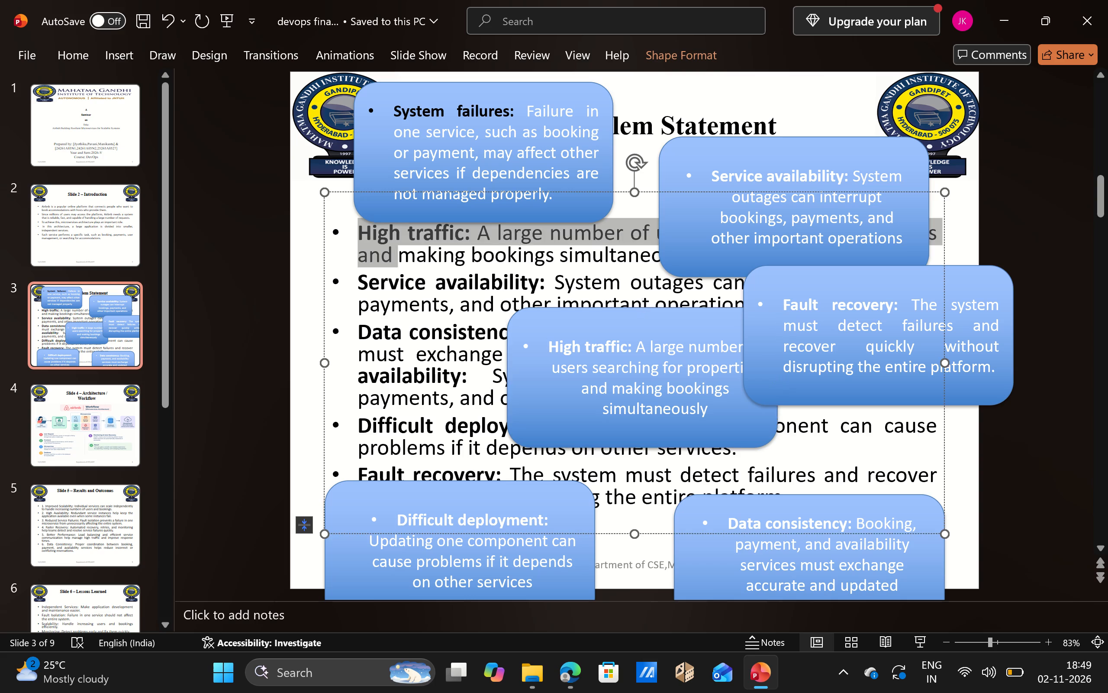
drag(440, 339, 727, 535)
key(BackSpace)
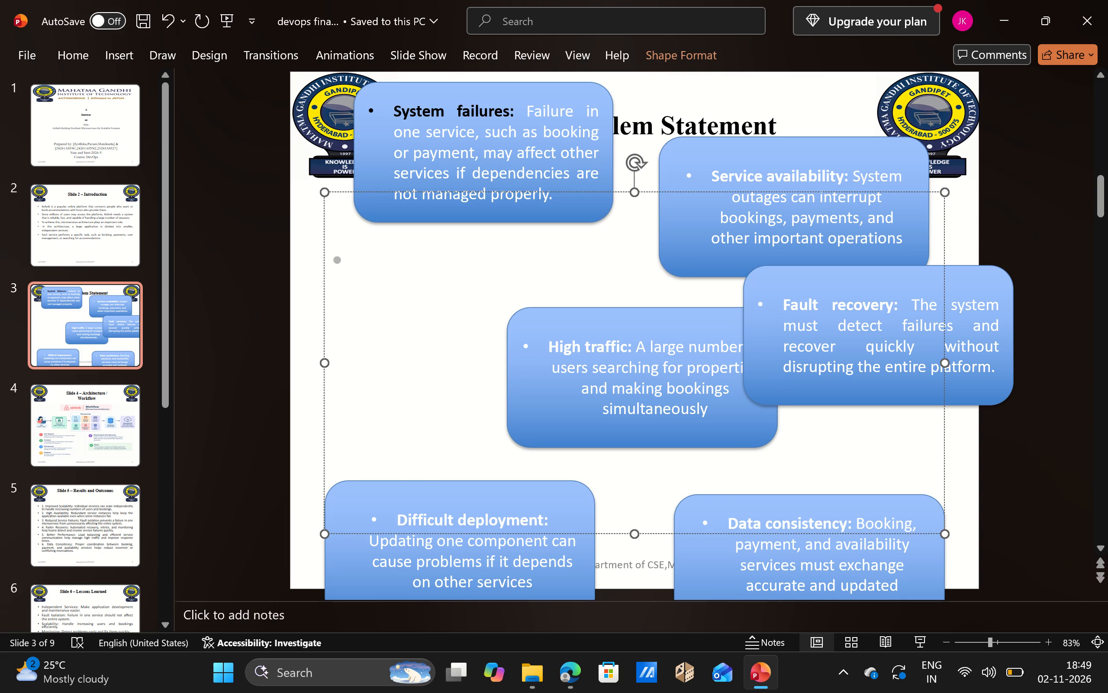
key(BackSpace)
key(BackSpace)
Move the System failures and Service availability boxes down below the slide title, side by side with a gap between them.
drag(531, 95, 505, 204)
drag(741, 151, 678, 200)
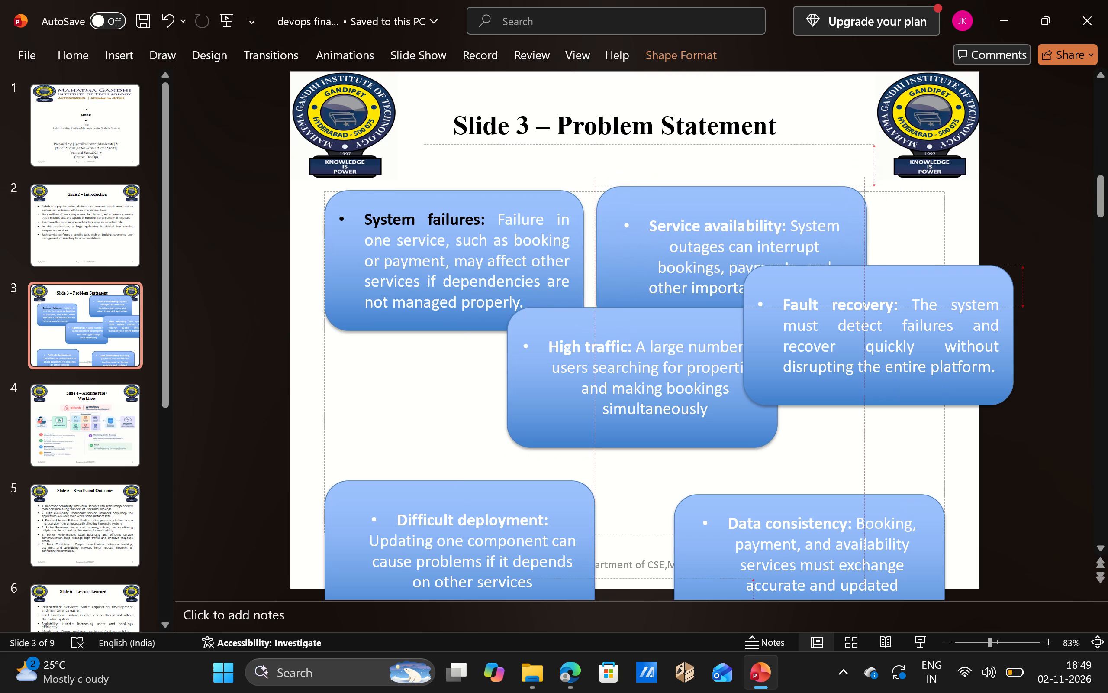
drag(678, 200, 745, 200)
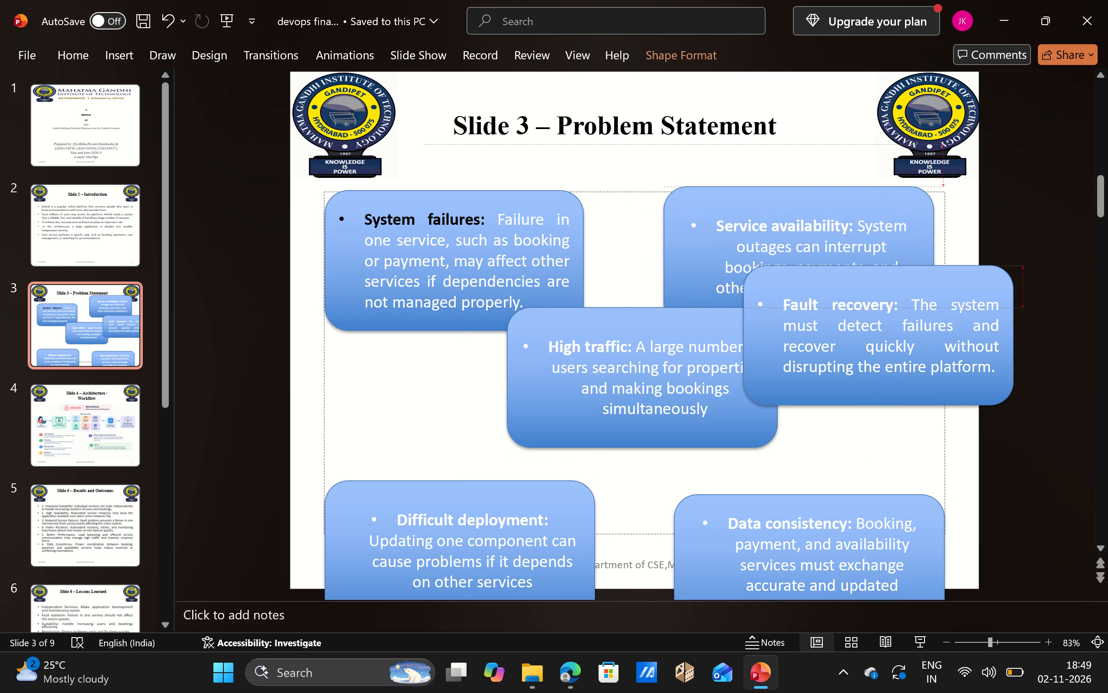
drag(745, 200, 739, 201)
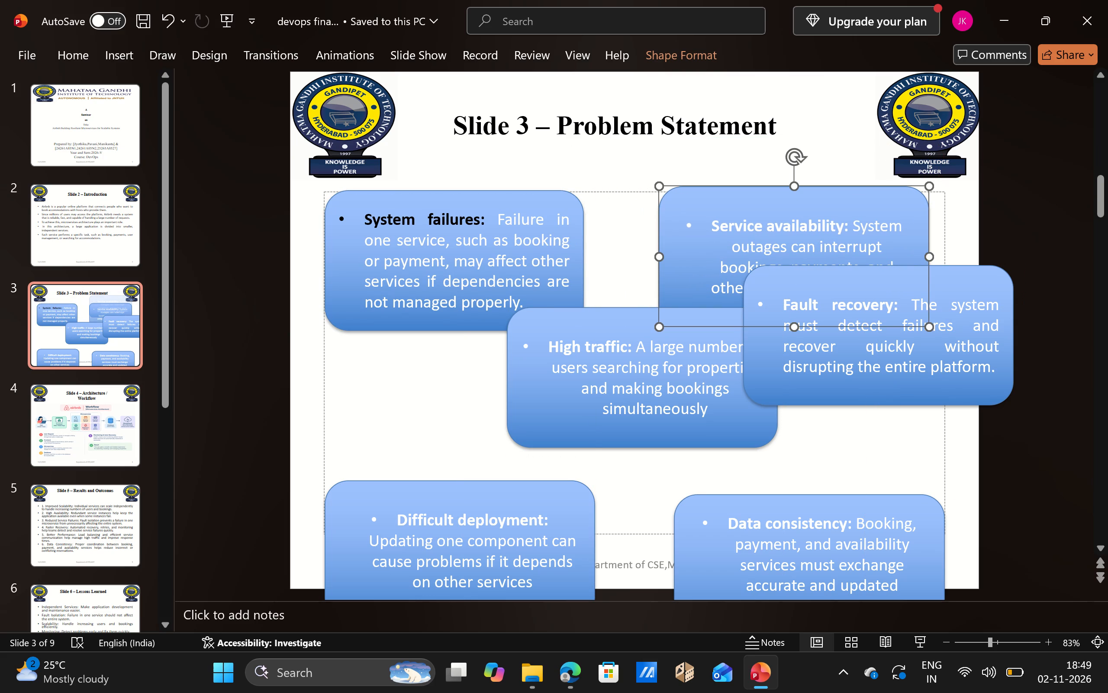
Move the High traffic box to the slide's left side, between the System failures and Difficult deployment boxes.
drag(622, 319, 448, 342)
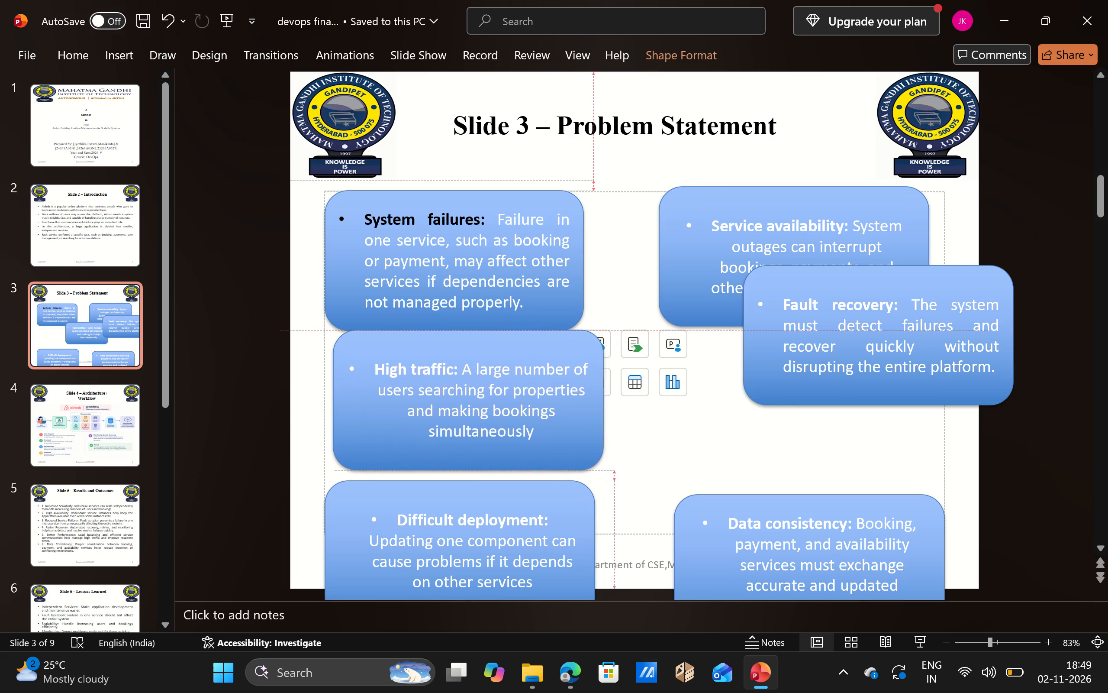
drag(448, 342, 448, 346)
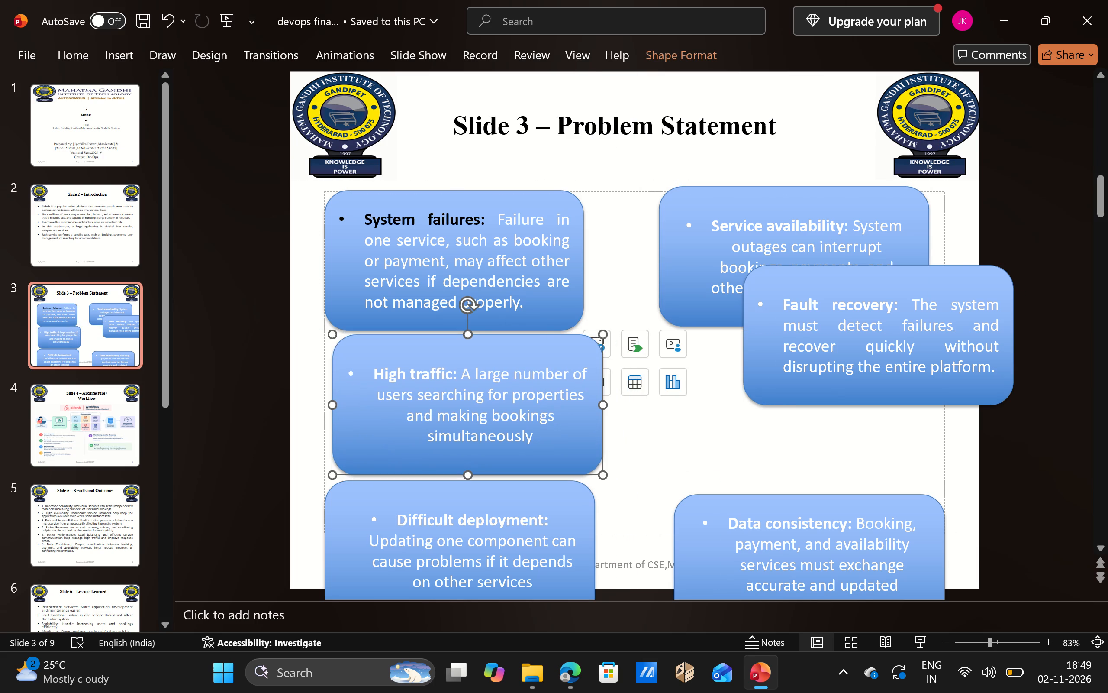
Shrink the System failures box slightly from its lower-right corner, leaving a gap above the High traffic box.
click(532, 295)
drag(581, 328, 571, 315)
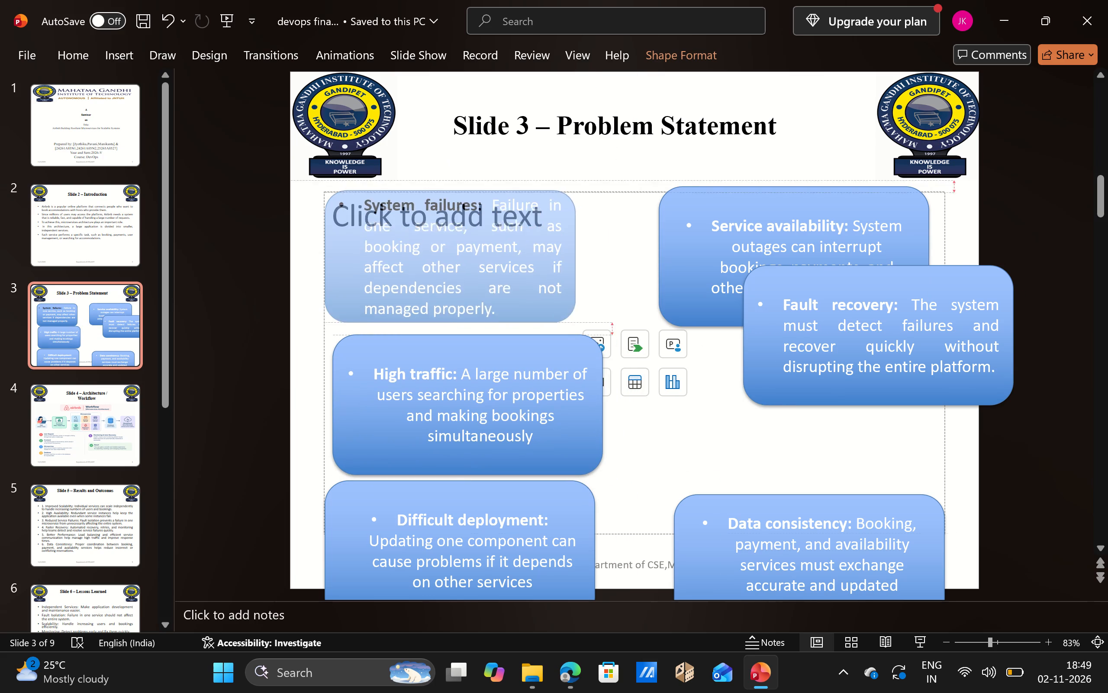
drag(571, 315, 570, 321)
click(718, 213)
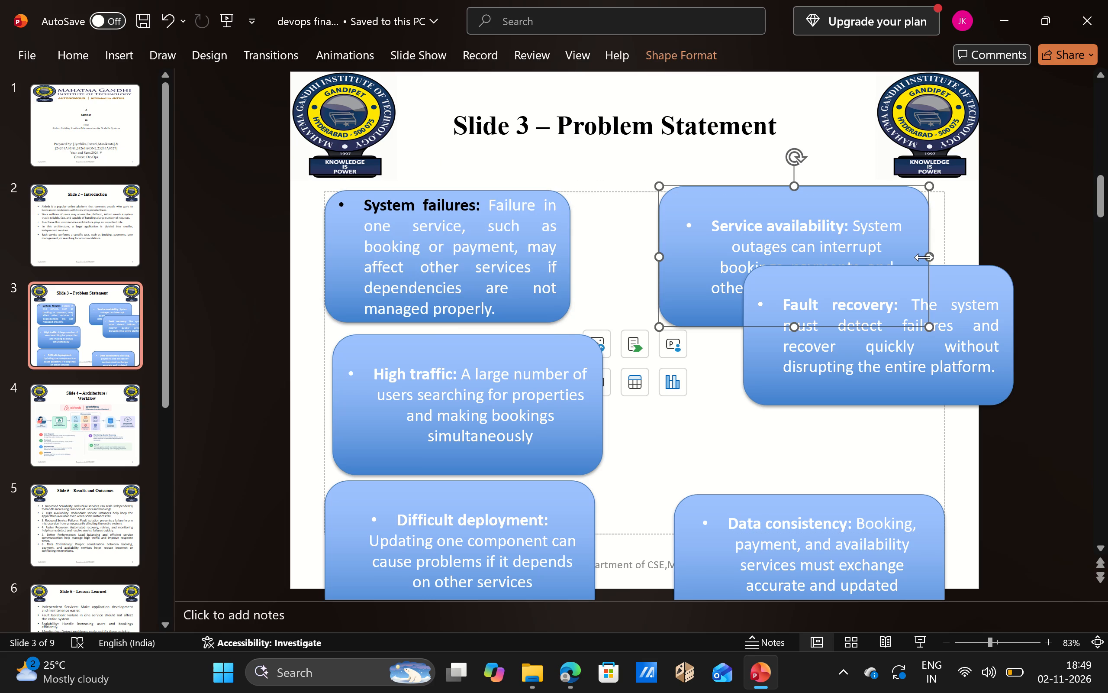
Shrink the High traffic box to about the System failures box's width and line up their left edges.
click(491, 363)
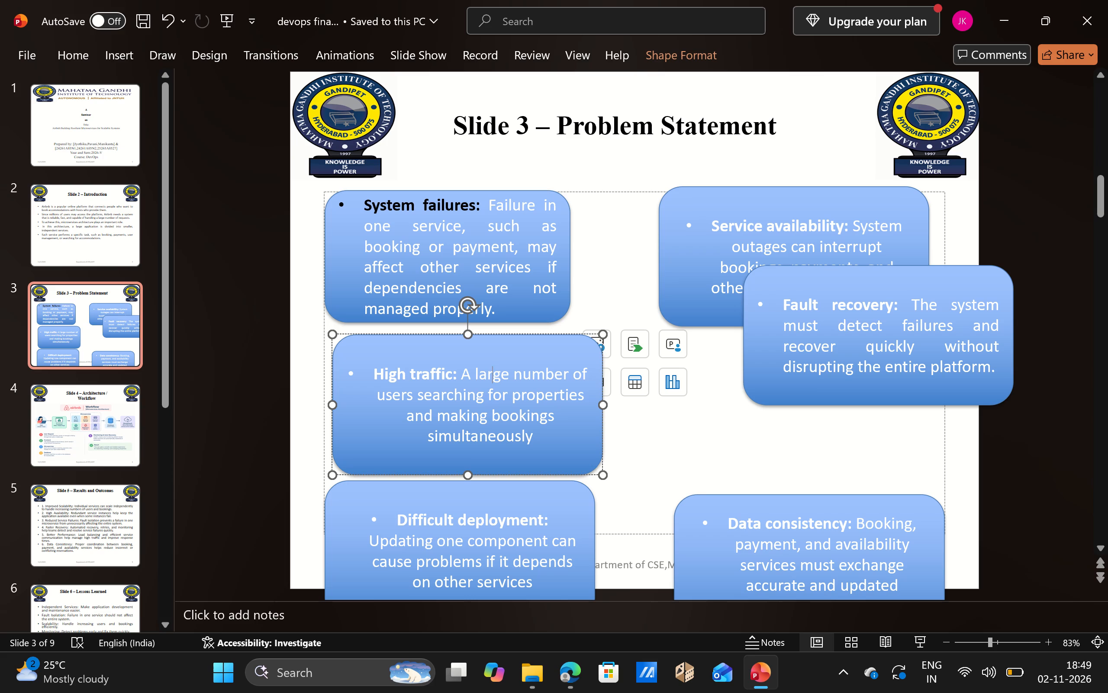
drag(602, 470, 566, 454)
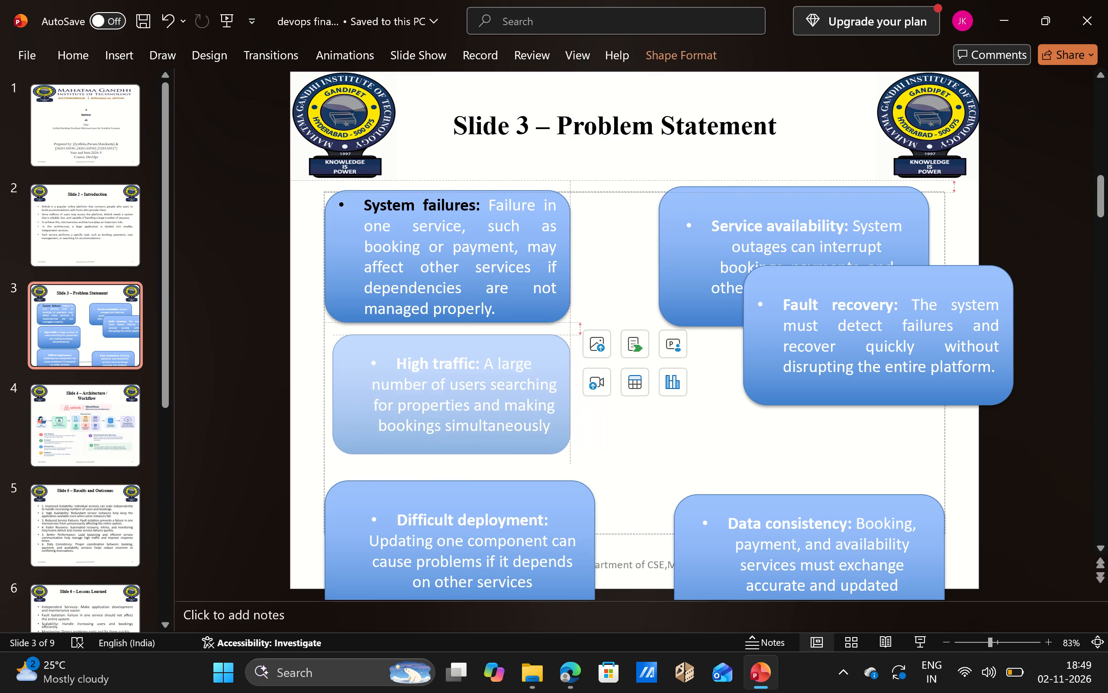
drag(566, 454, 567, 456)
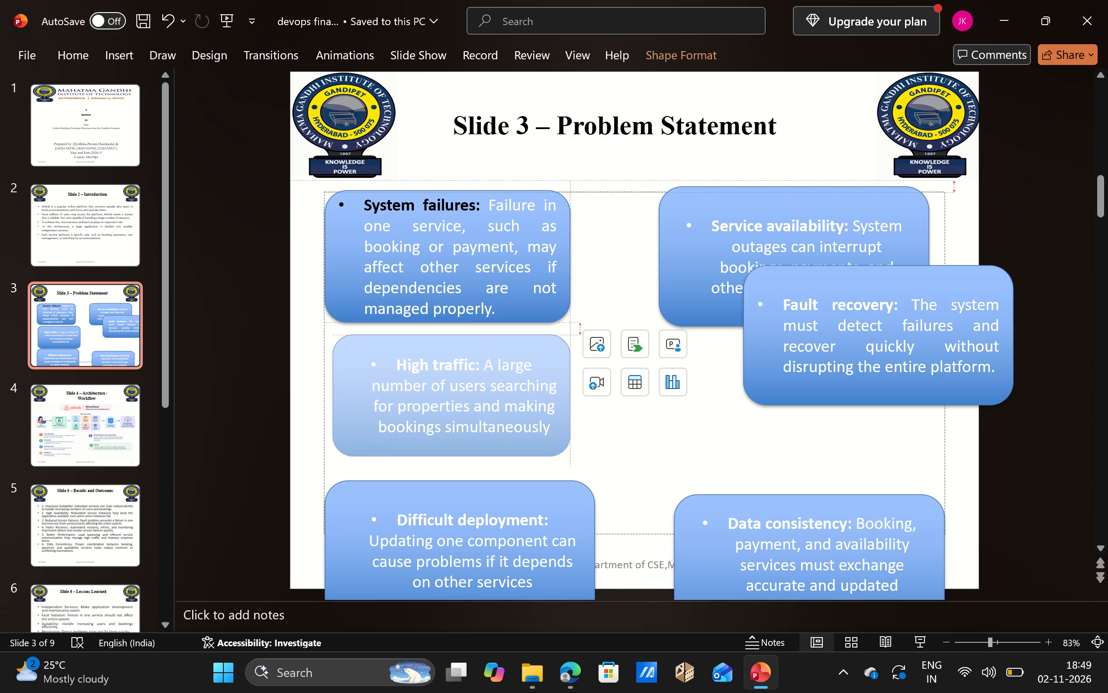
drag(567, 456, 567, 456)
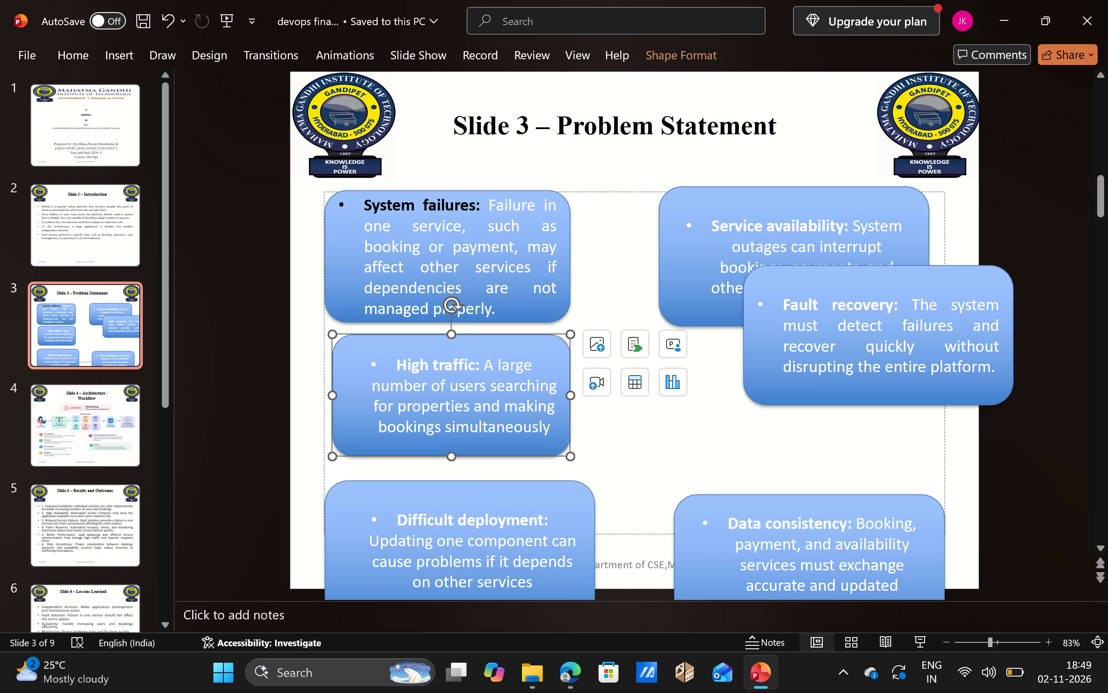
drag(366, 352, 357, 354)
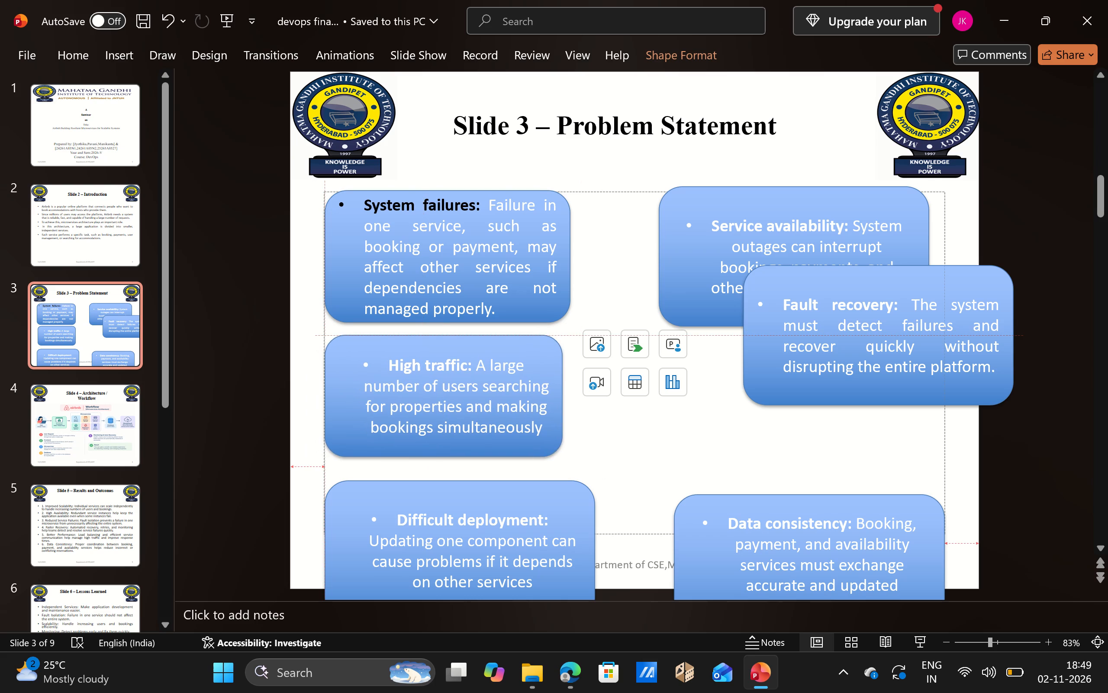
drag(357, 354, 358, 354)
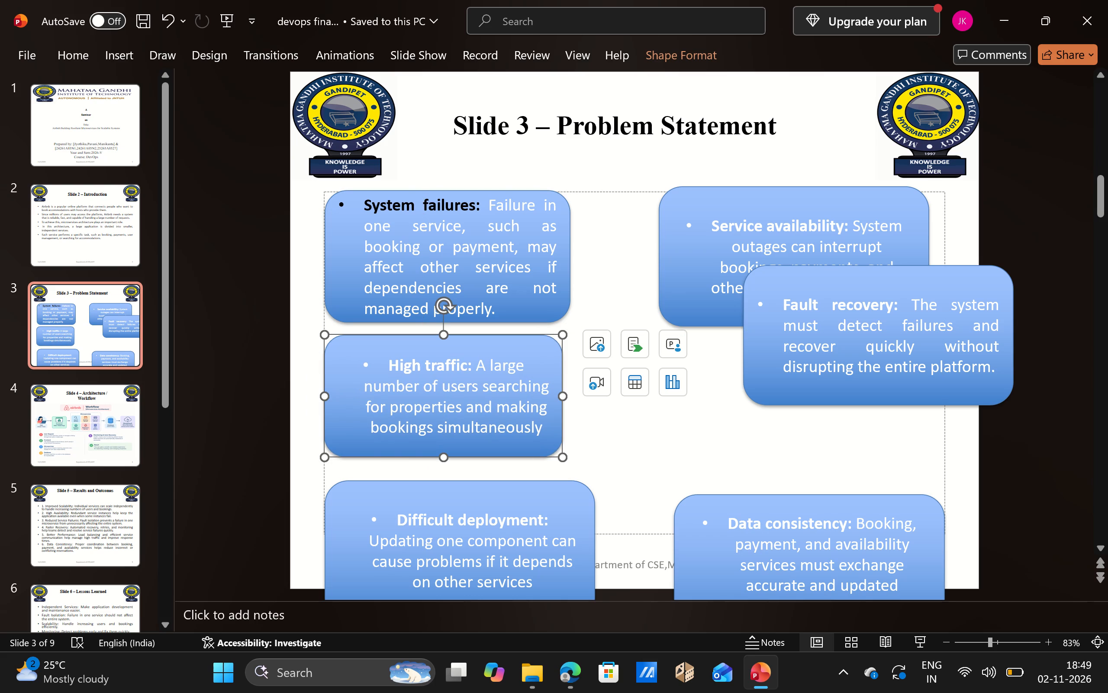
Colour the "High traffic:" heading black in its box.
drag(387, 361, 464, 363)
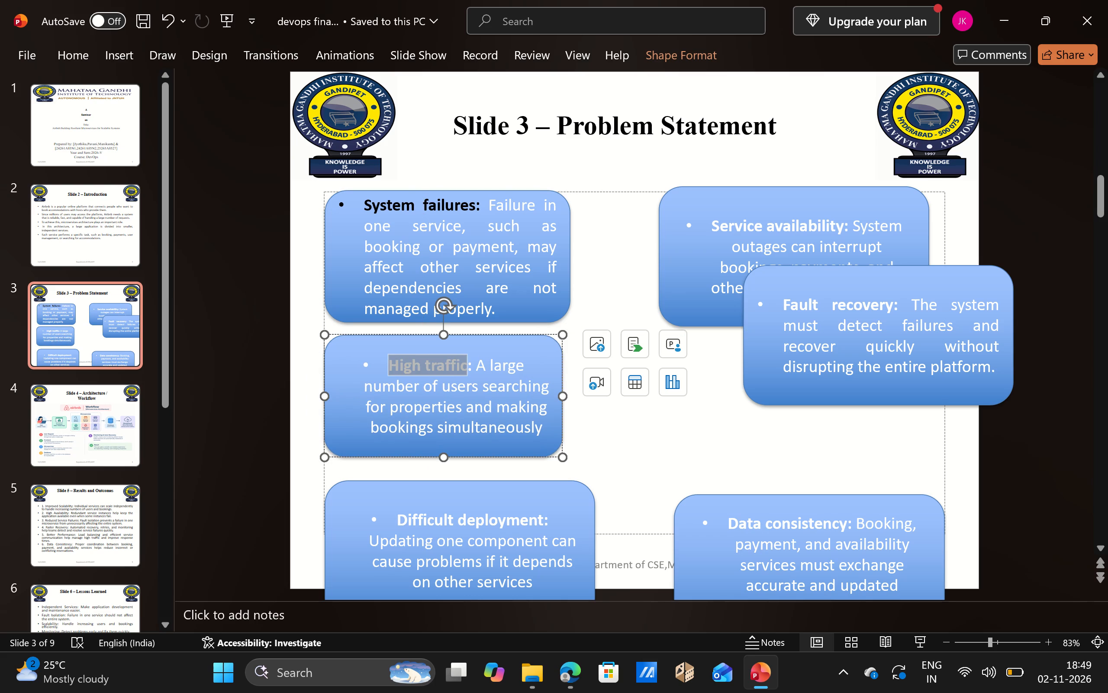
drag(464, 363, 474, 365)
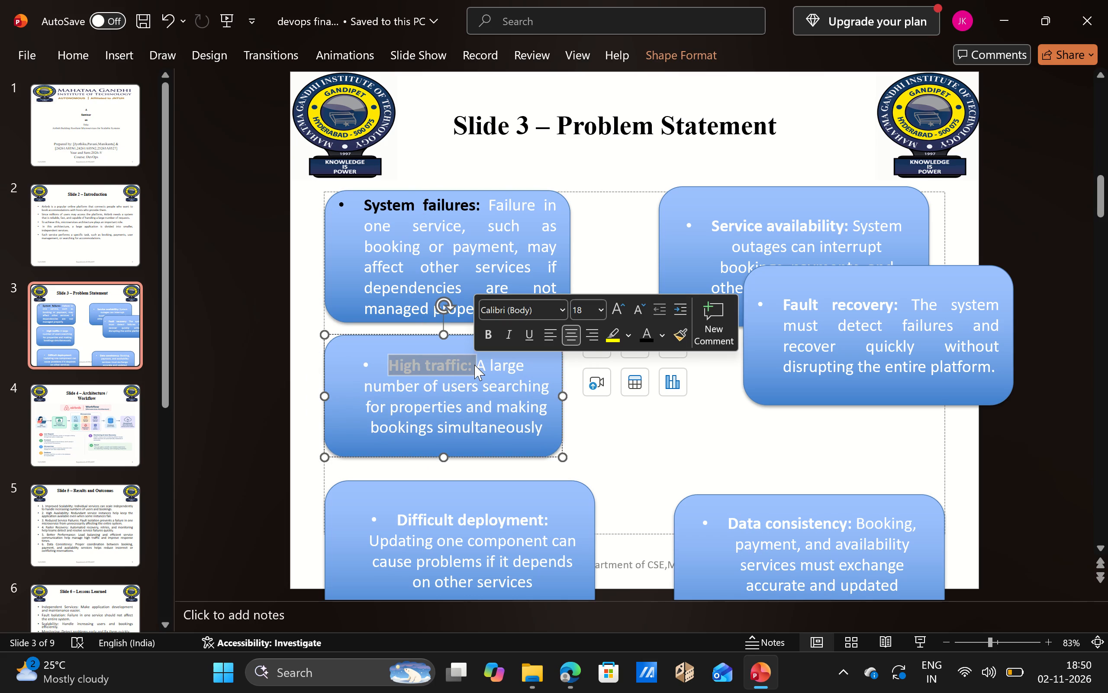
click(646, 337)
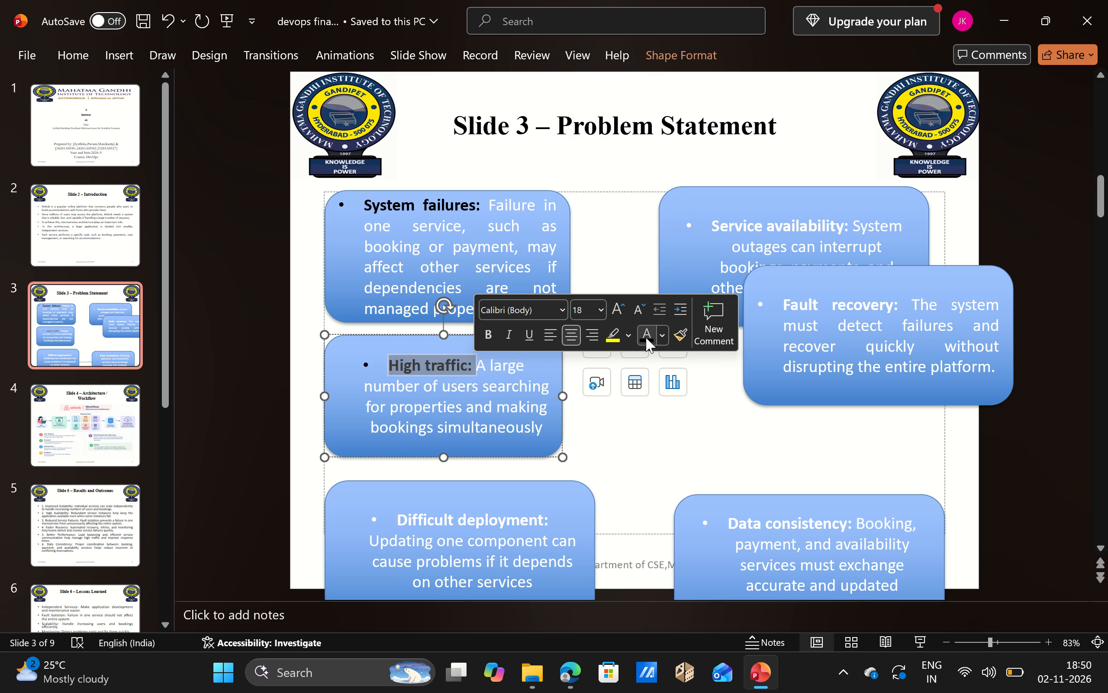
Remove the bullet markers from the text in the High traffic and System failures boxes.
click(387, 367)
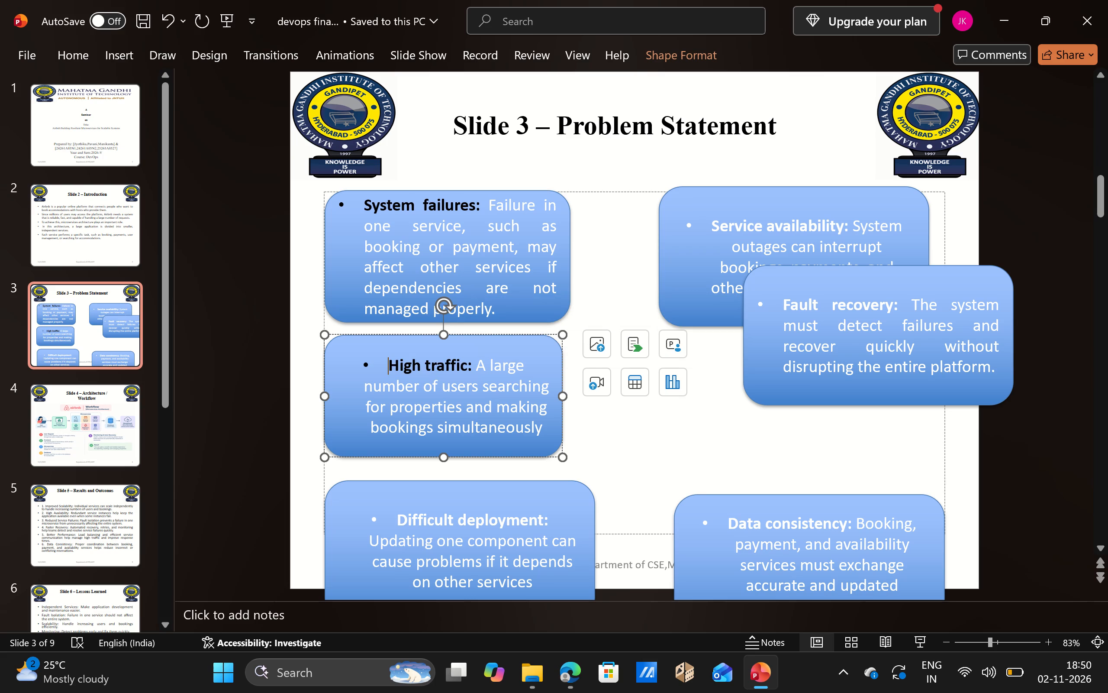
key(BackSpace)
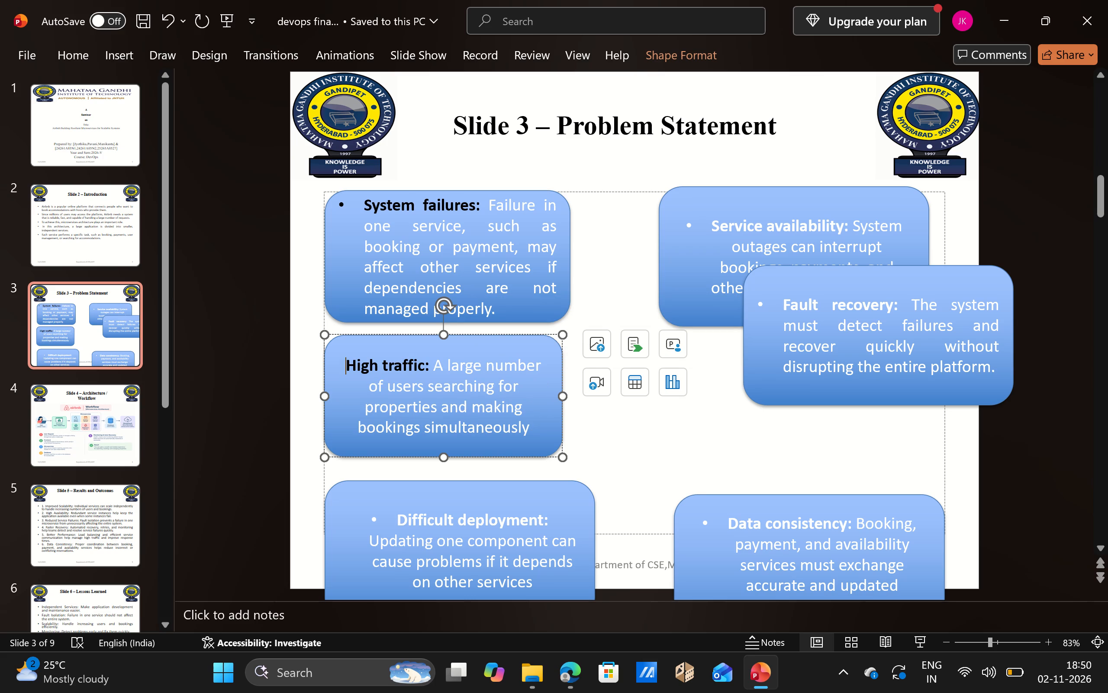
click(364, 206)
key(BackSpace)
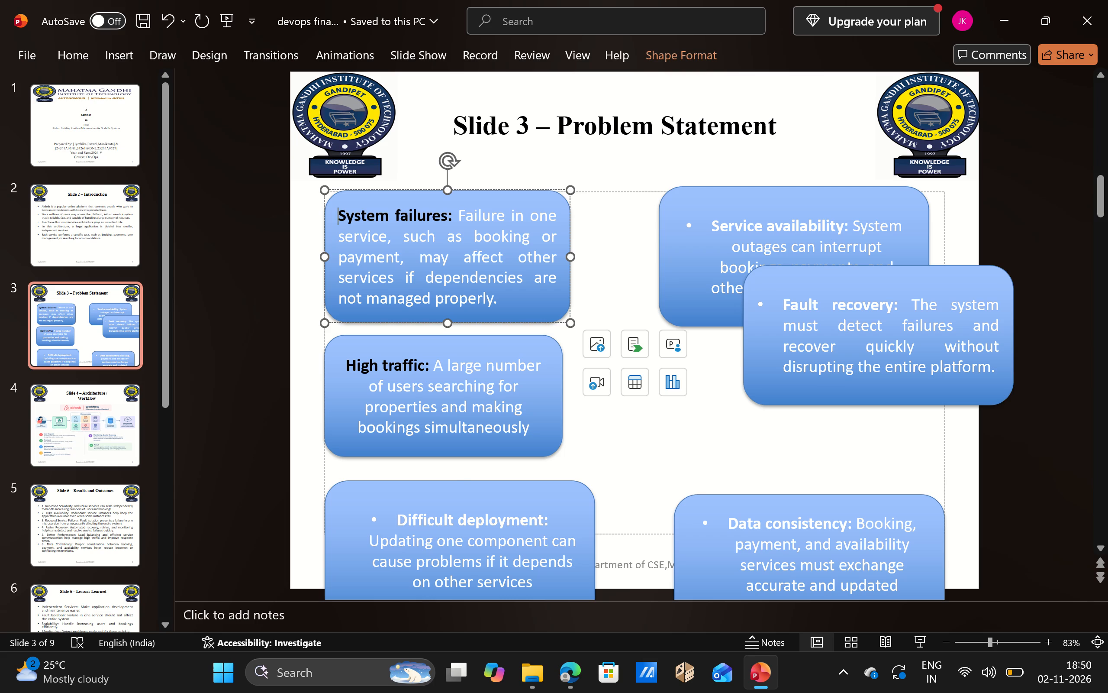
Move the Difficult deployment box up under the High traffic box and shrink it, lining up their left edges with a small gap.
drag(495, 508, 483, 485)
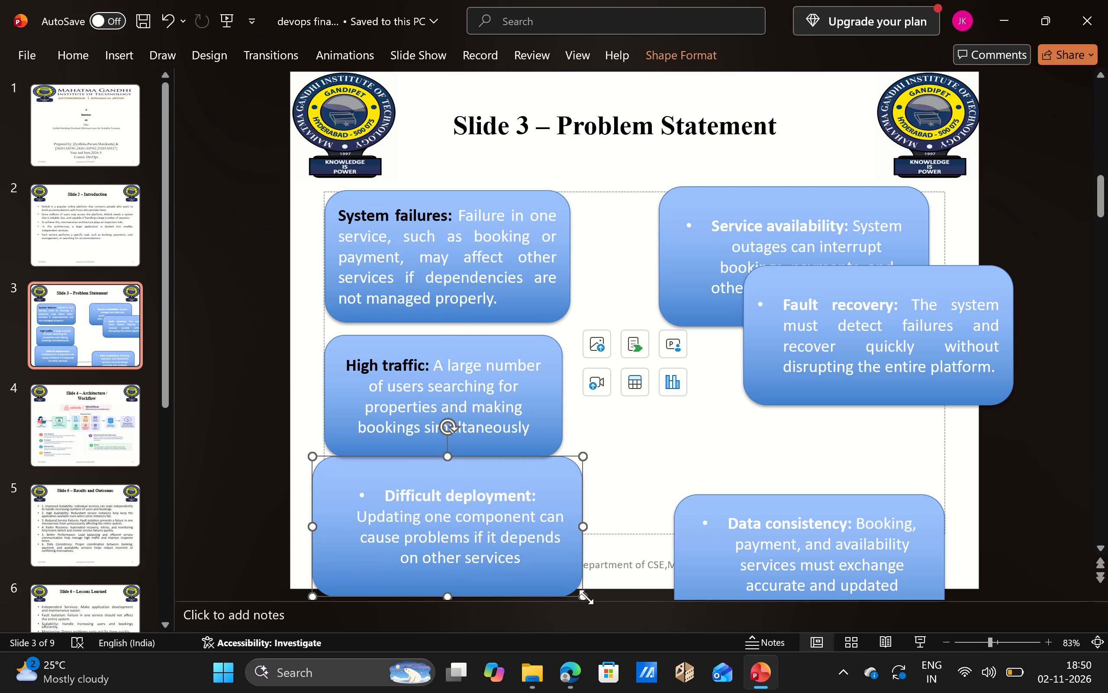
drag(586, 597, 530, 560)
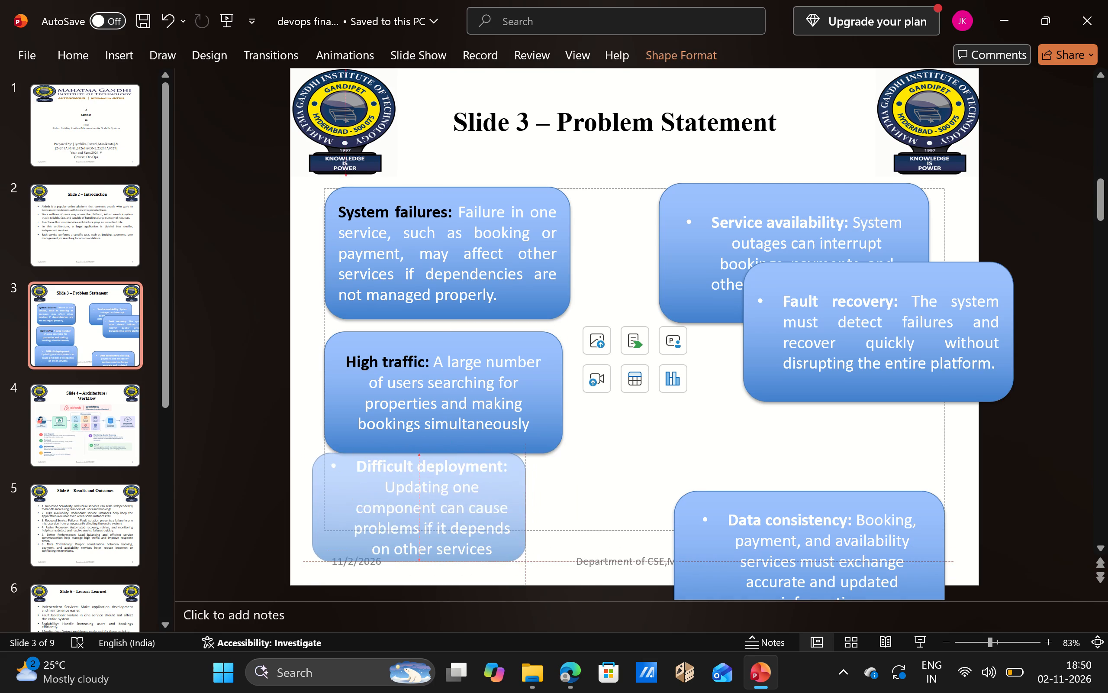
drag(530, 560, 538, 562)
drag(357, 490, 368, 495)
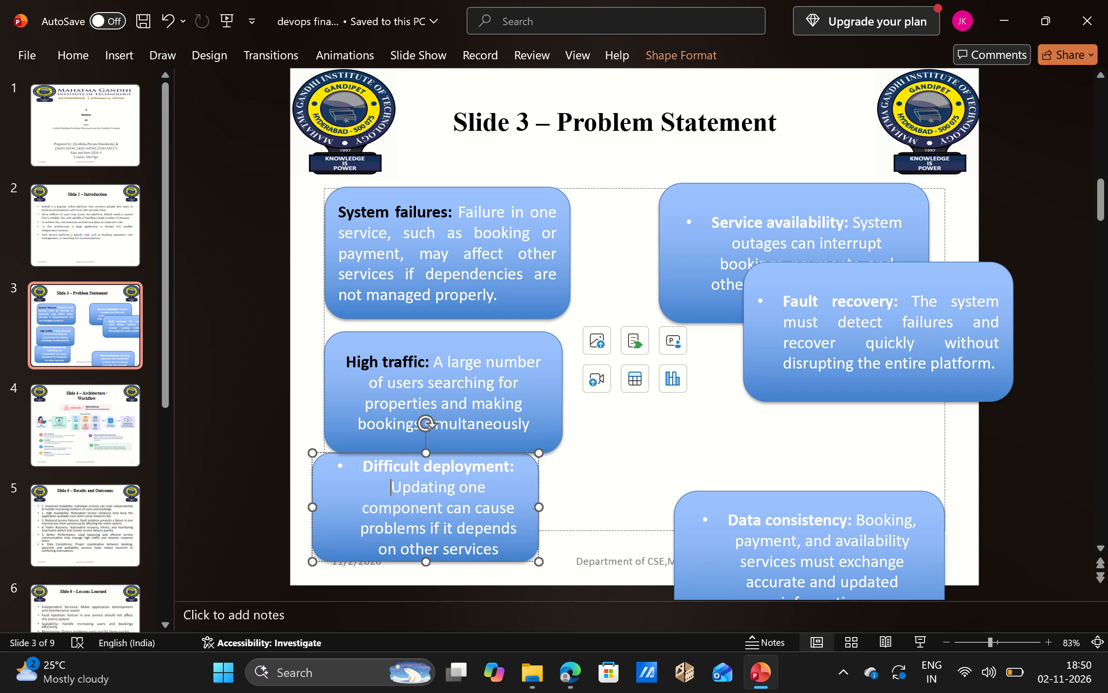
drag(368, 495, 382, 496)
click(325, 486)
drag(325, 486, 326, 486)
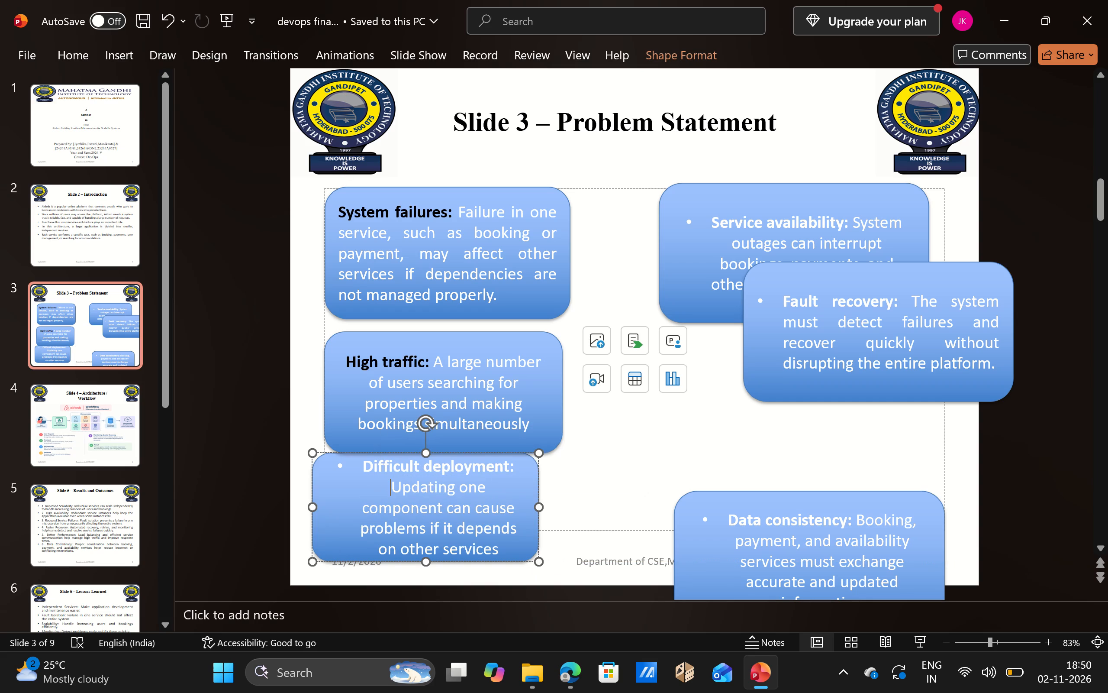
drag(326, 486, 310, 450)
drag(310, 450, 332, 476)
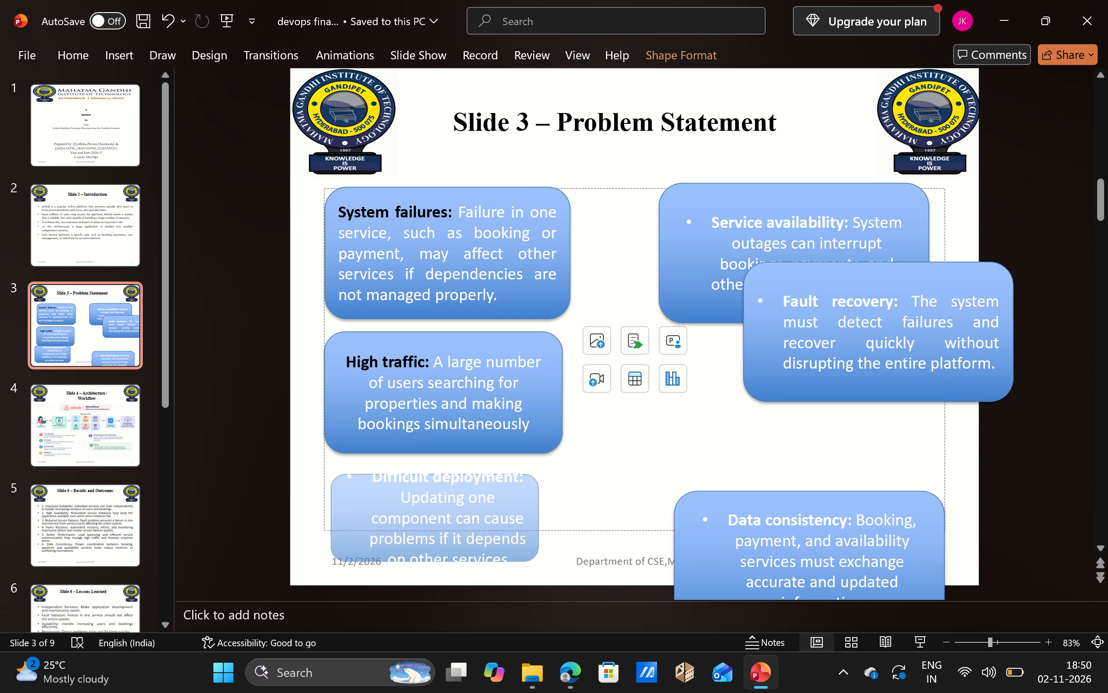
drag(332, 476, 326, 460)
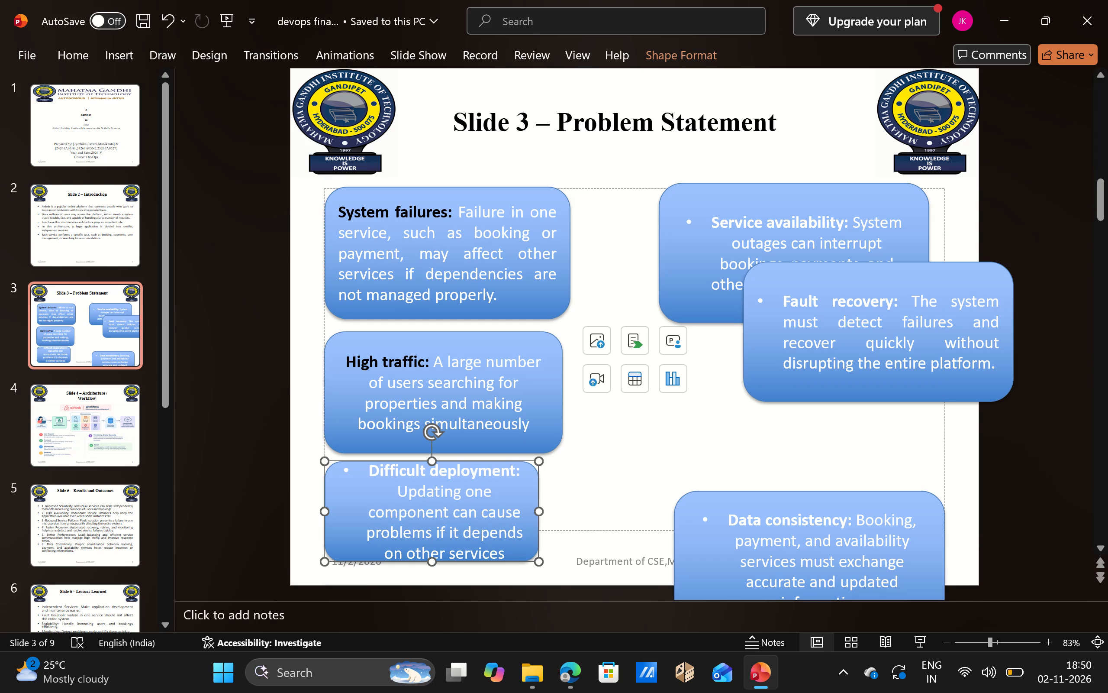
Shift the System failures and High traffic boxes up slightly, keeping a narrow gap between them.
drag(452, 199, 451, 191)
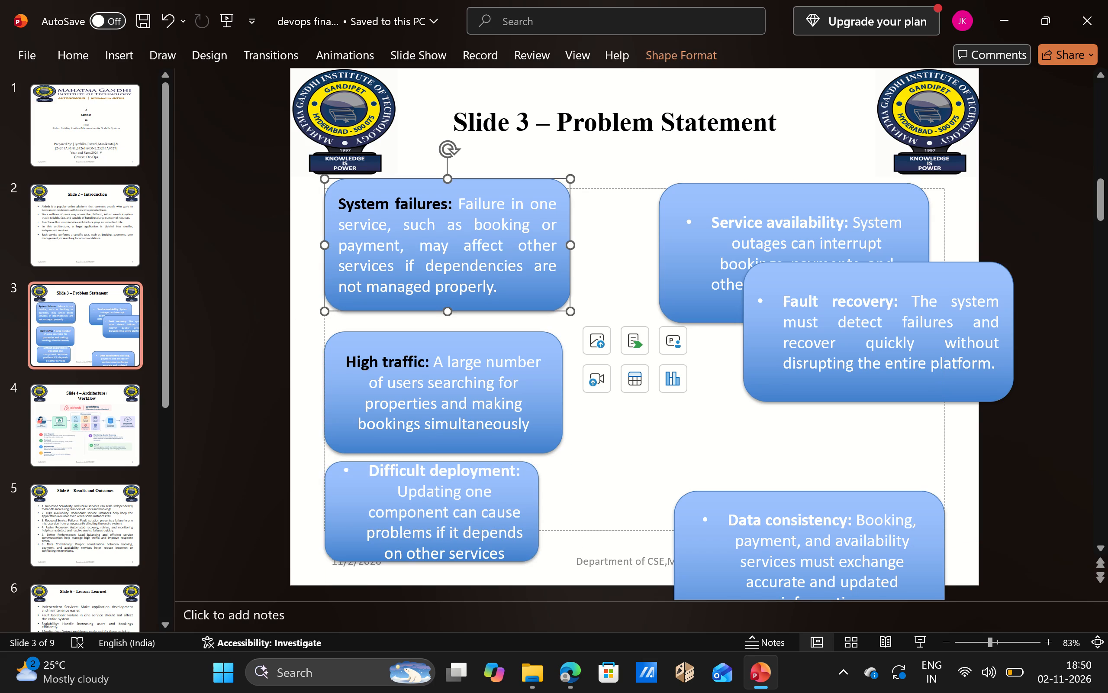
drag(447, 346, 454, 334)
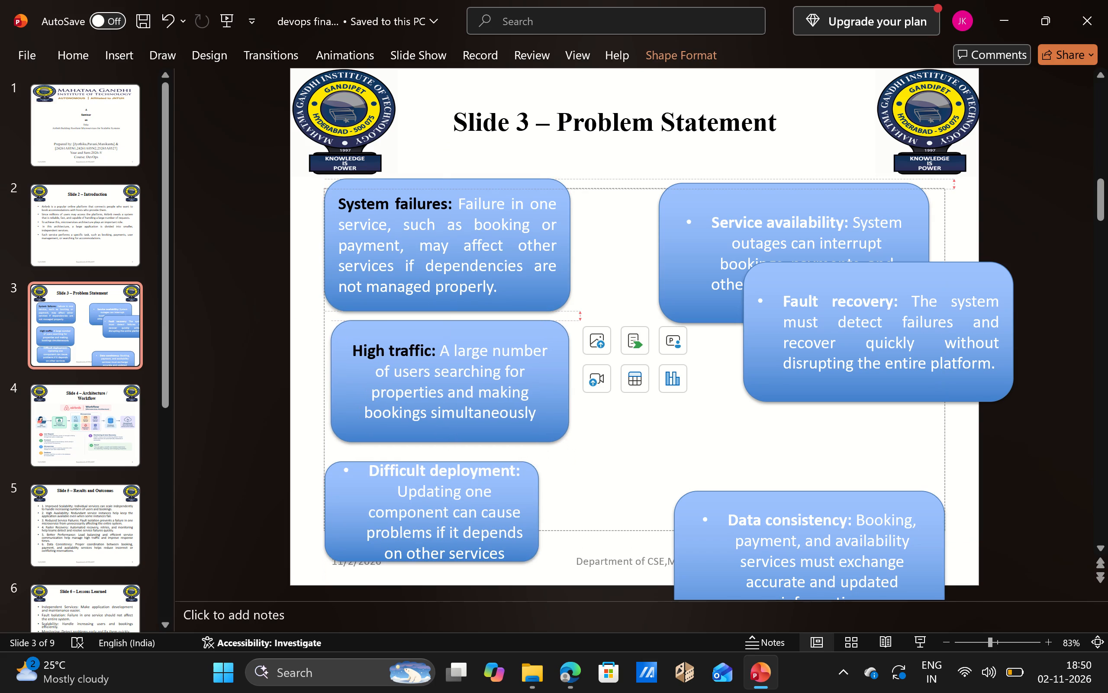
drag(454, 334, 455, 335)
Enlarge the Difficult deployment box to nearly the System failures box's width, with matching left edges and a narrow gap below High traffic.
drag(360, 502, 387, 502)
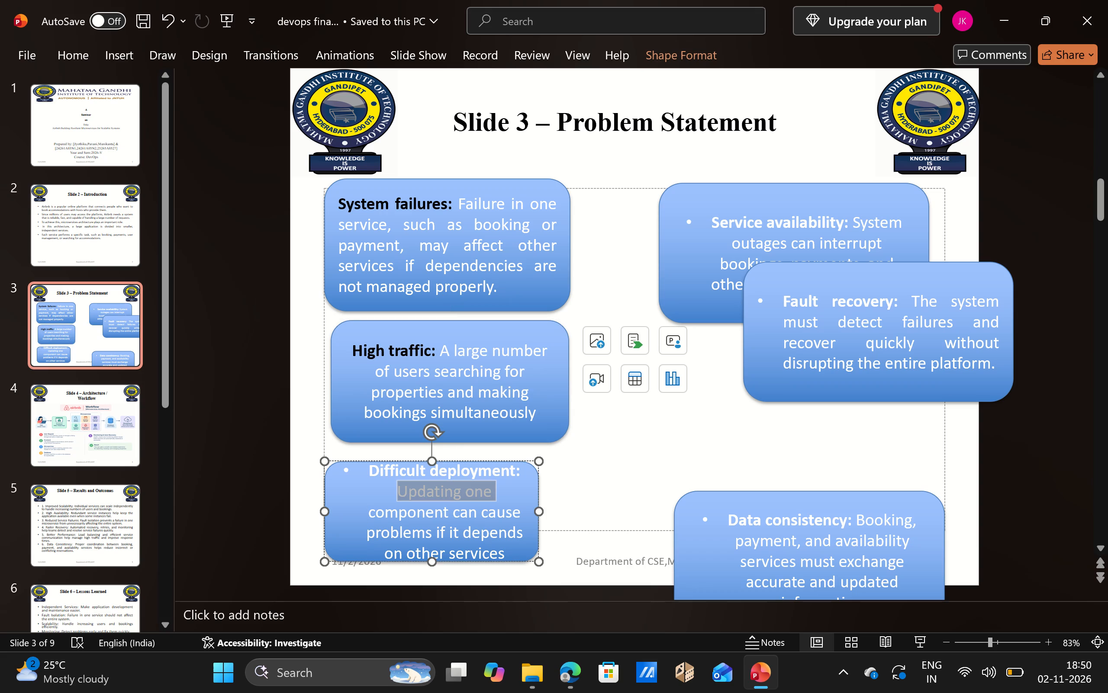
drag(387, 502, 387, 502)
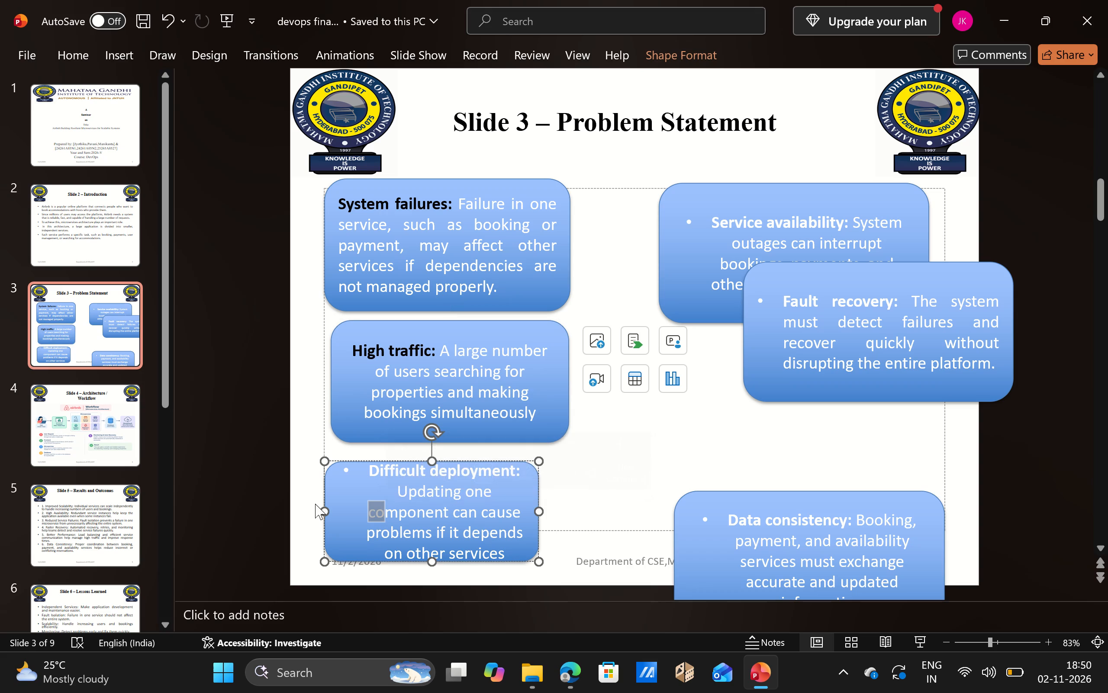
click(346, 495)
drag(346, 495, 374, 478)
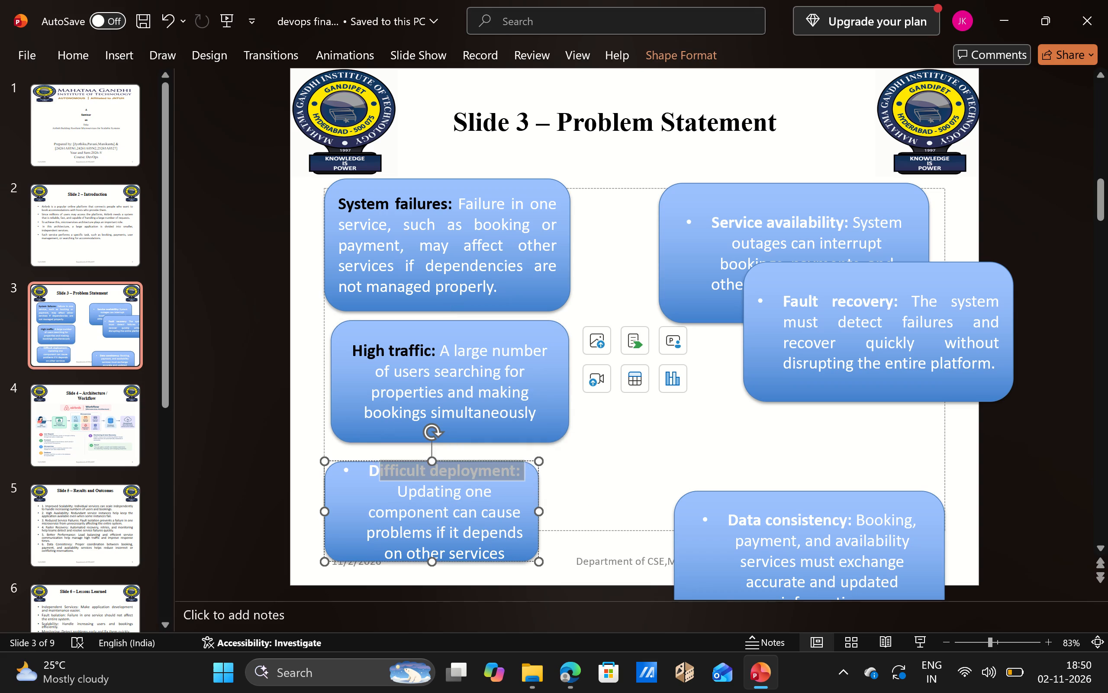
drag(374, 478, 371, 481)
drag(325, 460, 329, 456)
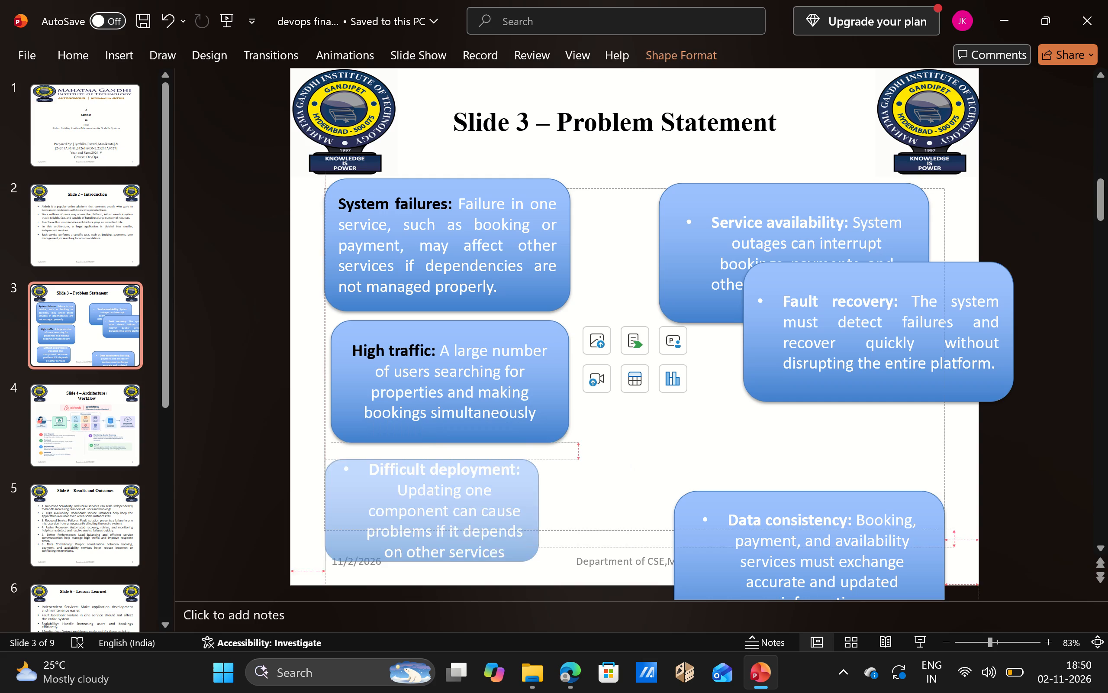
drag(329, 456, 328, 453)
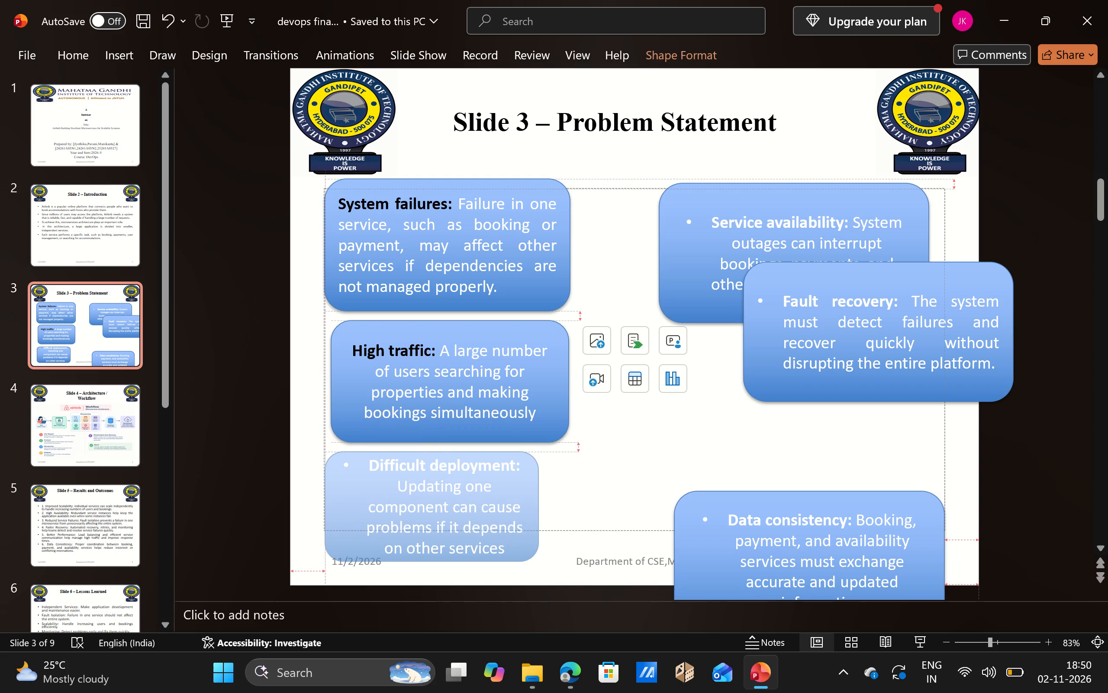
drag(328, 453, 330, 455)
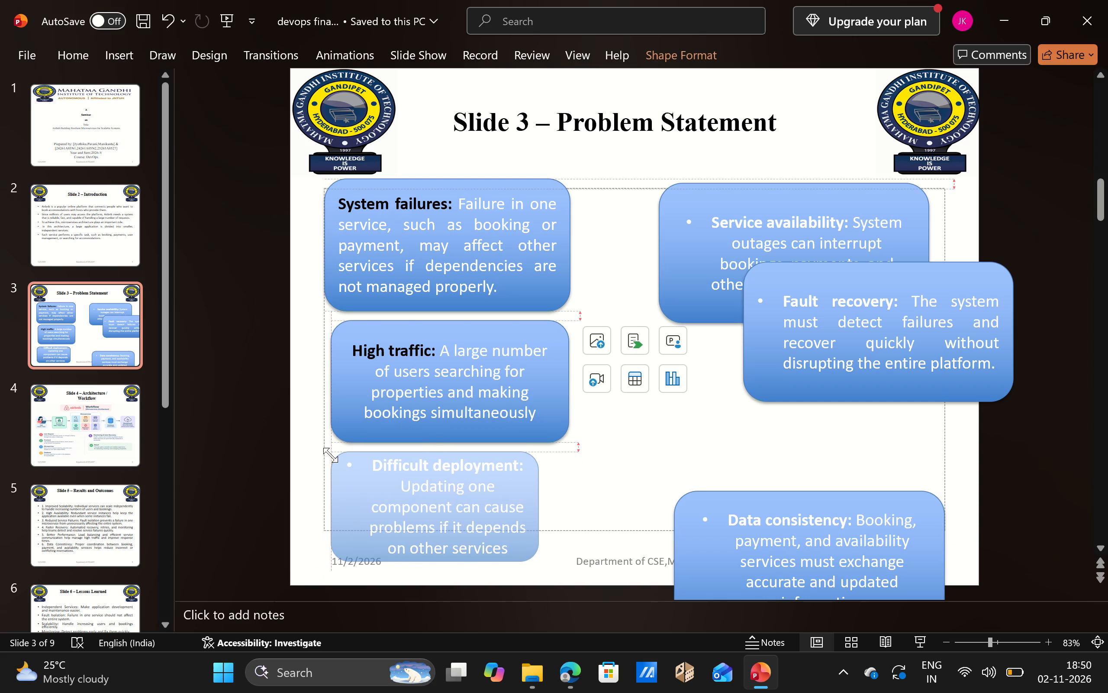
drag(541, 505, 560, 504)
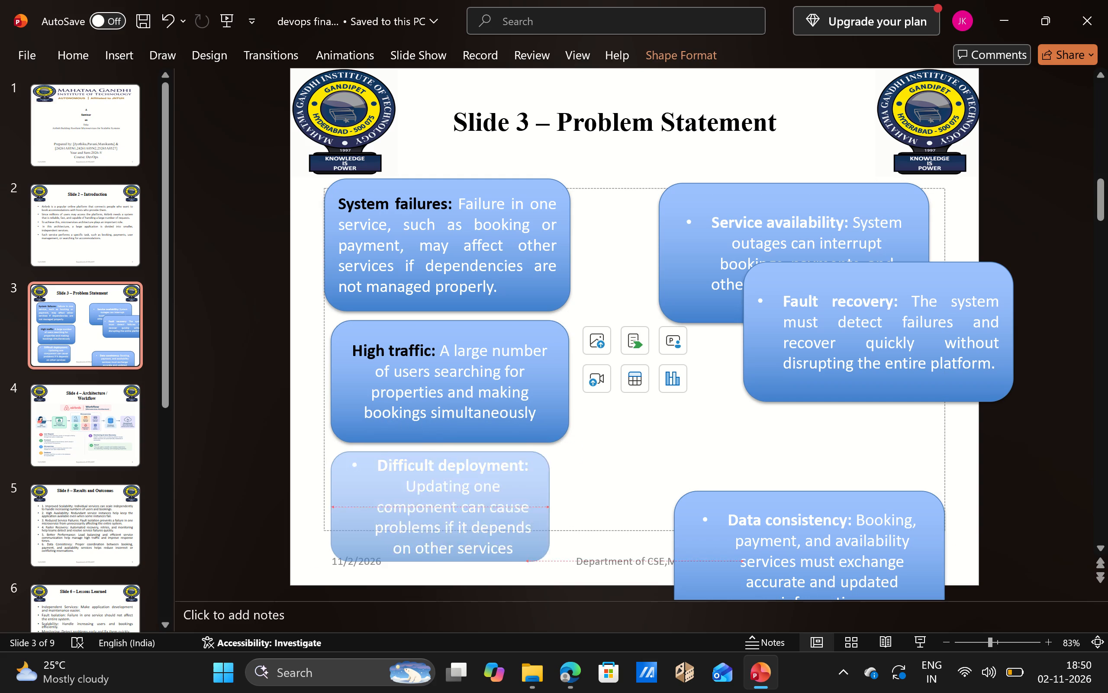
drag(560, 504, 567, 497)
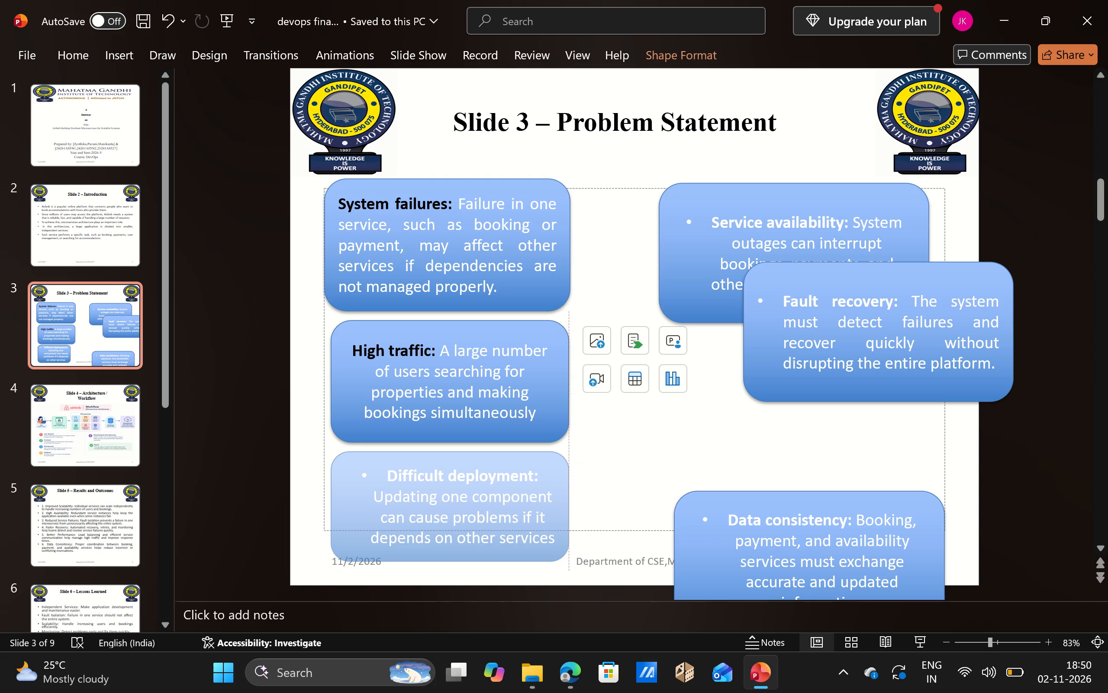
drag(567, 497, 565, 496)
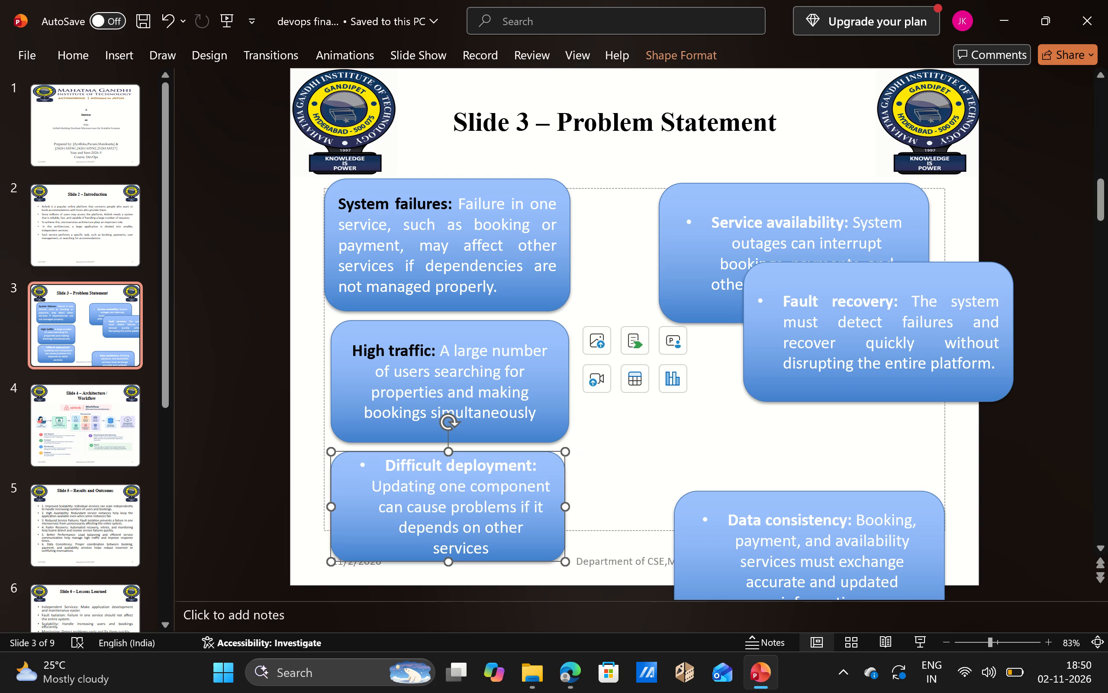
drag(329, 506, 326, 506)
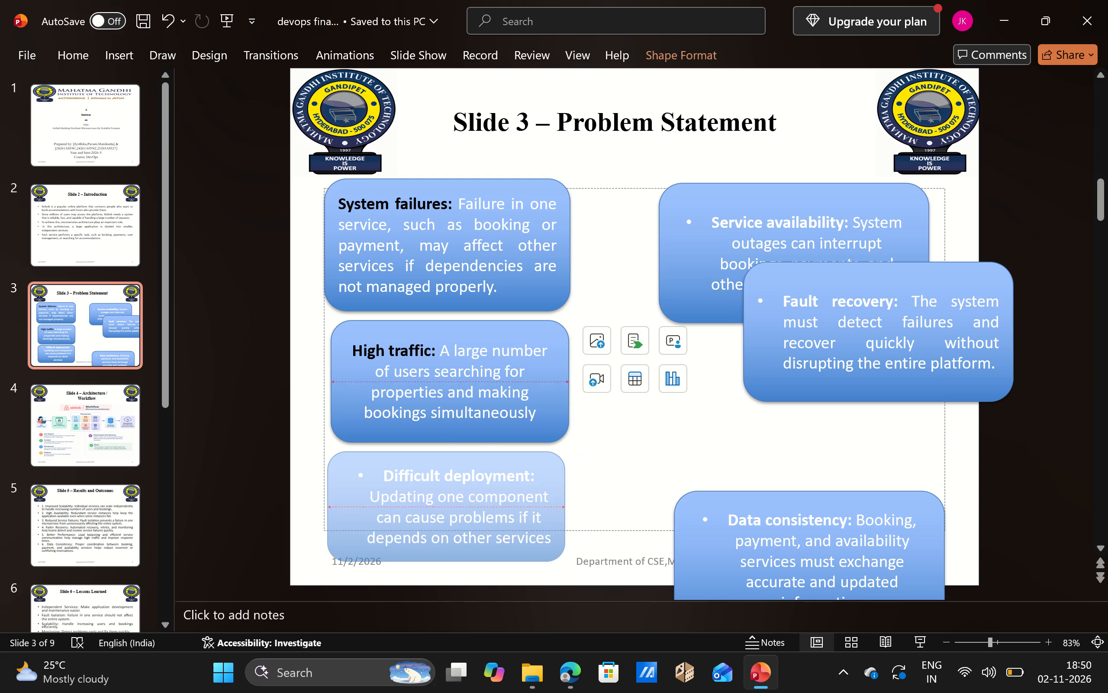
drag(326, 506, 323, 506)
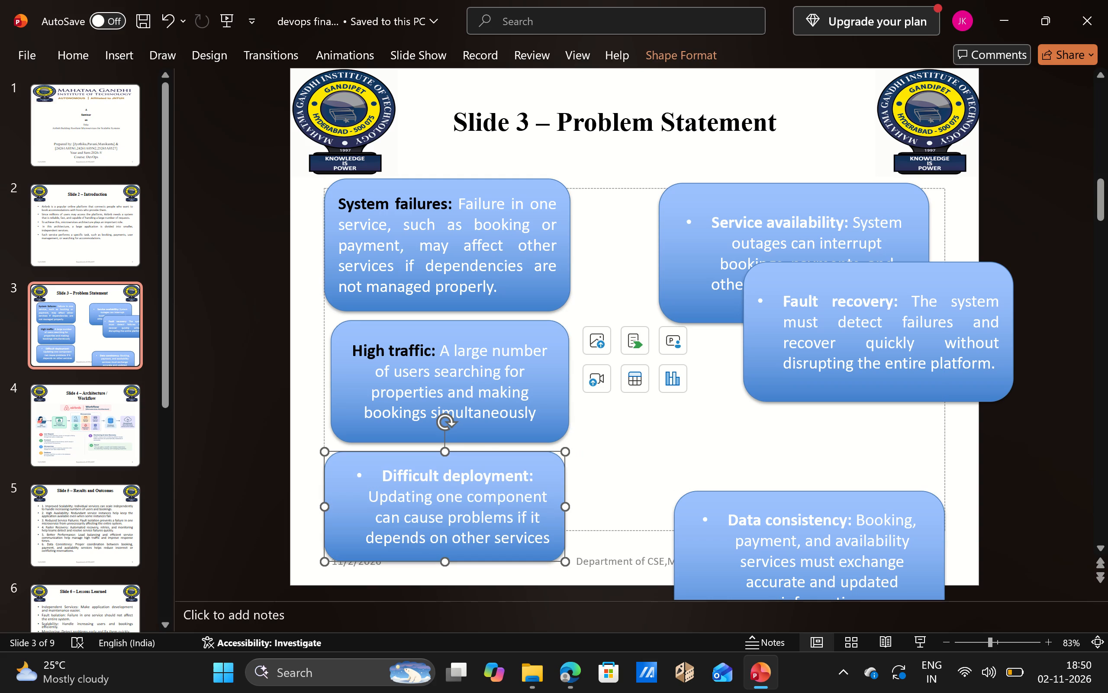
Widen the High traffic box so its left edge lines up with the System failures and Difficult deployment boxes.
click(335, 374)
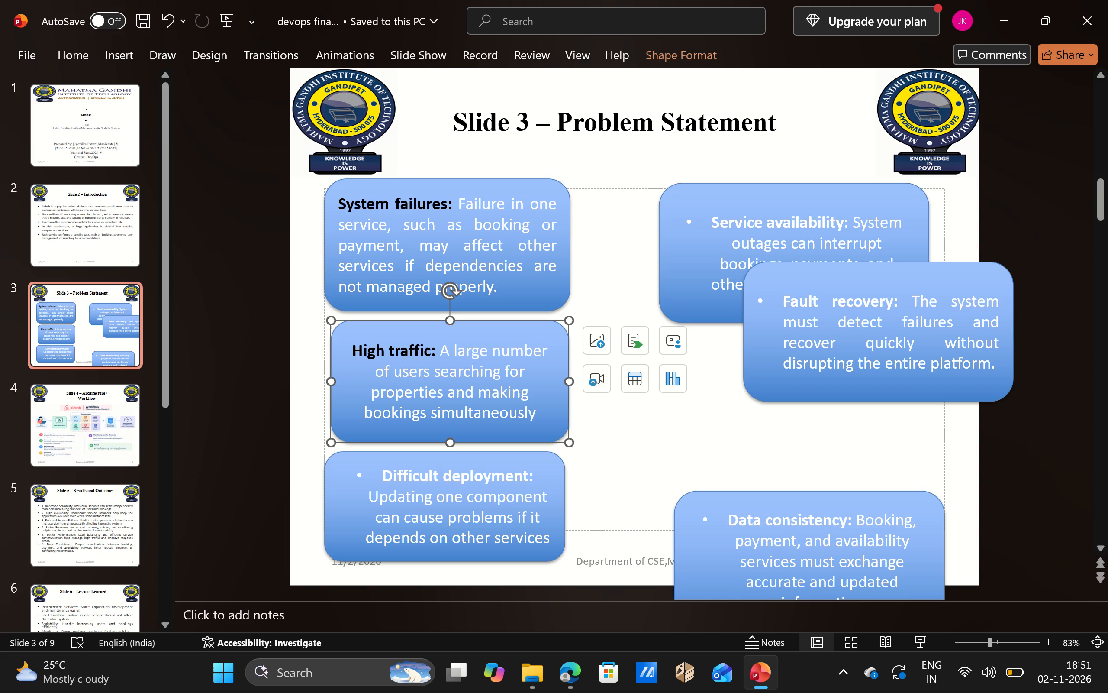
drag(331, 381, 323, 381)
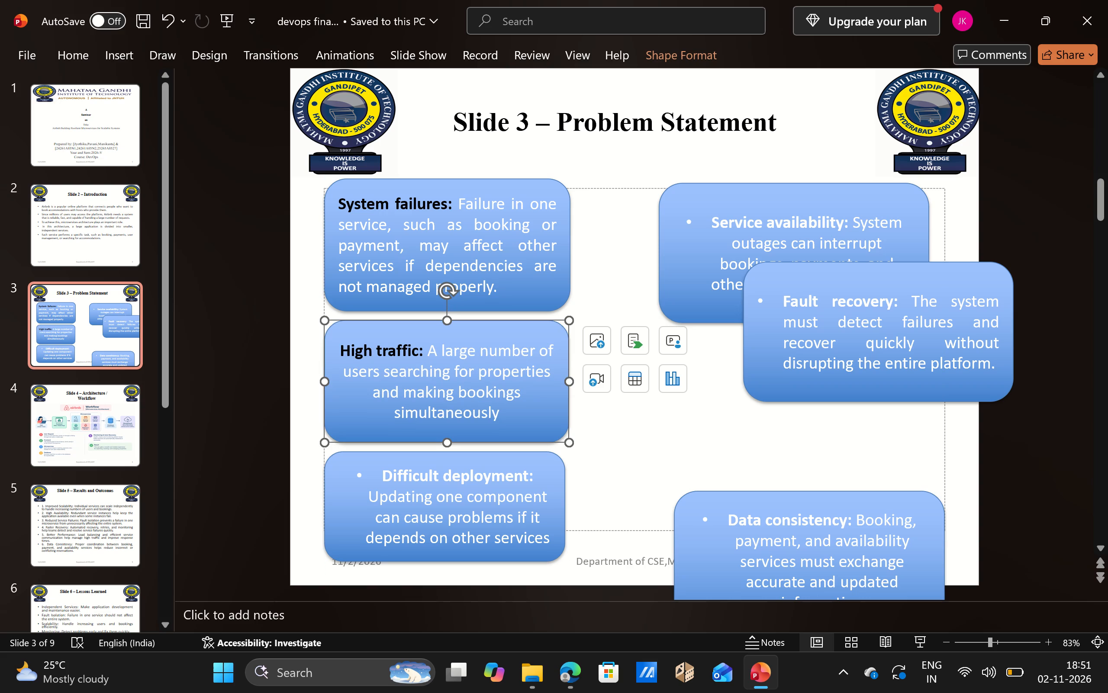
Remove the bullet marker from the text in the Difficult deployment box.
click(377, 472)
key(BackSpace)
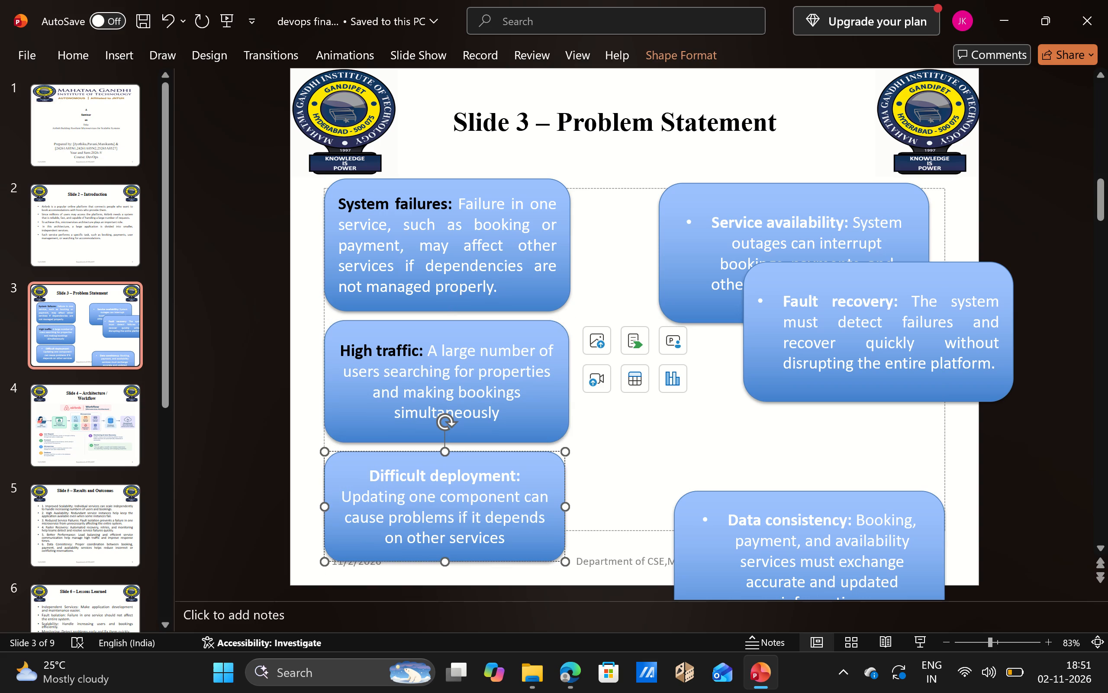
key(BackSpace)
Colour the "Difficult deployment:" heading black in its box.
drag(369, 473, 482, 473)
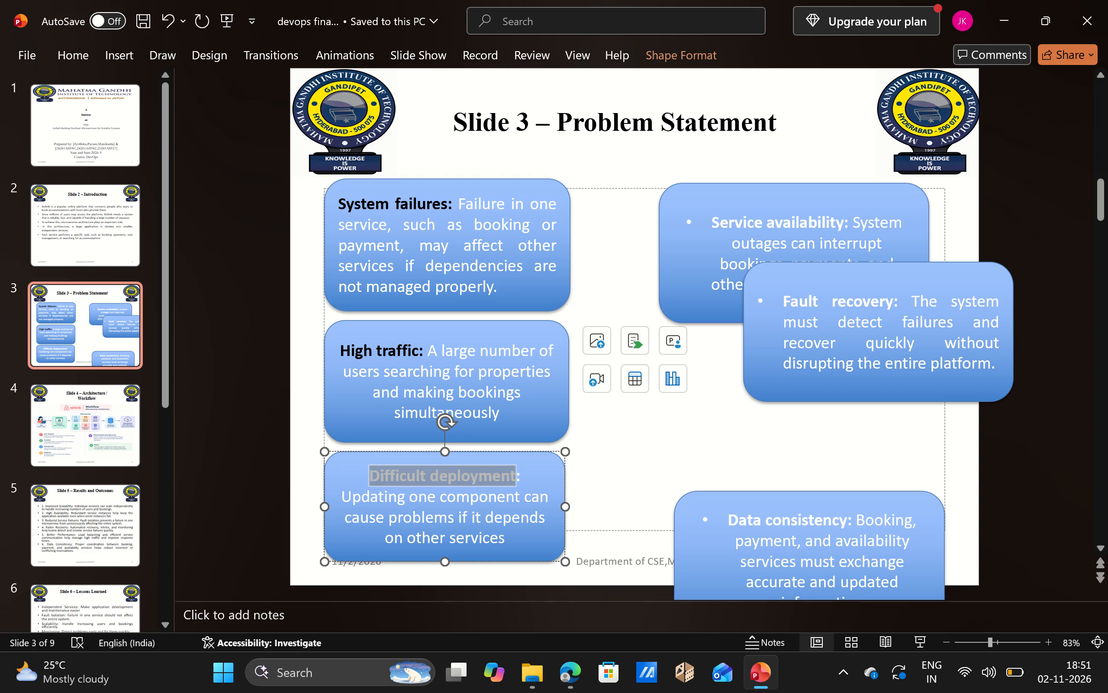
drag(482, 473, 522, 477)
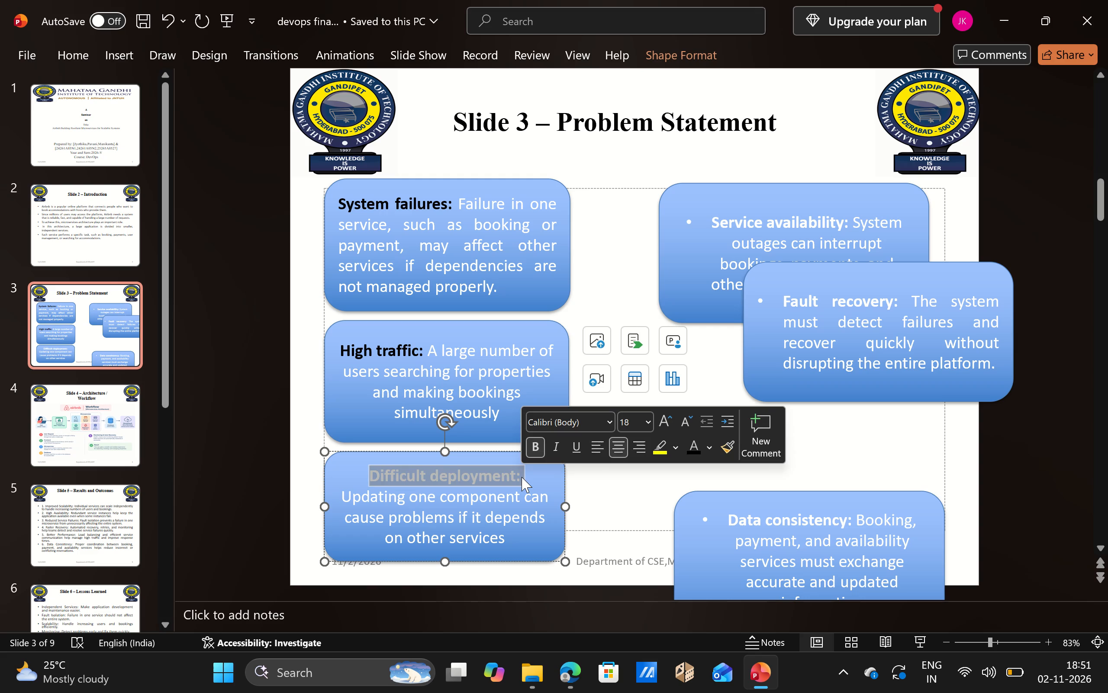
click(694, 444)
click(608, 293)
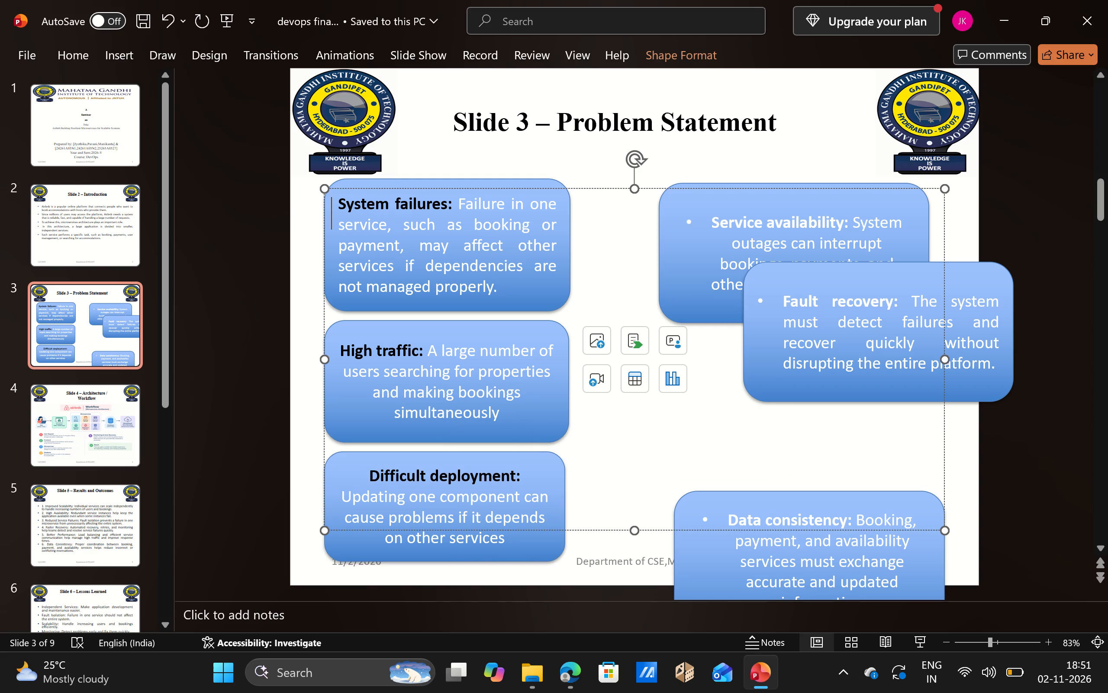
Move the Service availability box closer to the System failures box and shrink it from its lower-right corner.
click(734, 212)
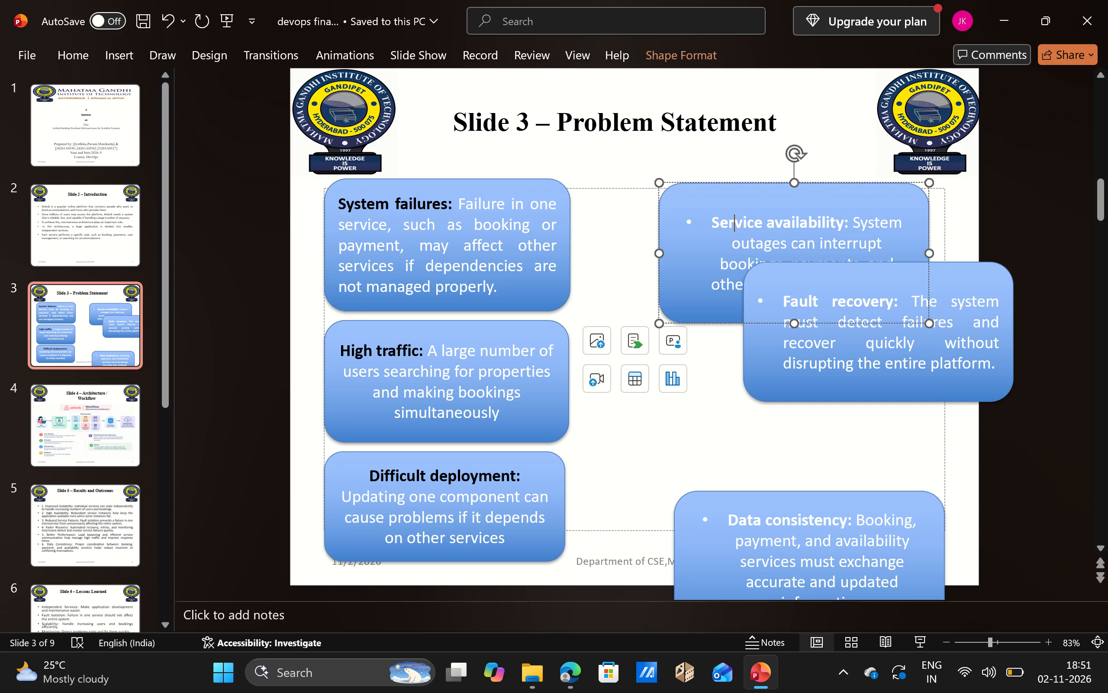
drag(752, 202, 706, 201)
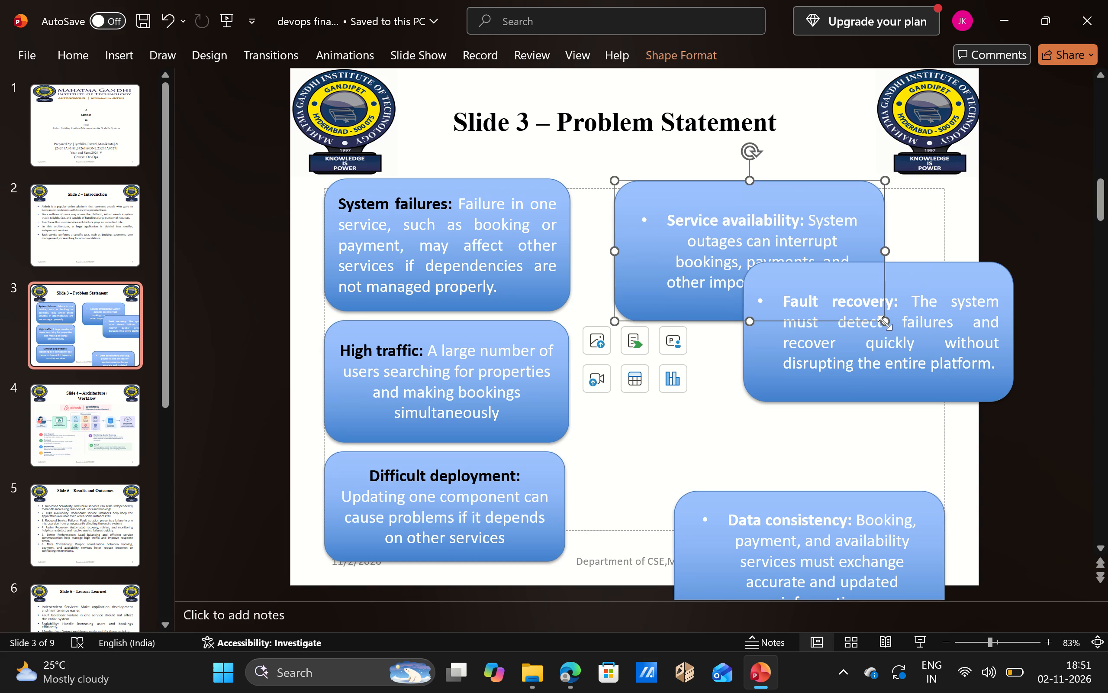
drag(885, 323, 861, 308)
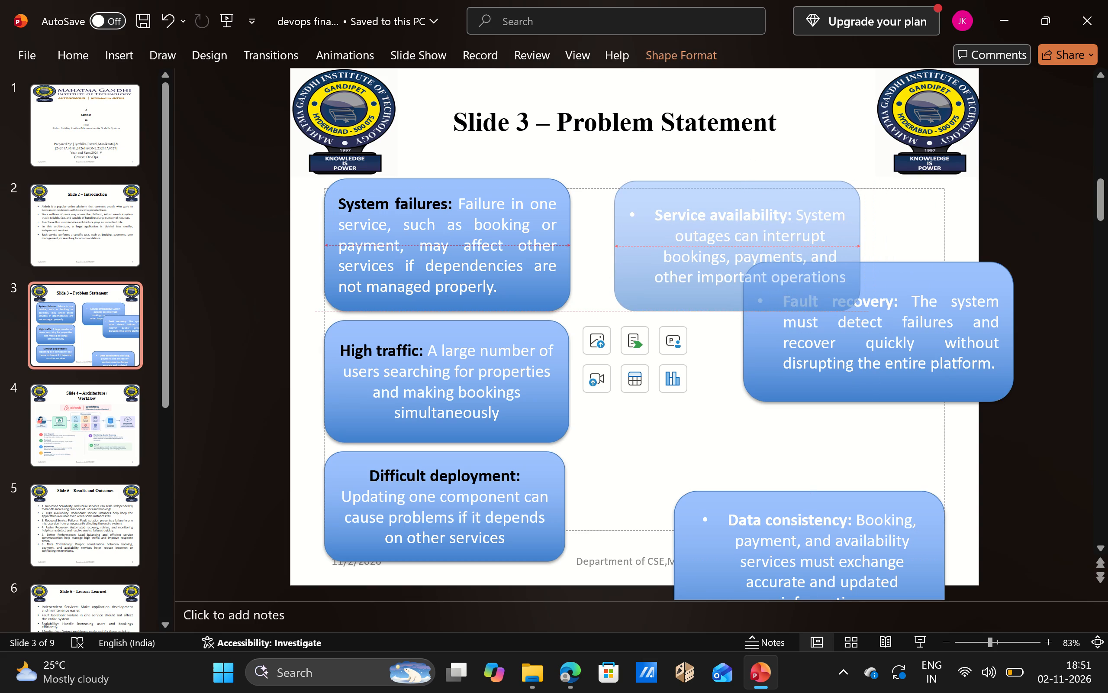
drag(861, 308, 842, 298)
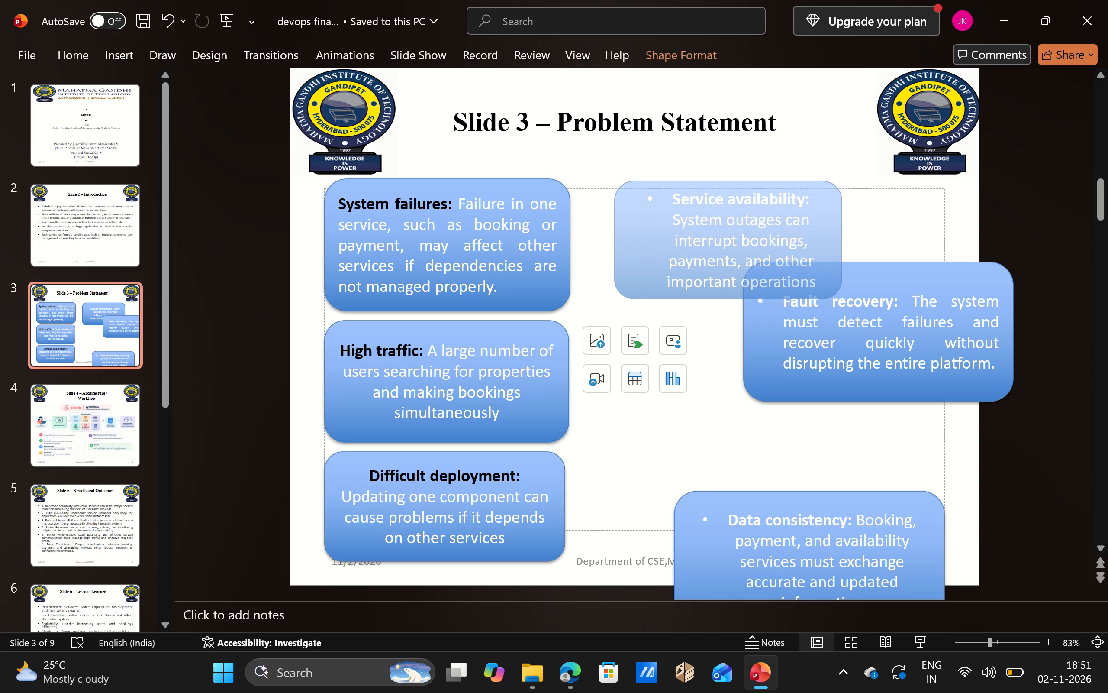
drag(842, 298, 841, 304)
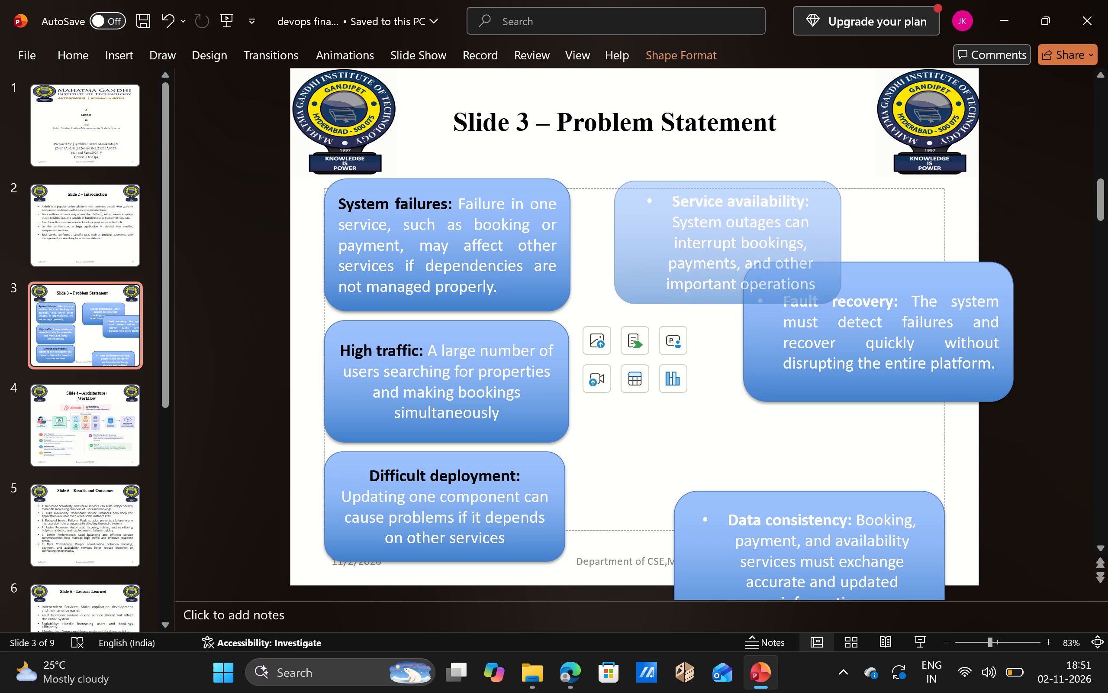
drag(841, 304, 841, 303)
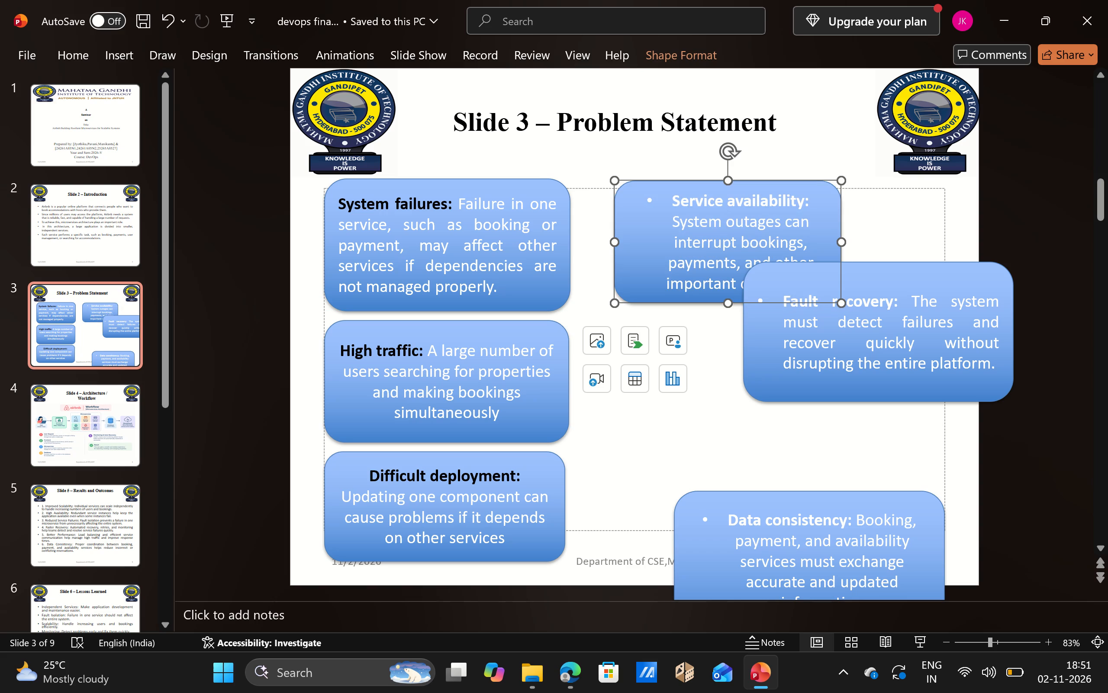
Remove the bullet marker from the text in the Service availability box.
click(675, 202)
key(BackSpace)
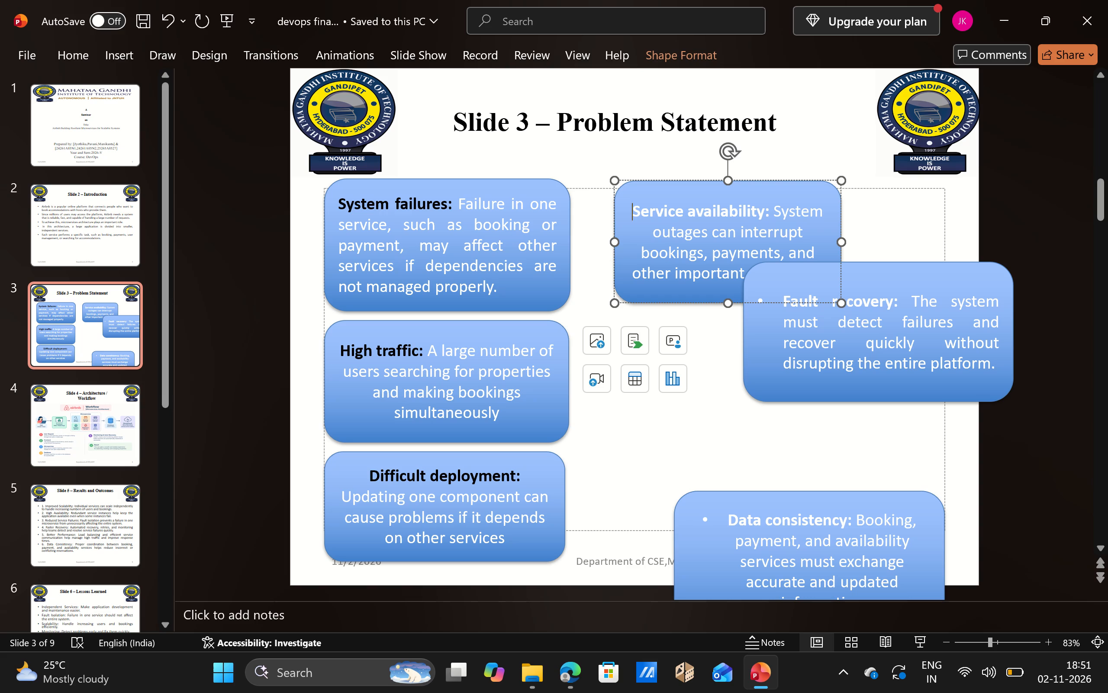
Colour the "Service availability:" heading black in its box.
drag(635, 213, 738, 217)
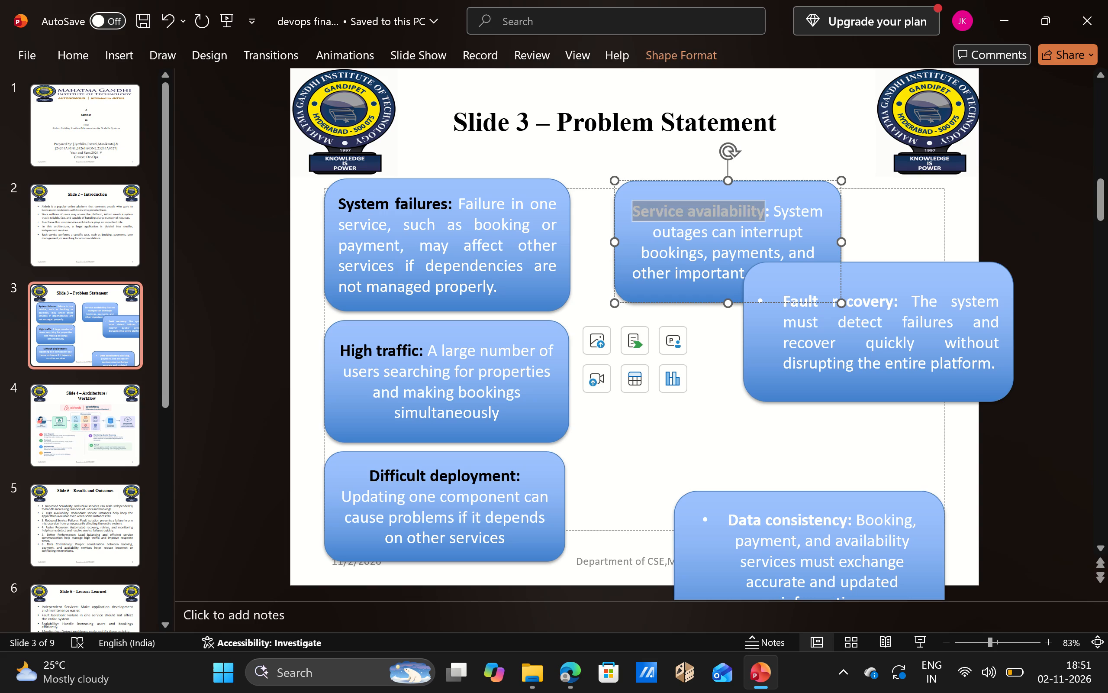
drag(738, 217, 771, 210)
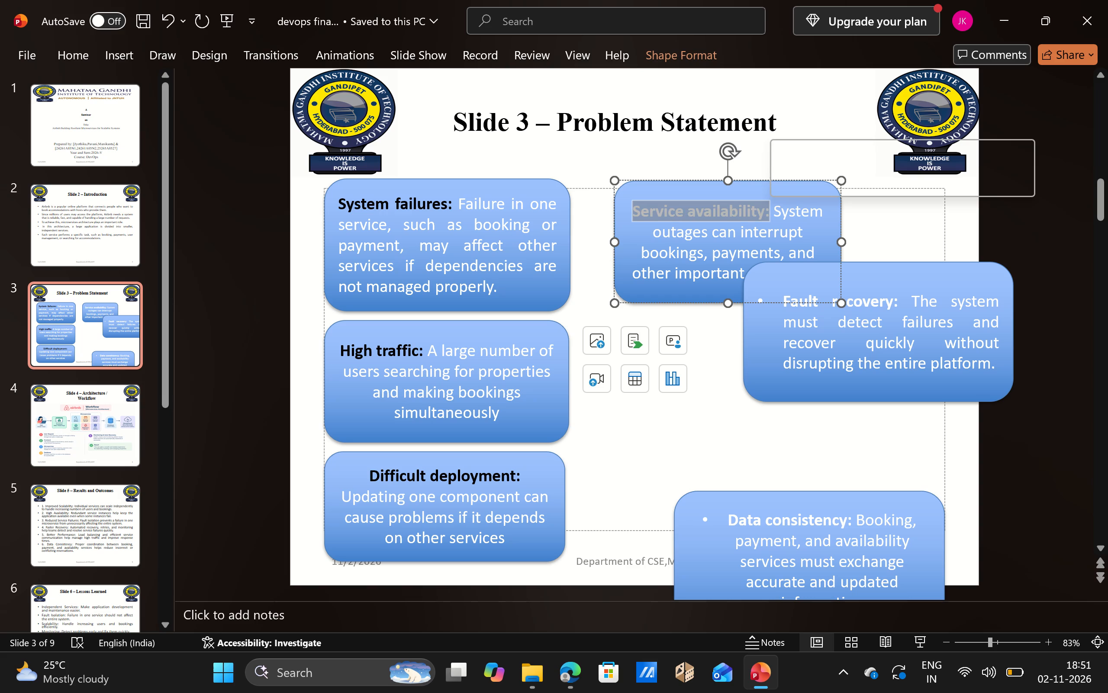
click(944, 178)
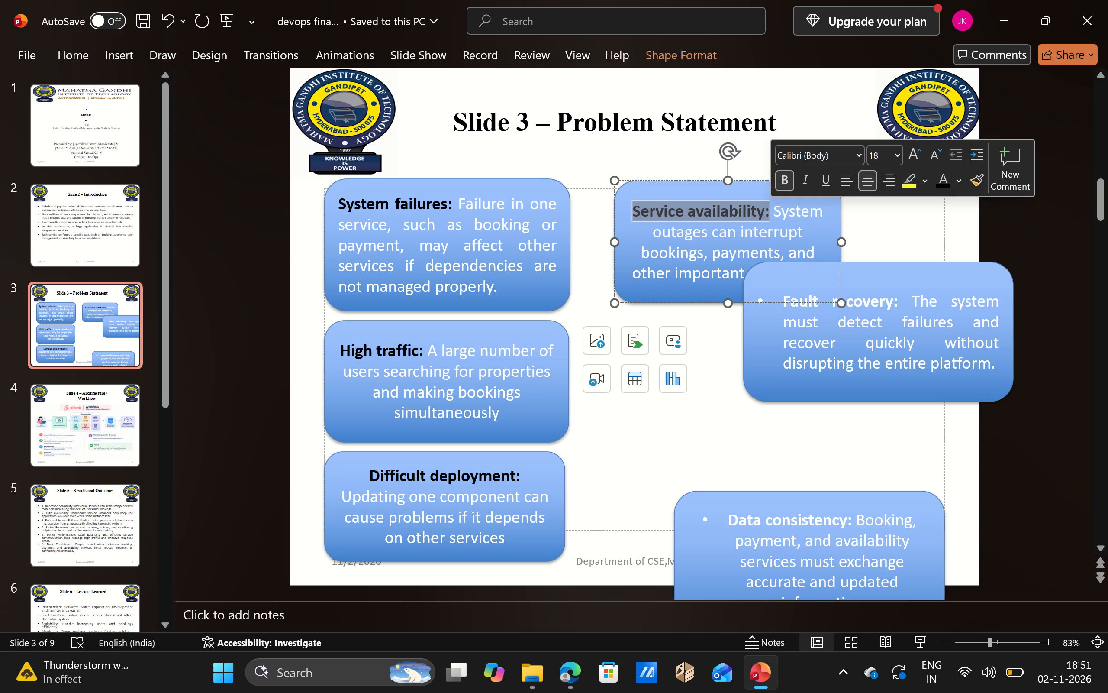
Resize the Fault recovery box to fit just beneath the Service availability box, beside High traffic and slightly wider than the box above.
click(899, 269)
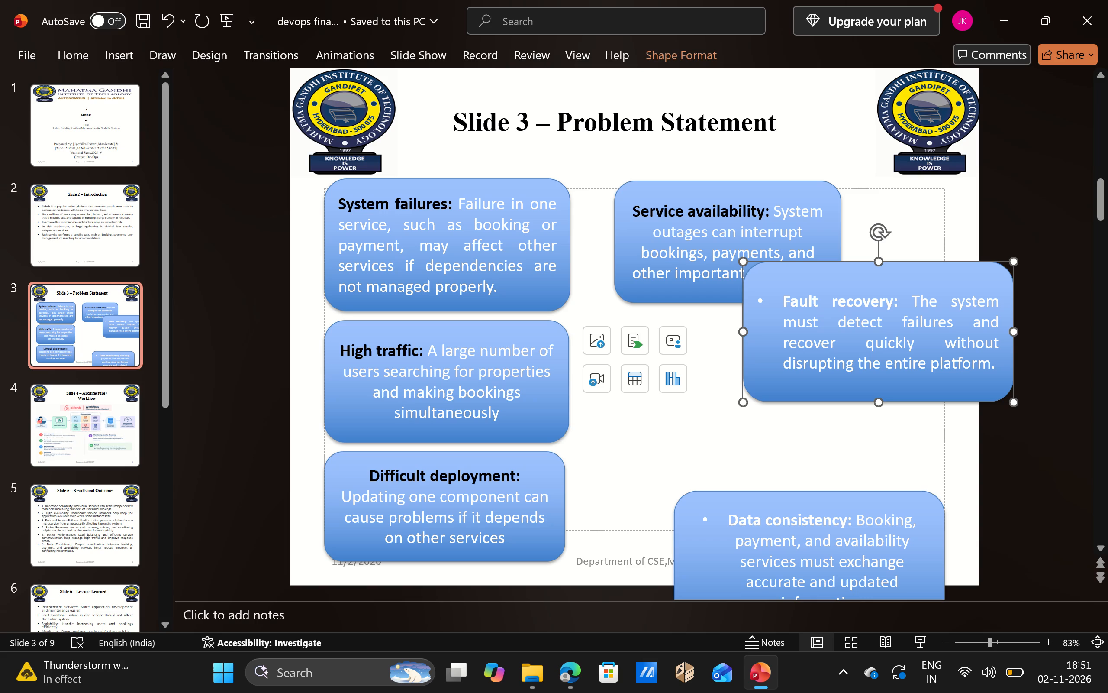
drag(1013, 405, 968, 376)
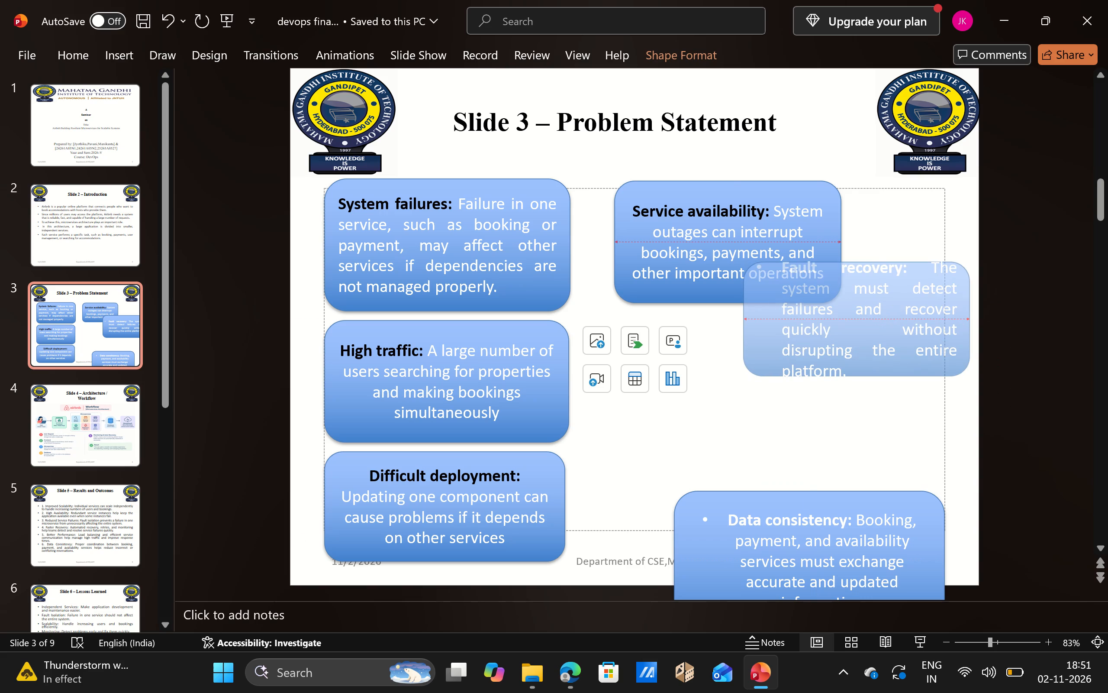
drag(968, 376, 975, 360)
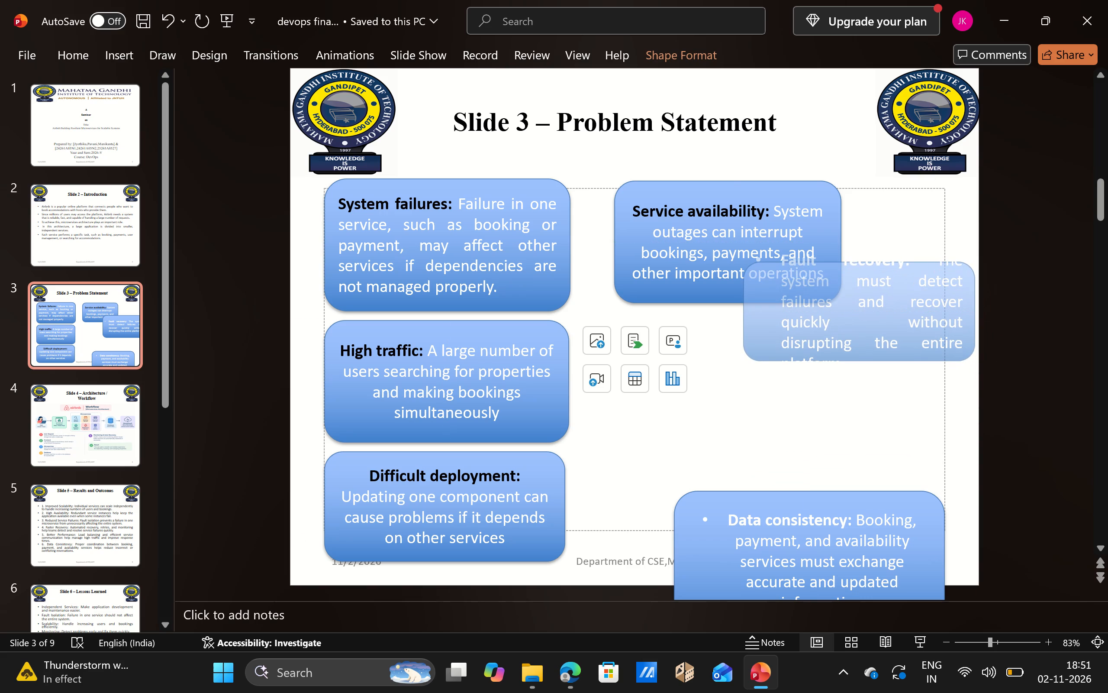
drag(975, 360, 972, 367)
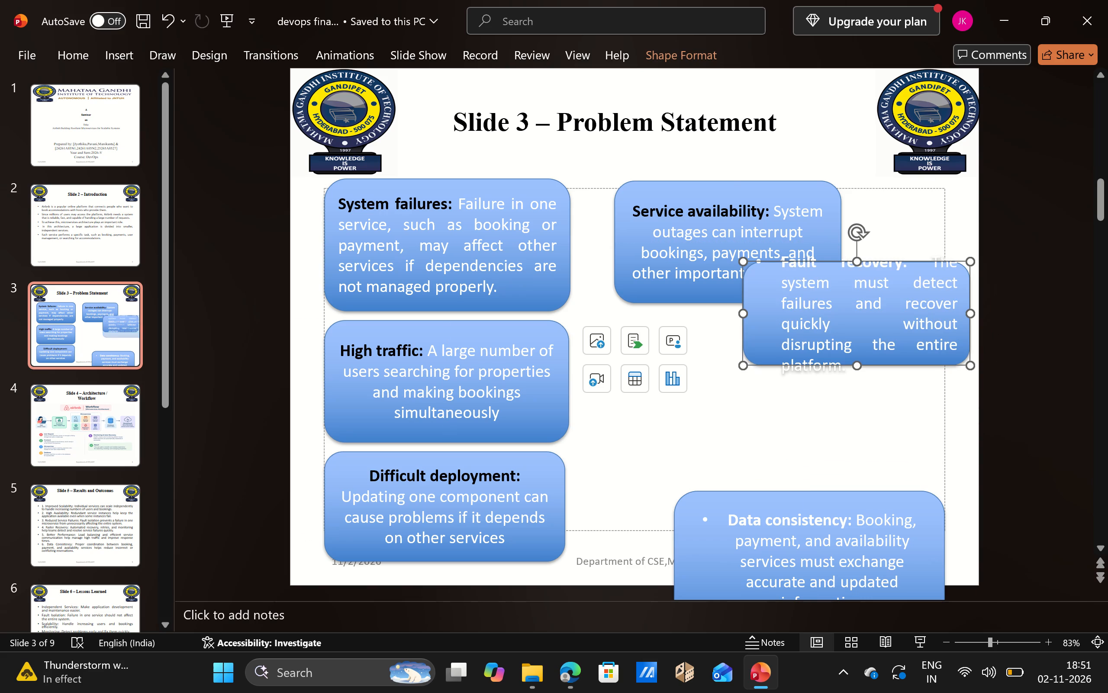
drag(888, 324, 765, 375)
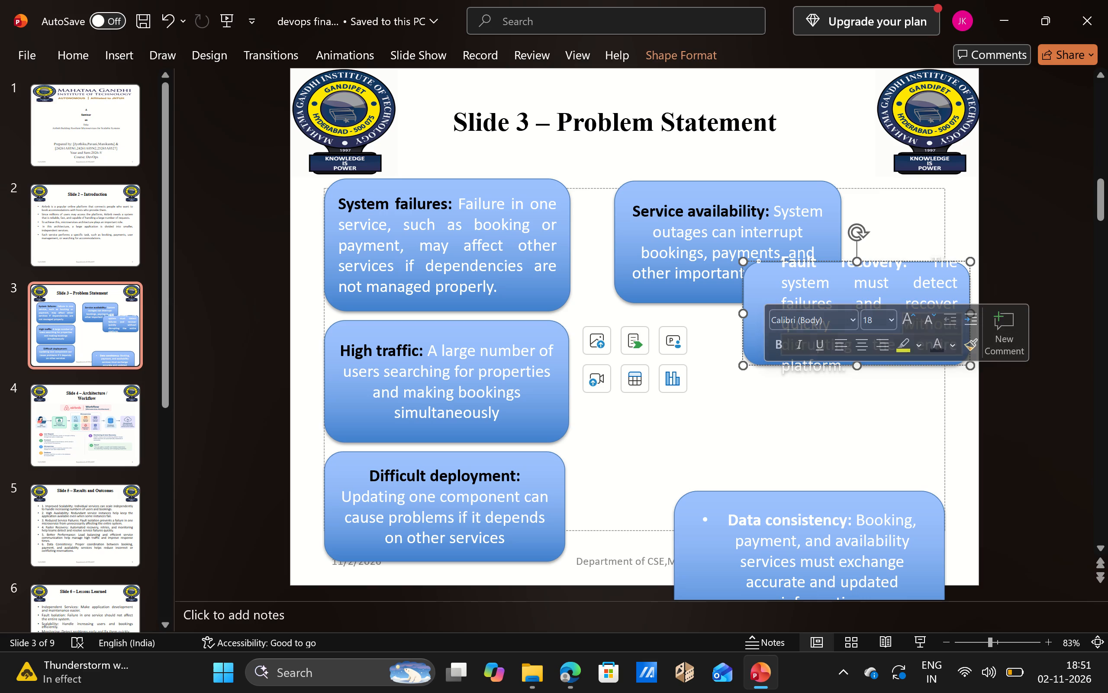
drag(744, 260, 656, 304)
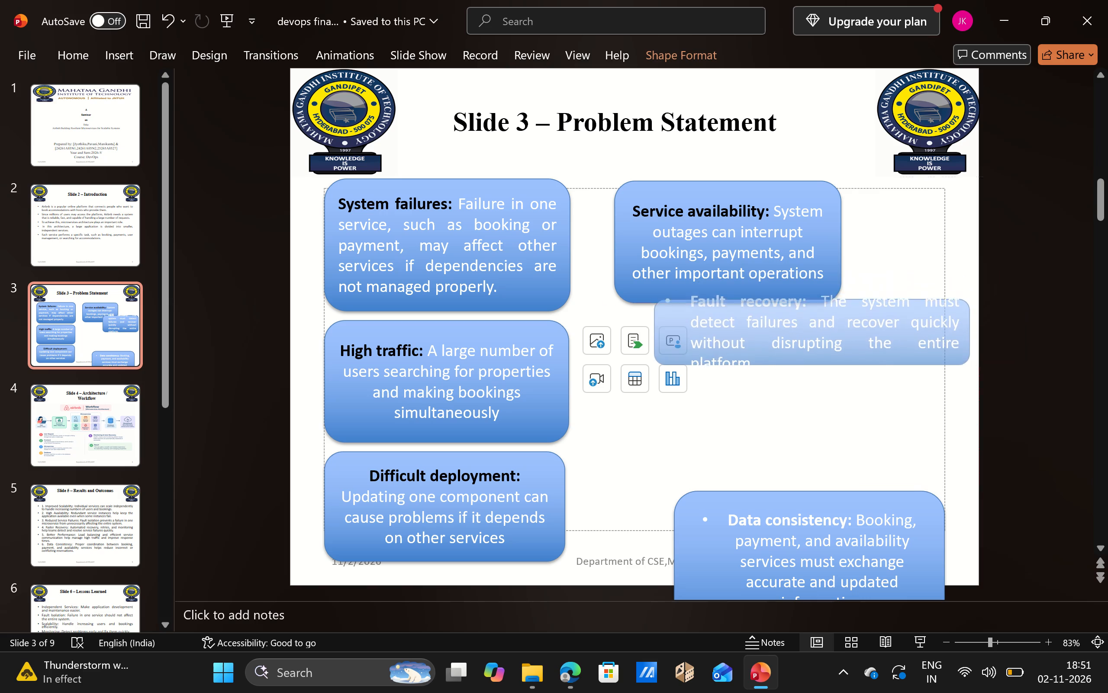
drag(656, 304, 612, 297)
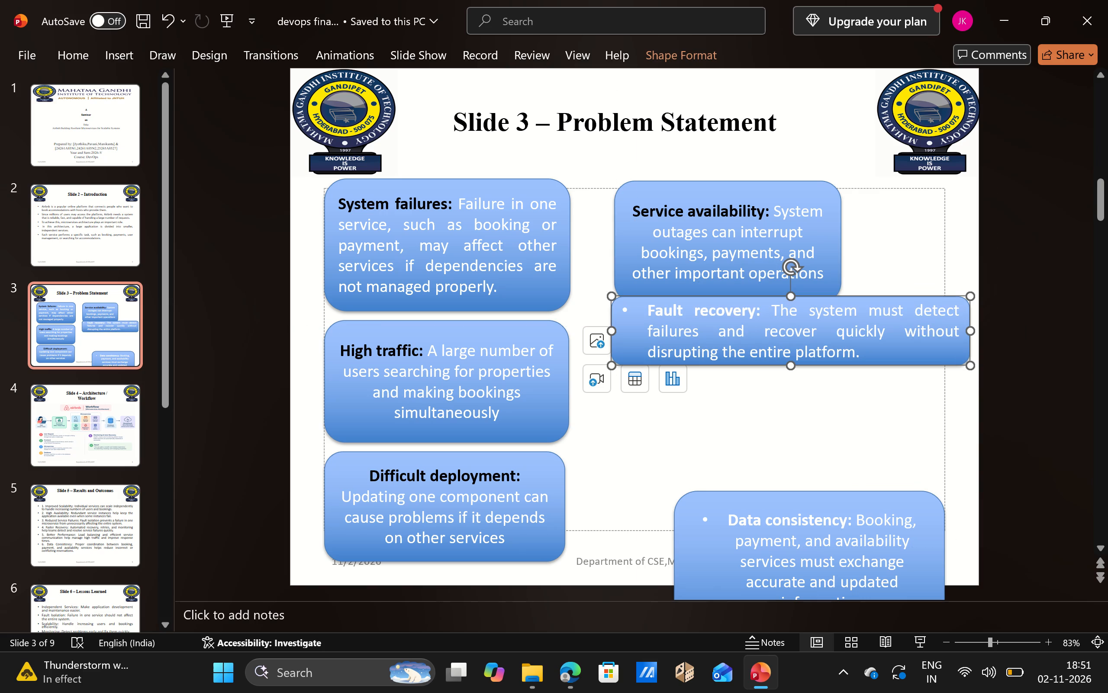
drag(793, 366, 798, 408)
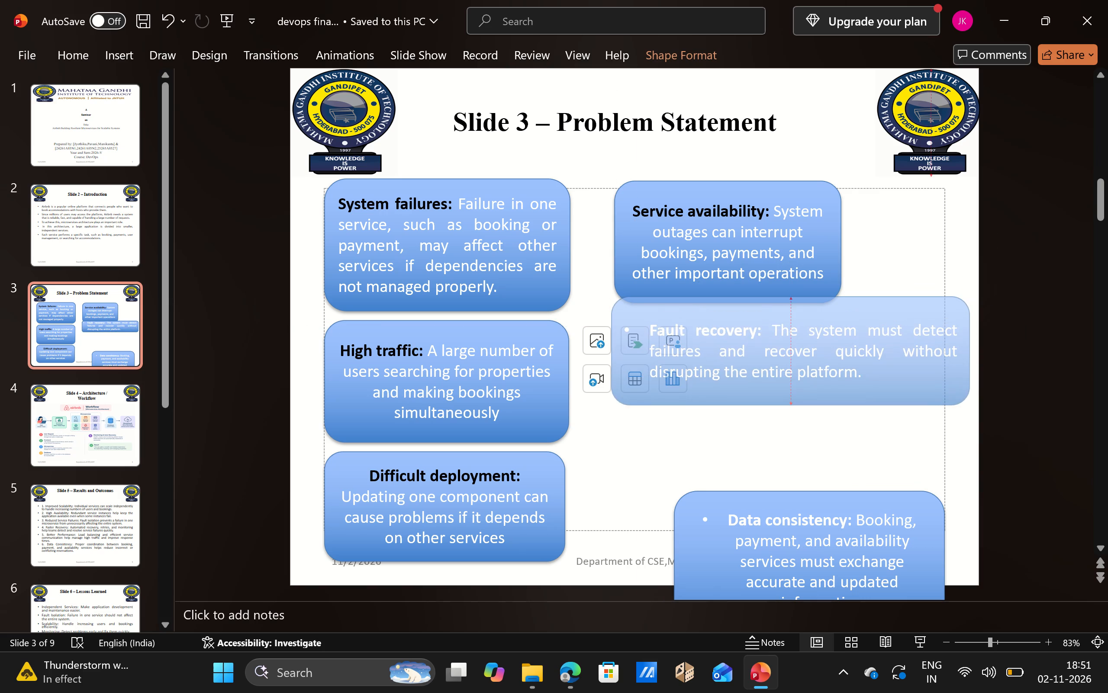
drag(798, 408, 803, 435)
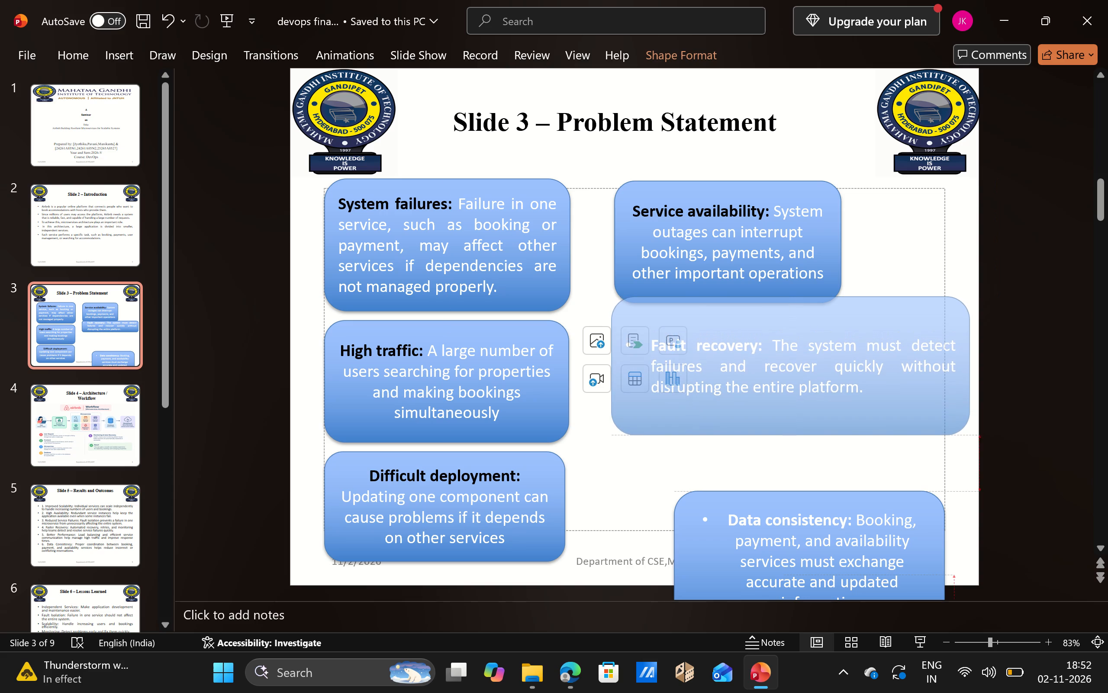
drag(803, 435, 802, 430)
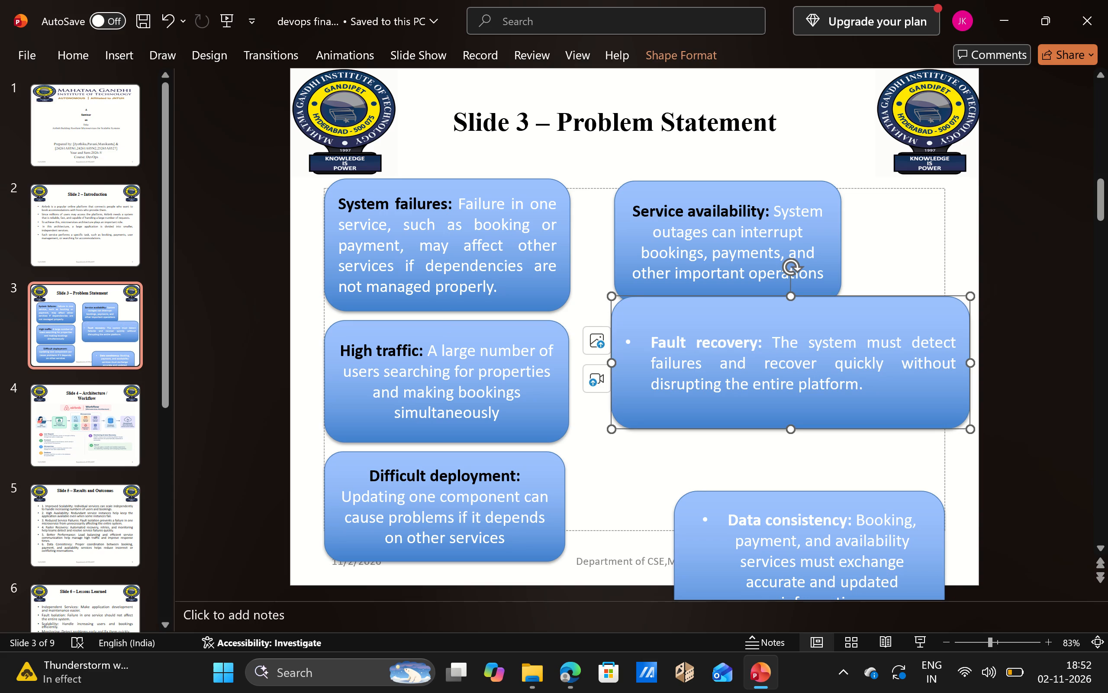
drag(792, 293, 788, 324)
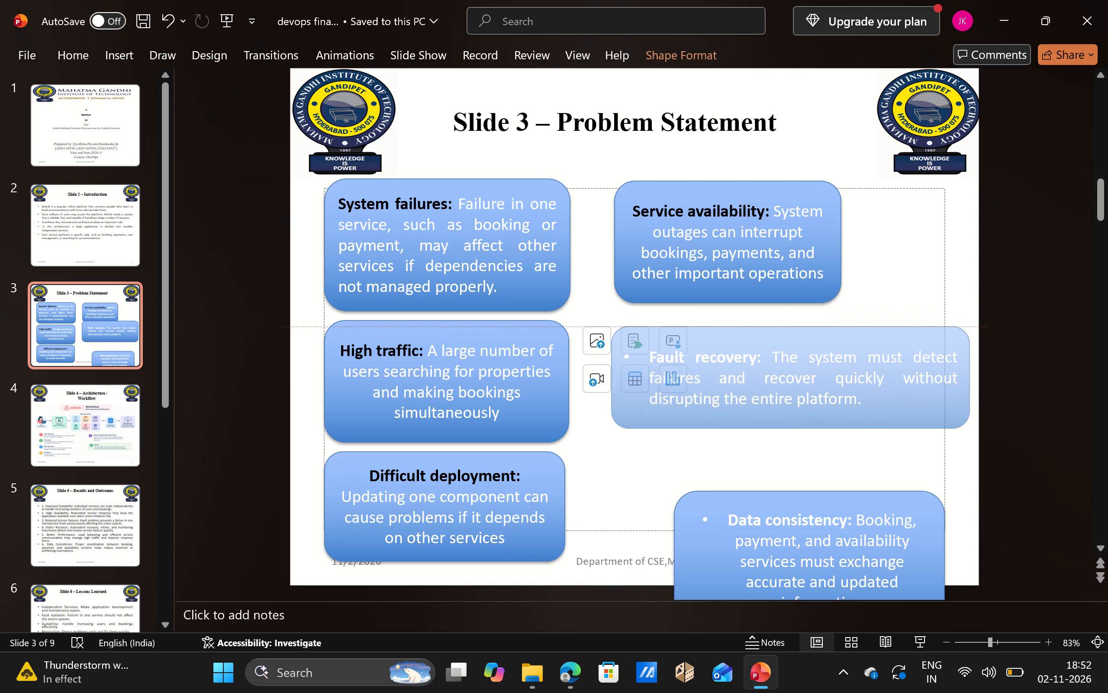
drag(788, 324, 786, 314)
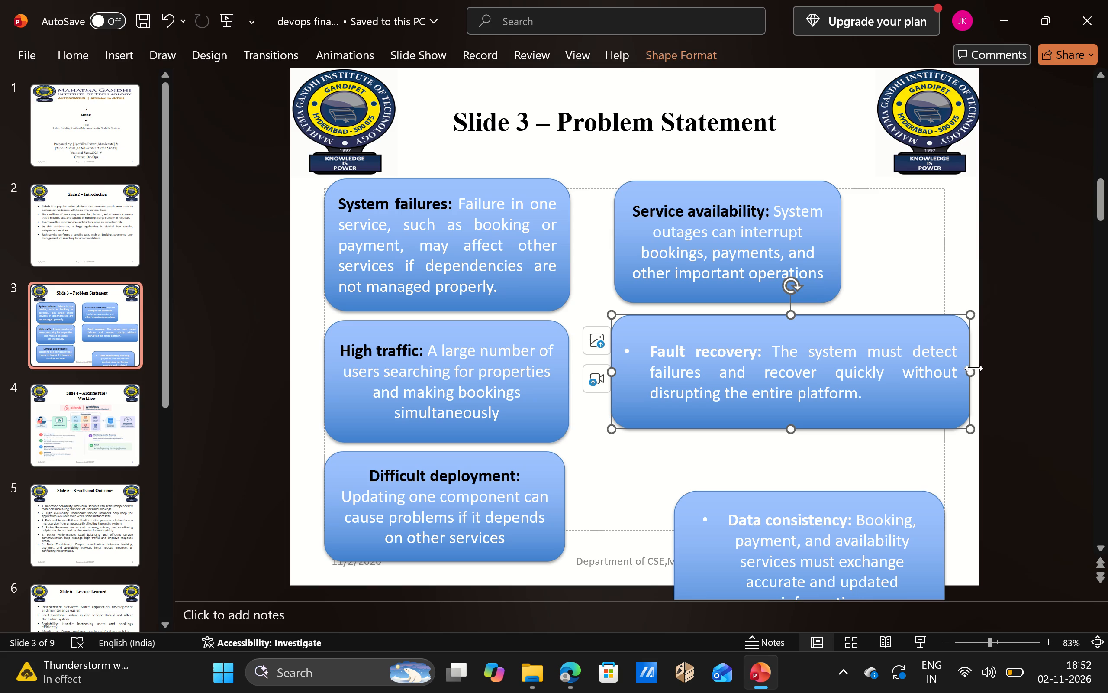
drag(973, 374, 855, 380)
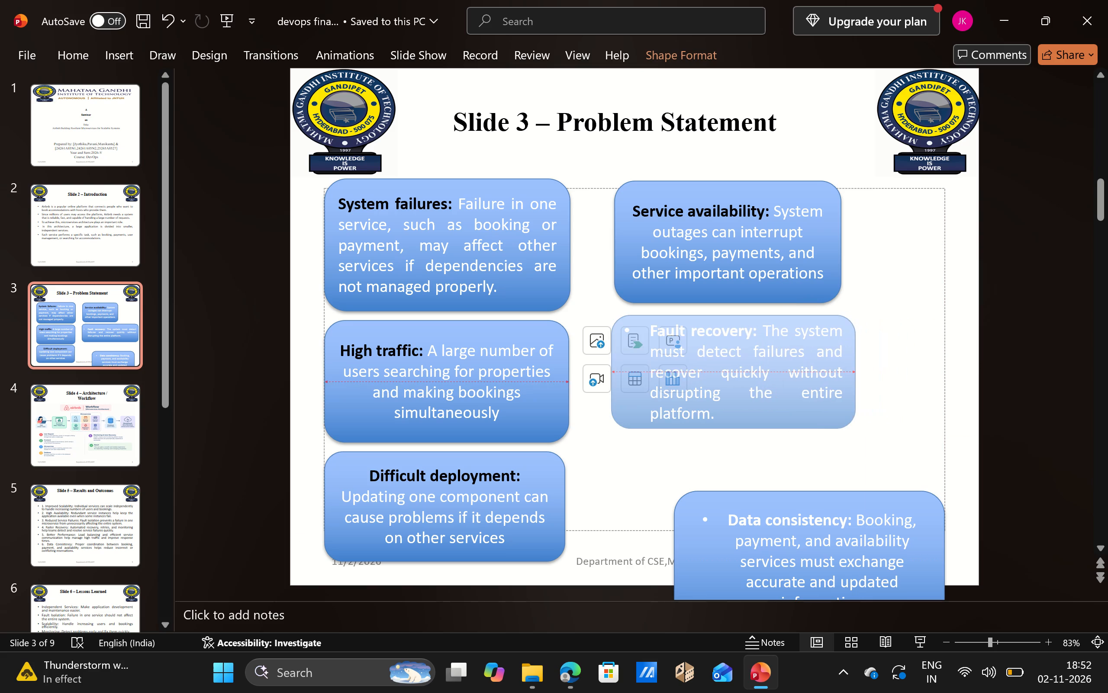
drag(855, 380, 857, 381)
drag(857, 381, 871, 396)
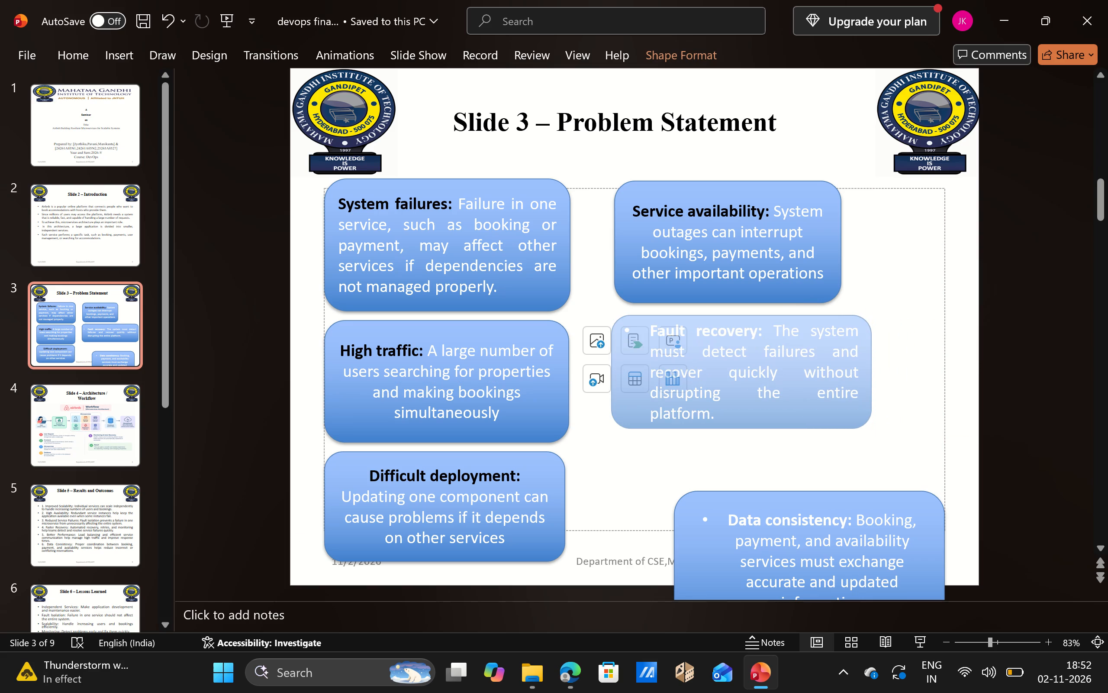
drag(871, 396, 871, 394)
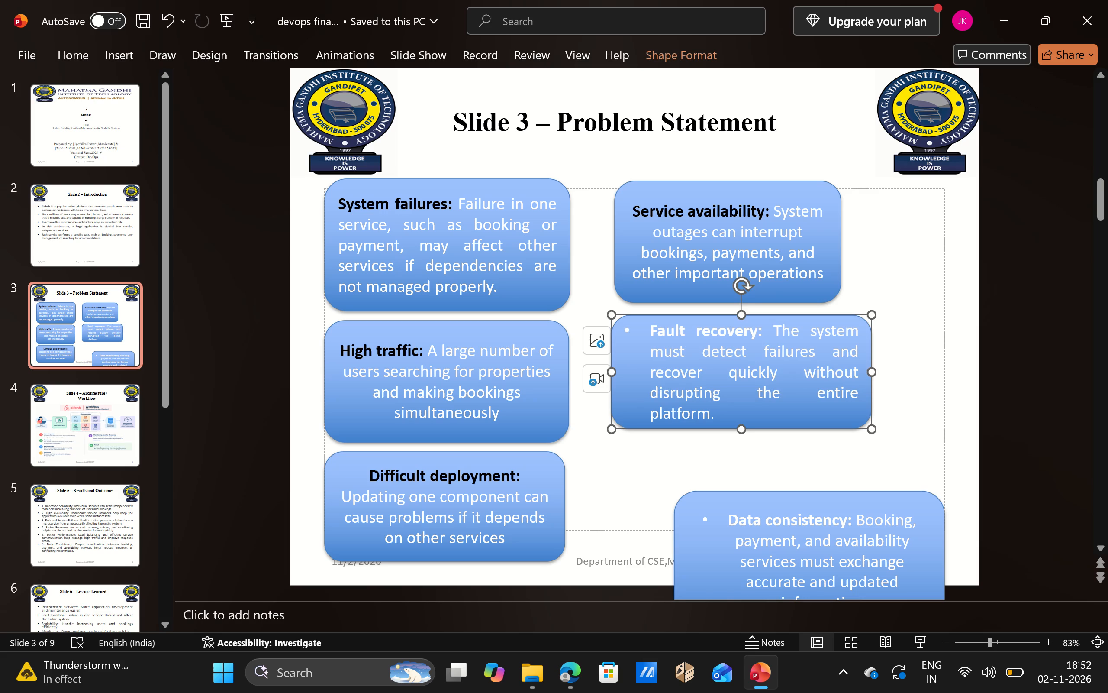
Shift the High traffic, System failures and Difficult deployment boxes slightly right, closer to the second column, keeping them stacked.
drag(506, 329, 532, 319)
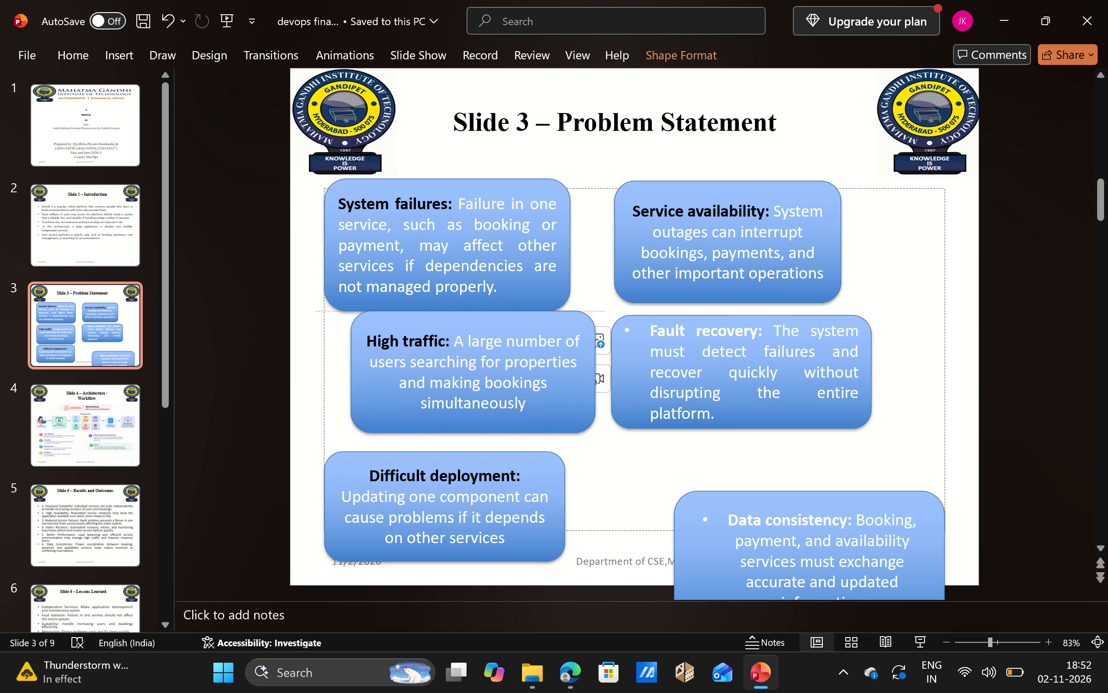
drag(532, 319, 532, 325)
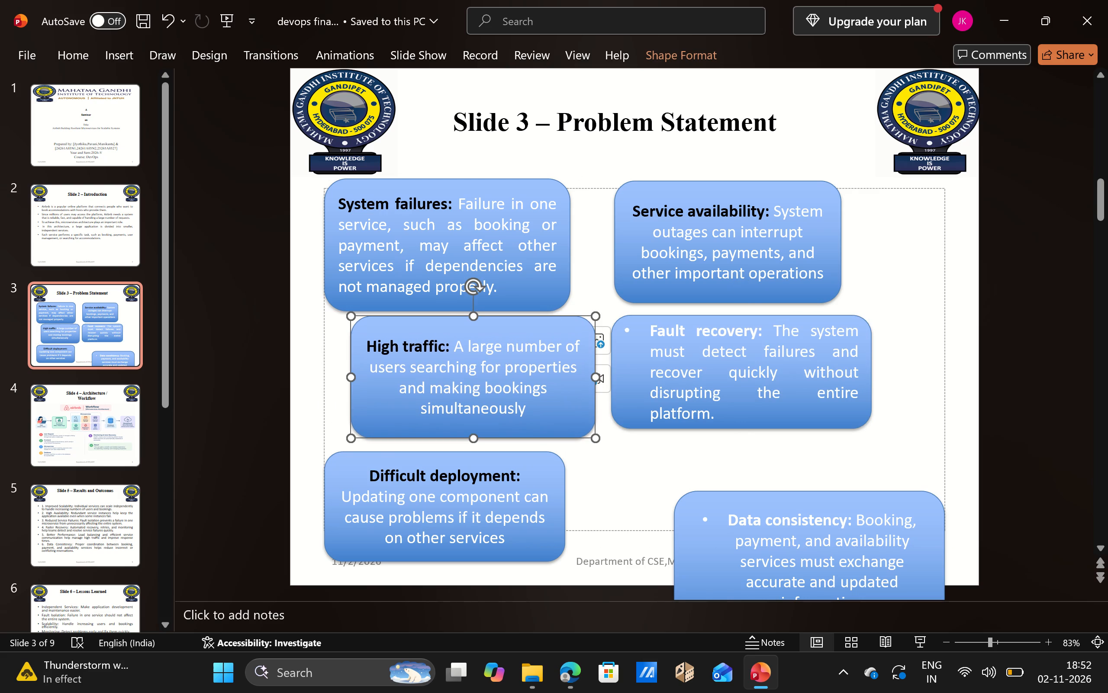
drag(507, 186, 527, 185)
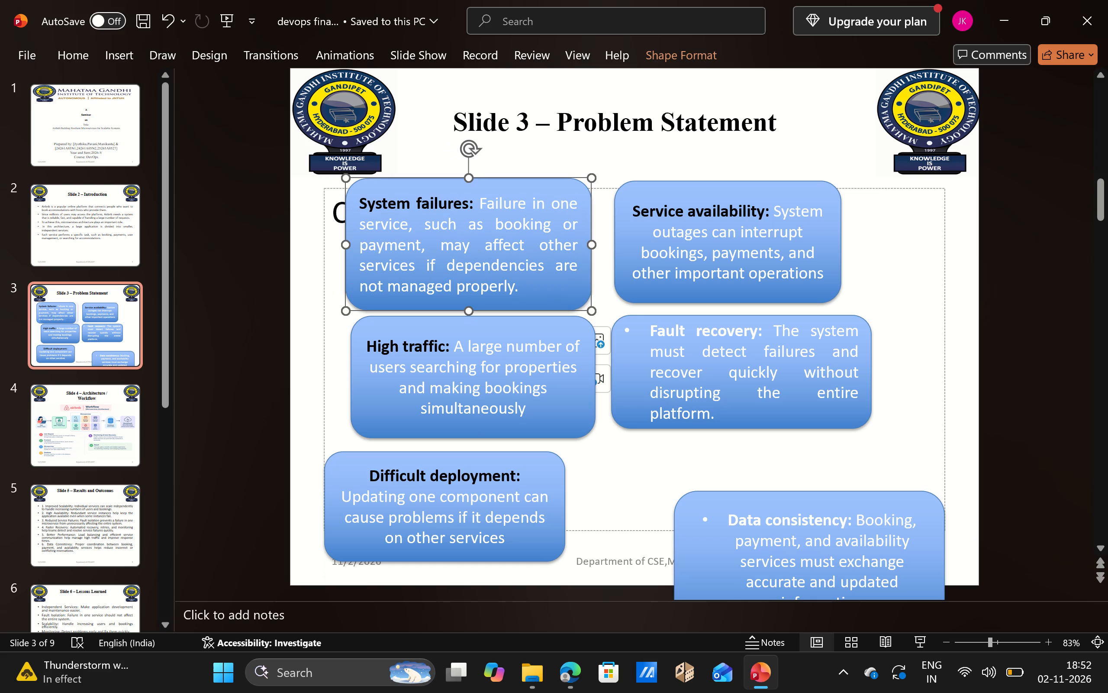
drag(526, 461, 546, 461)
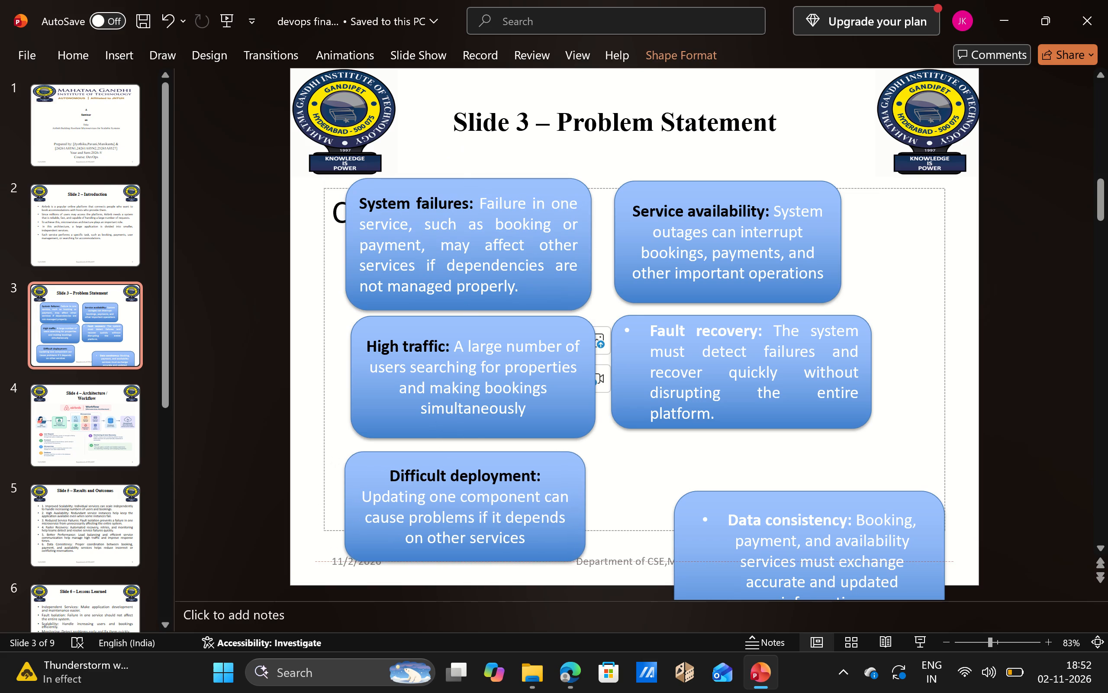
drag(546, 461, 556, 455)
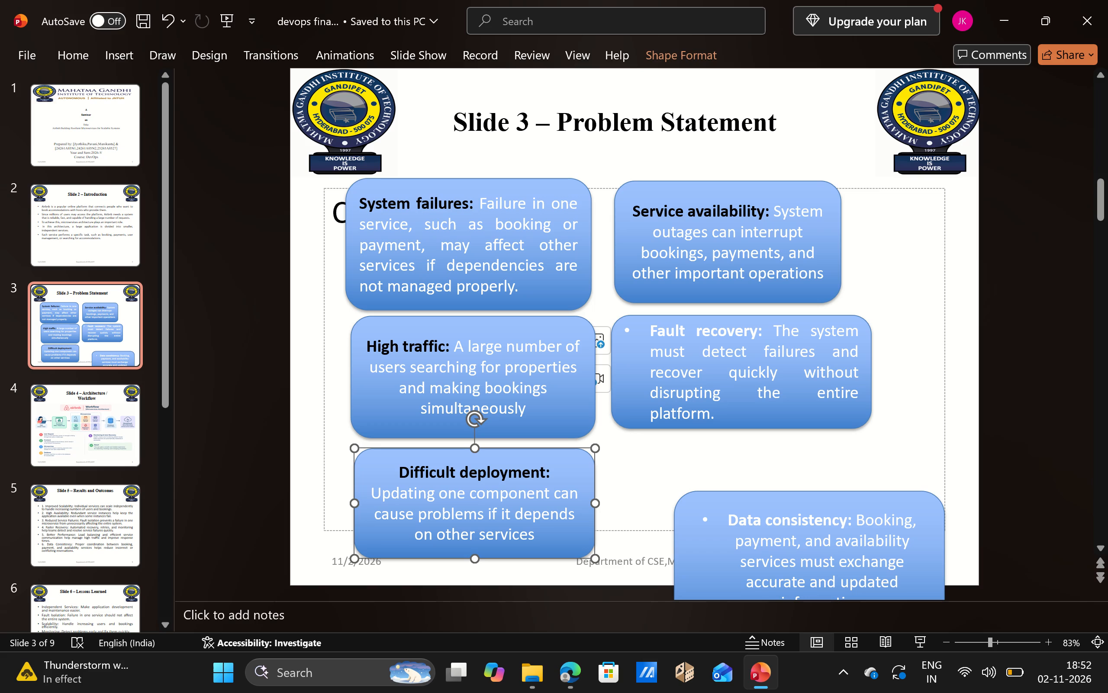
Widen the Service availability box from its right edge to nearly match the Fault recovery box below.
click(826, 253)
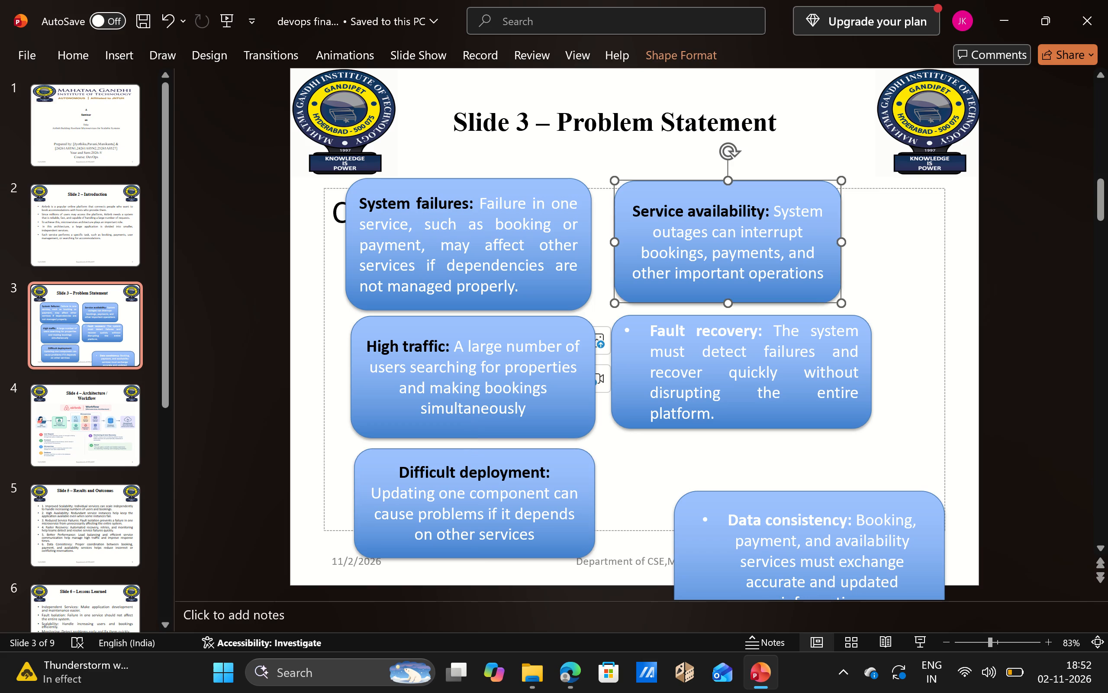
drag(841, 242, 860, 245)
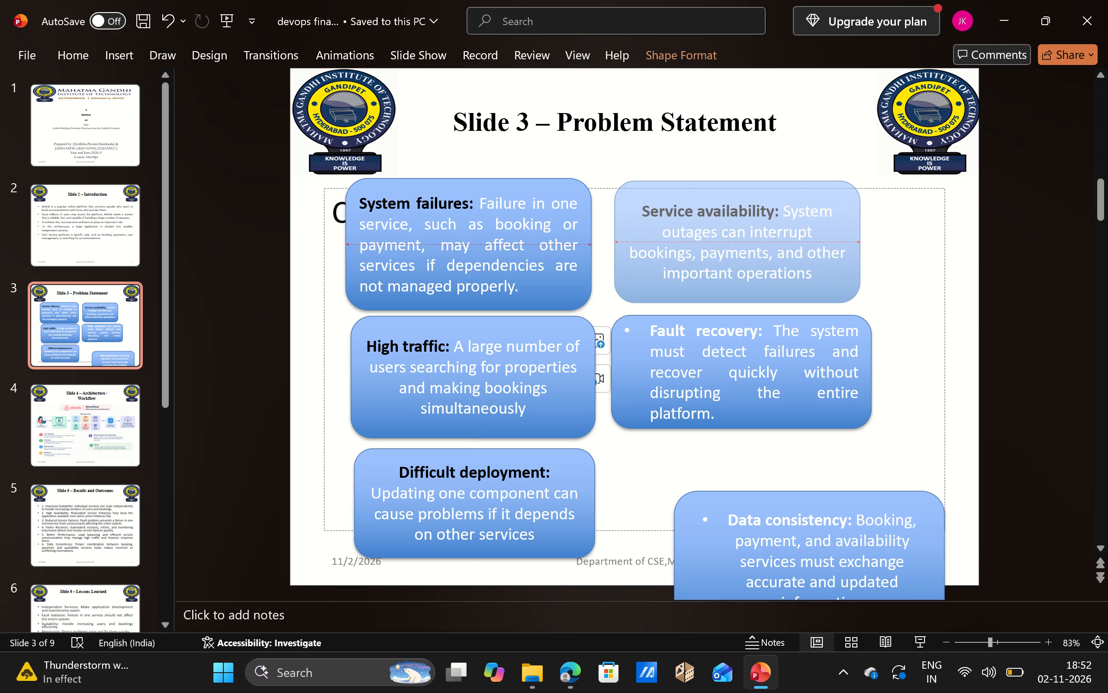
drag(860, 245, 866, 245)
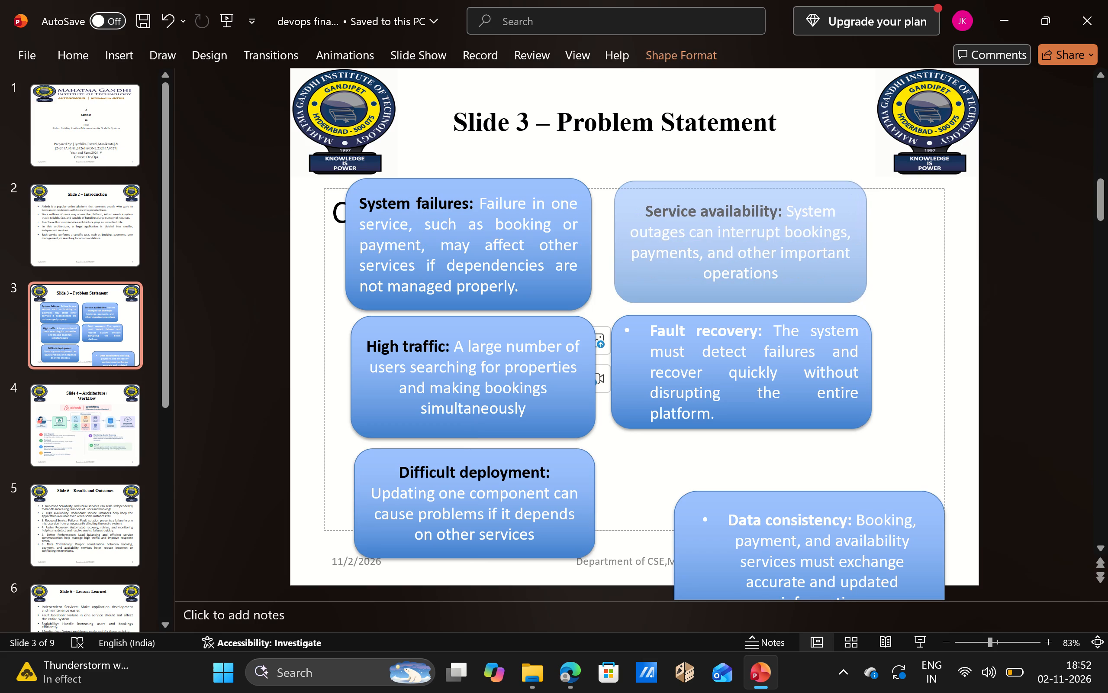
drag(866, 245, 866, 246)
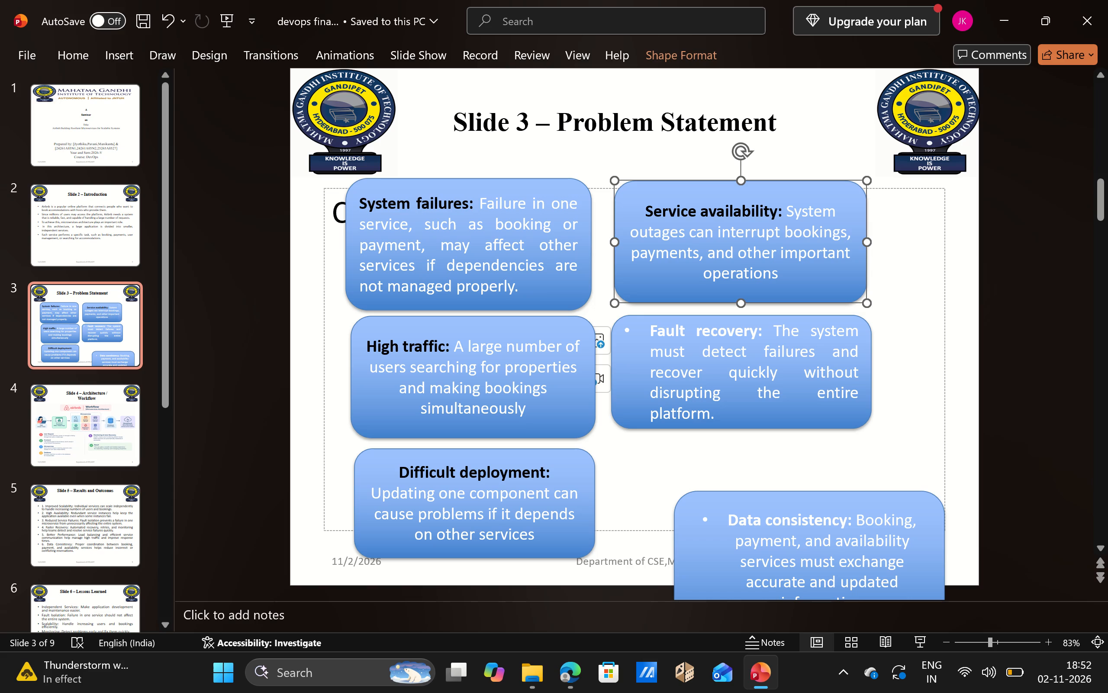
Colour the "Fault recovery:" heading black in its box.
click(761, 415)
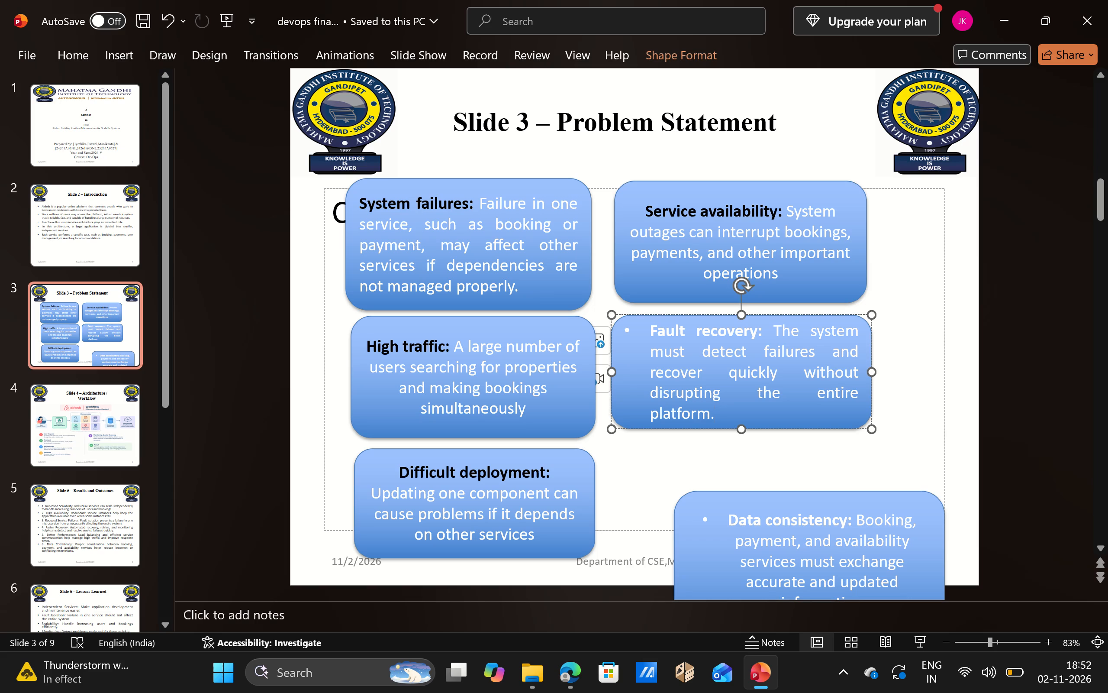
drag(651, 333, 703, 334)
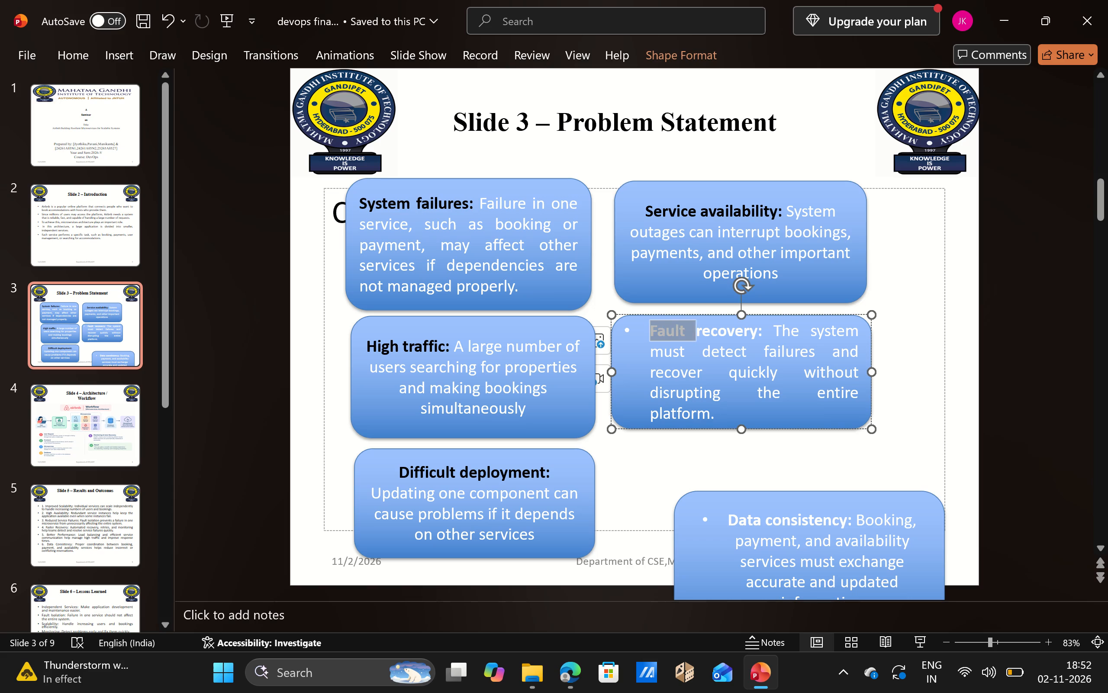
drag(703, 334, 761, 334)
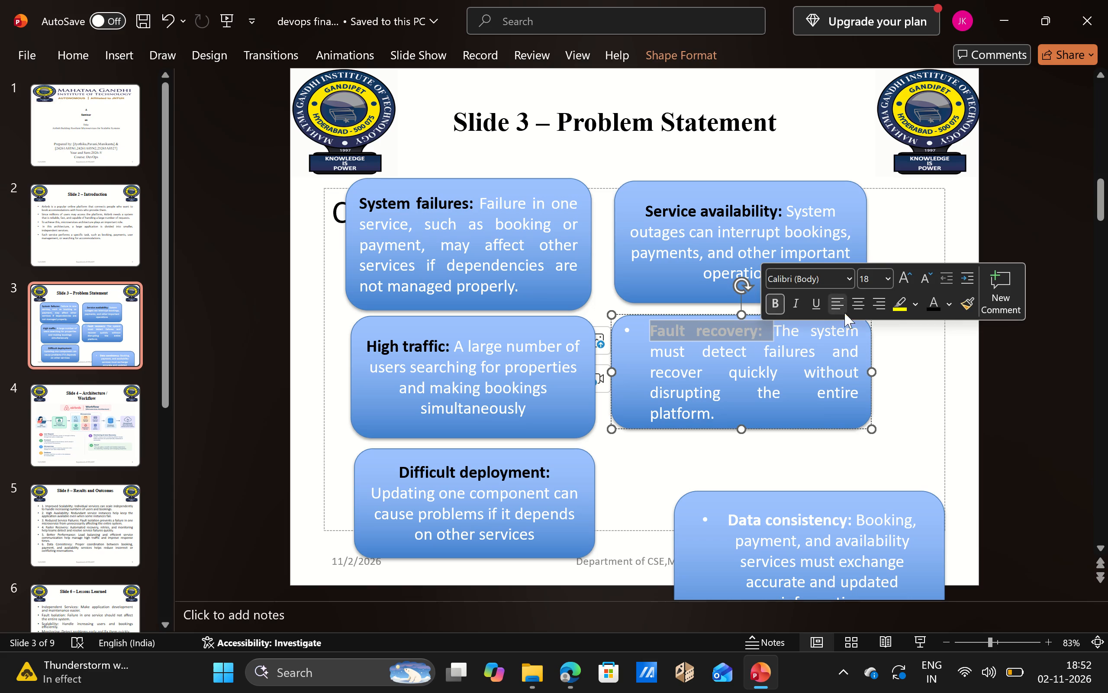
click(932, 305)
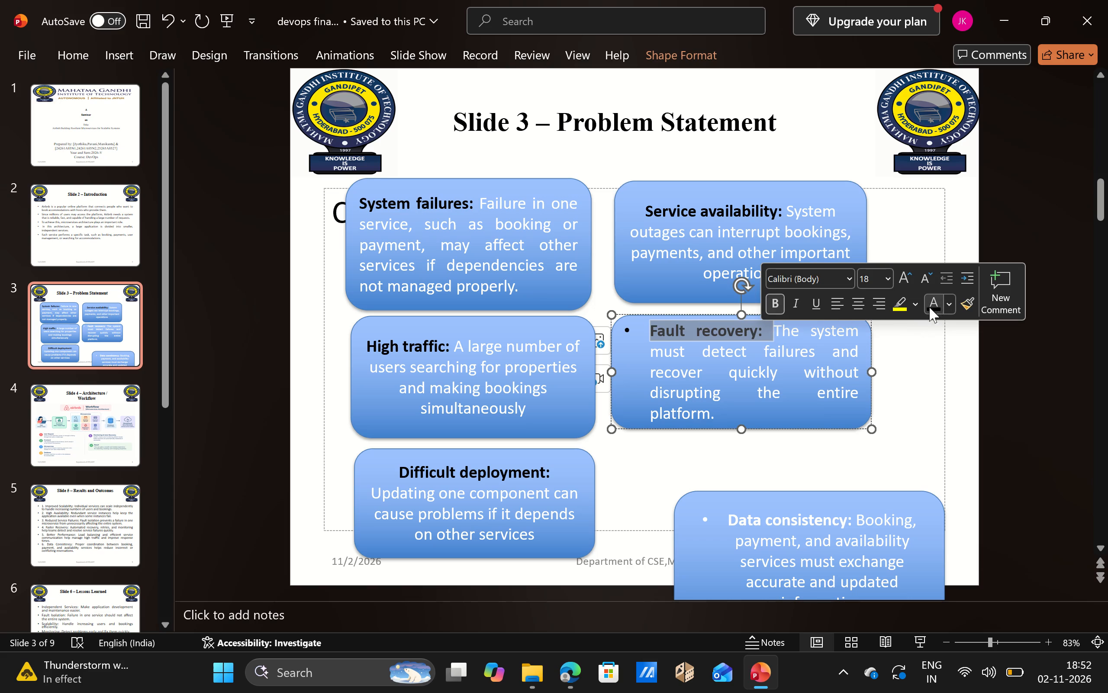
click(751, 464)
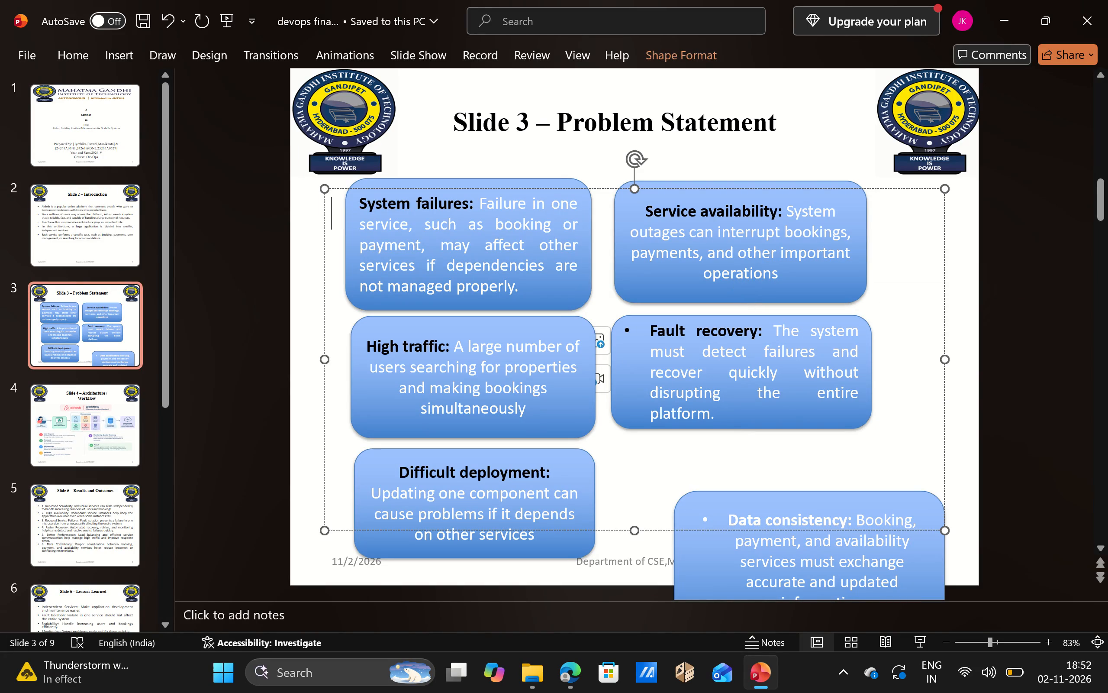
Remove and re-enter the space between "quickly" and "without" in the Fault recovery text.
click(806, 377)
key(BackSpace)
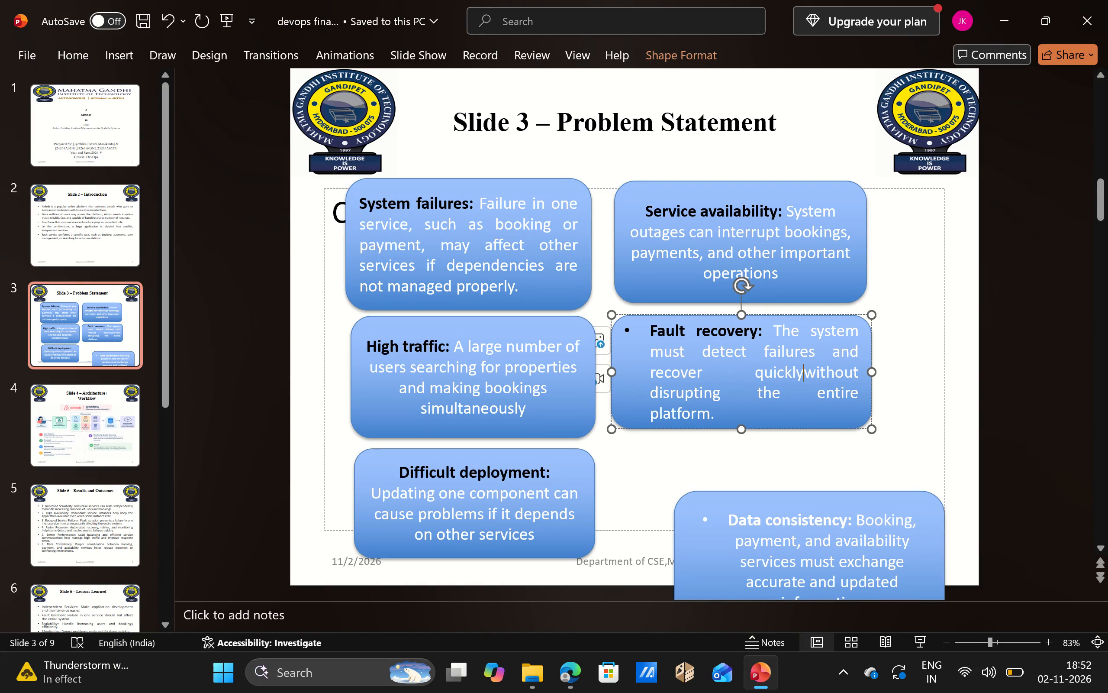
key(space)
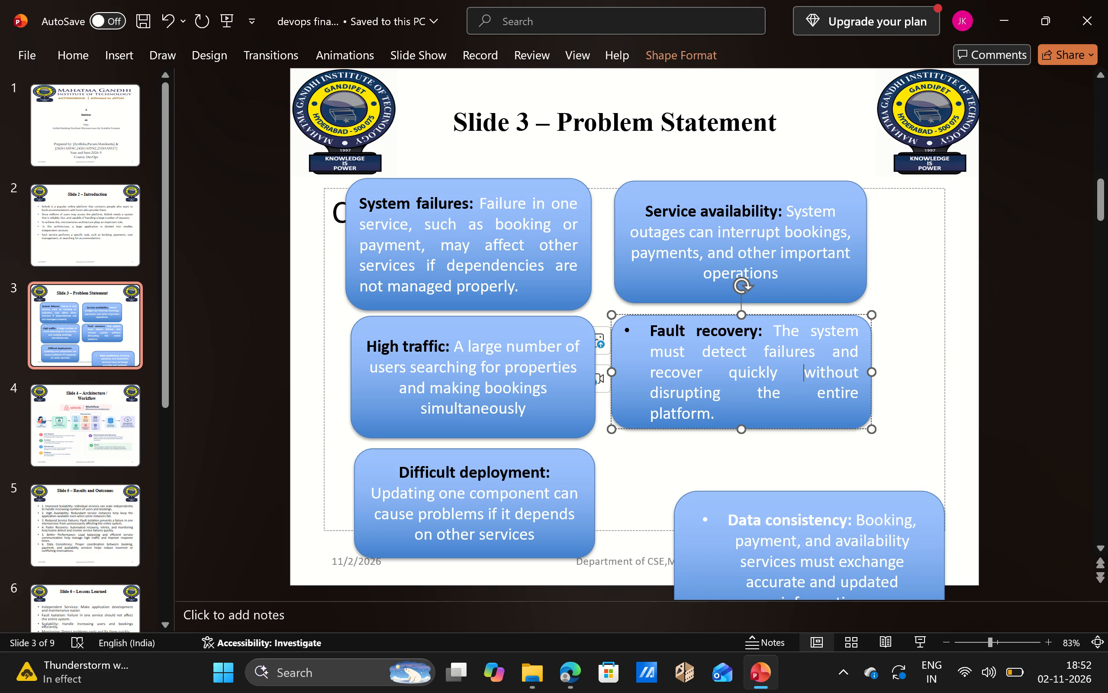
Delete and re-enter the words "quickly without" in the Fault recovery text, single-spaced between "recover" and "disrupting".
click(858, 372)
key(BackSpace)
key(BackSpace)
key(BackSpace)
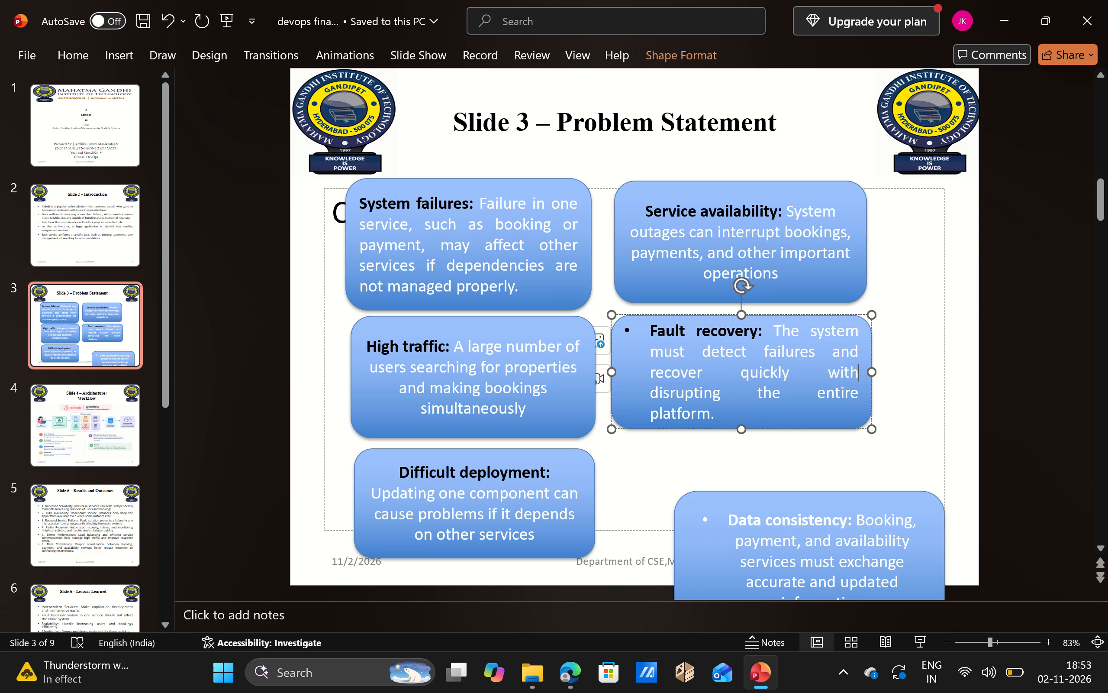
key(BackSpace)
key(BackSpace)
key(BackSpace)
key(BackSpace)
key(BackSpace)
key(BackSpace)
key(BackSpace)
key(BackSpace)
key(BackSpace)
key(BackSpace)
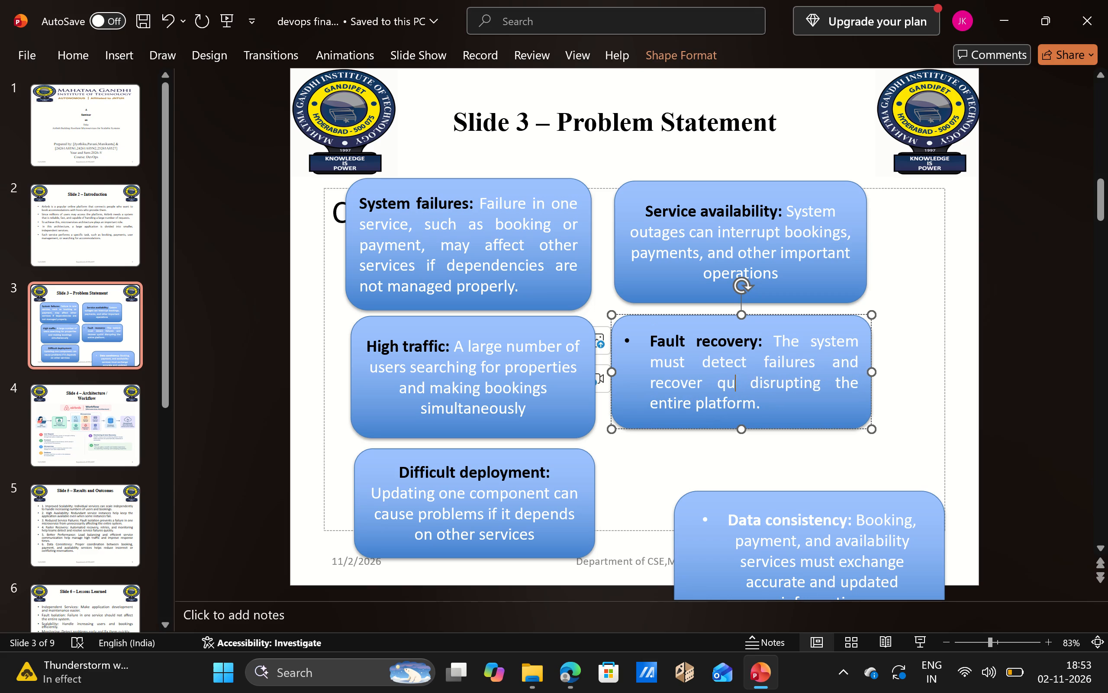
key(BackSpace)
key(BackSpace)
key(BackSpace)
key(space)
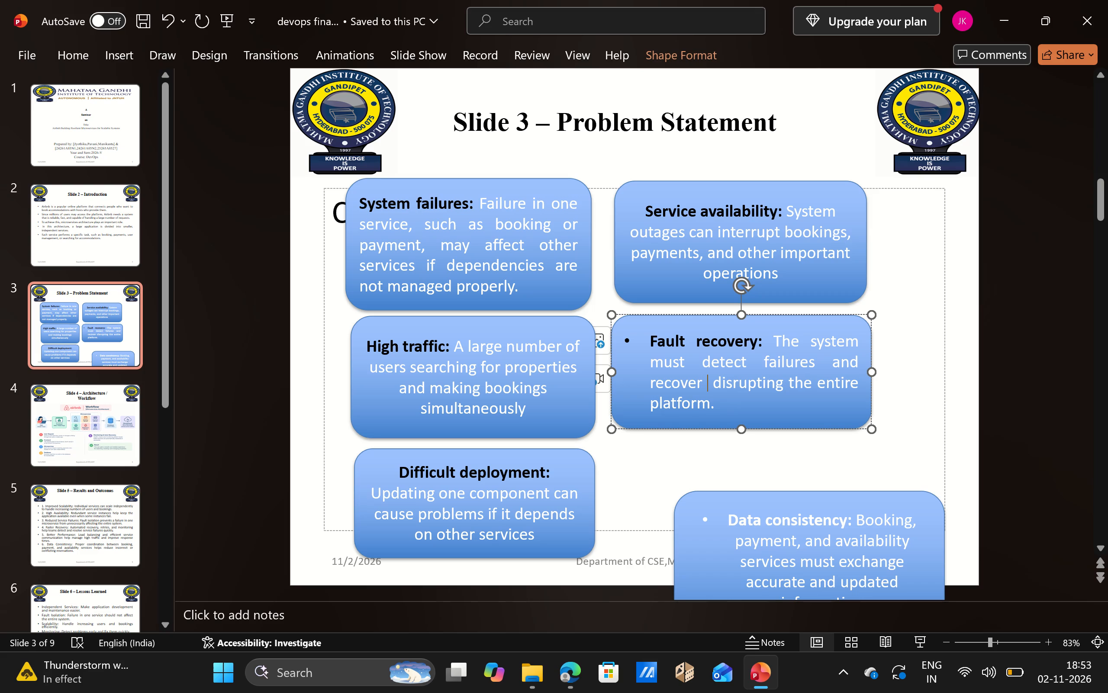
text(quickly)
key(space)
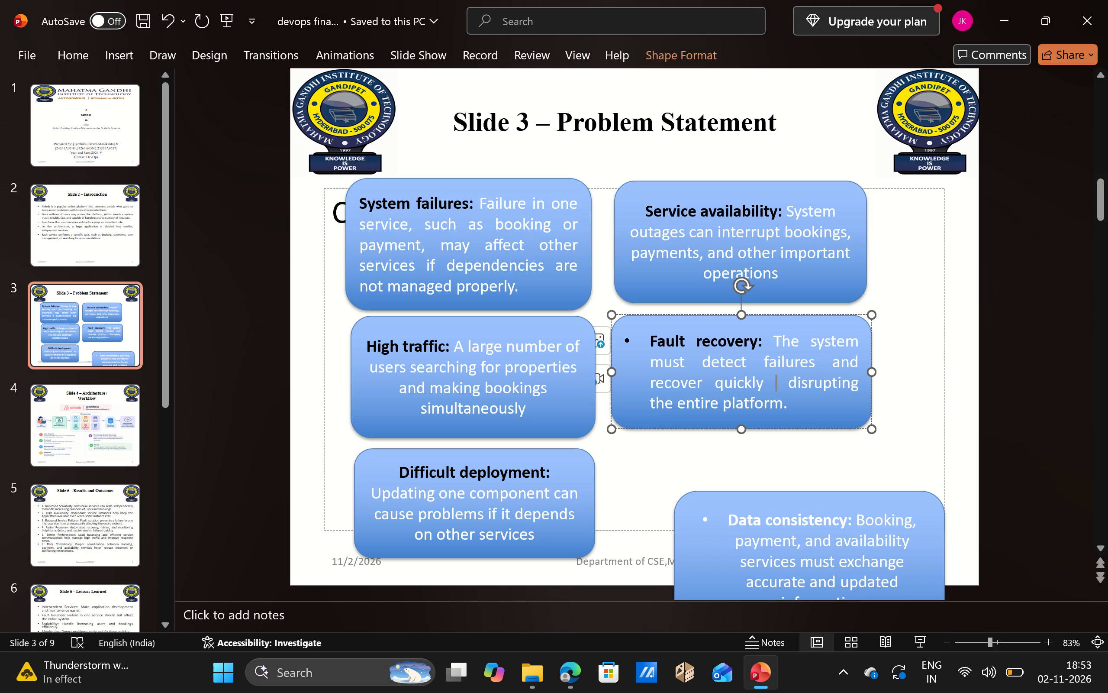
key(BackSpace)
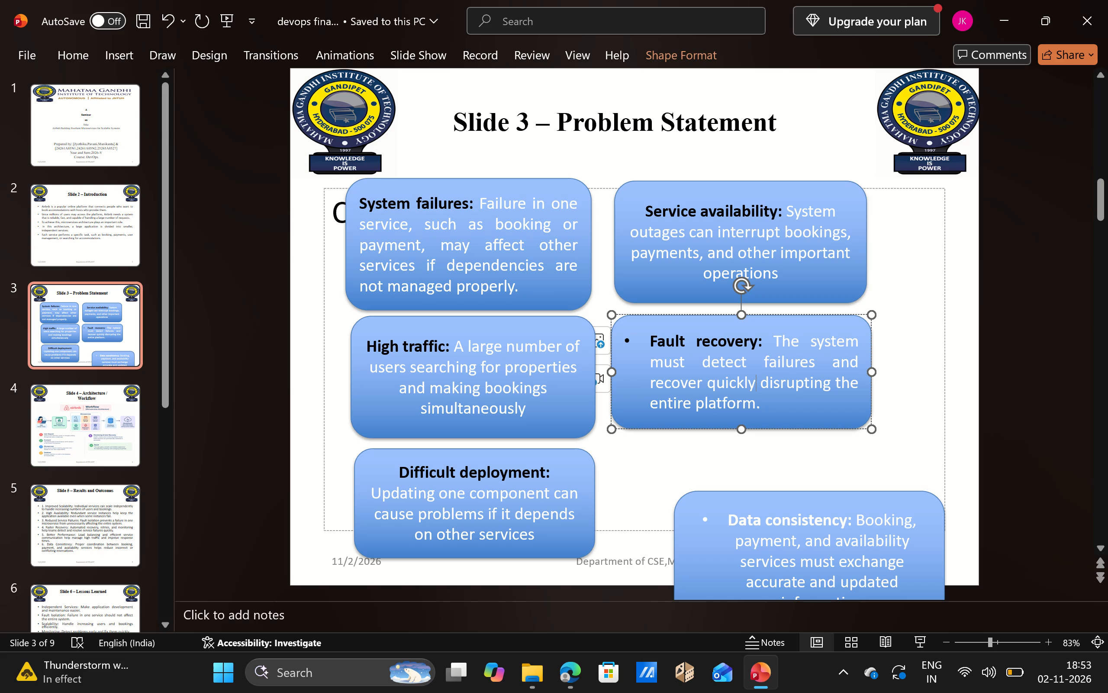
key(space)
text(with)
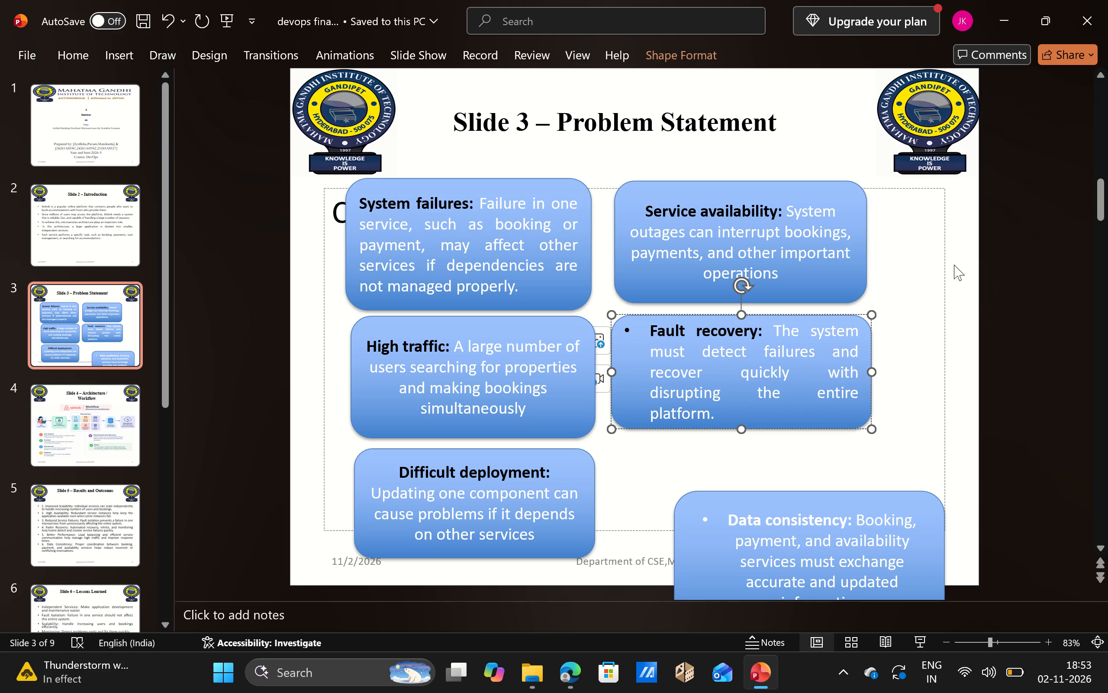
key(BackSpace)
key(BackSpace)
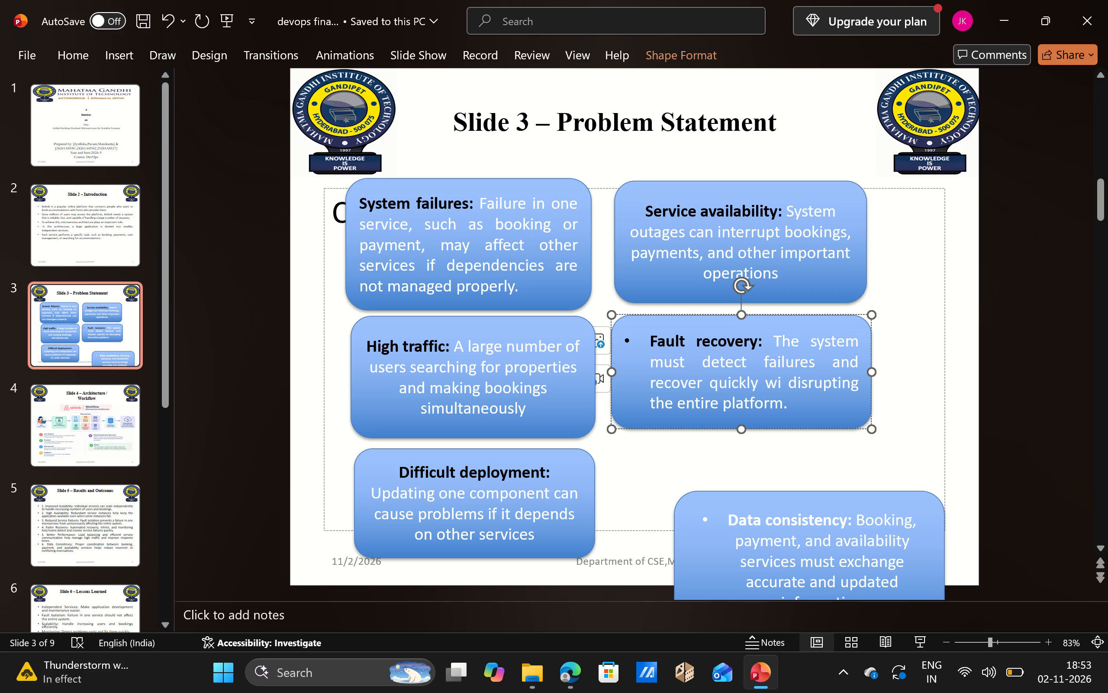
text(thout)
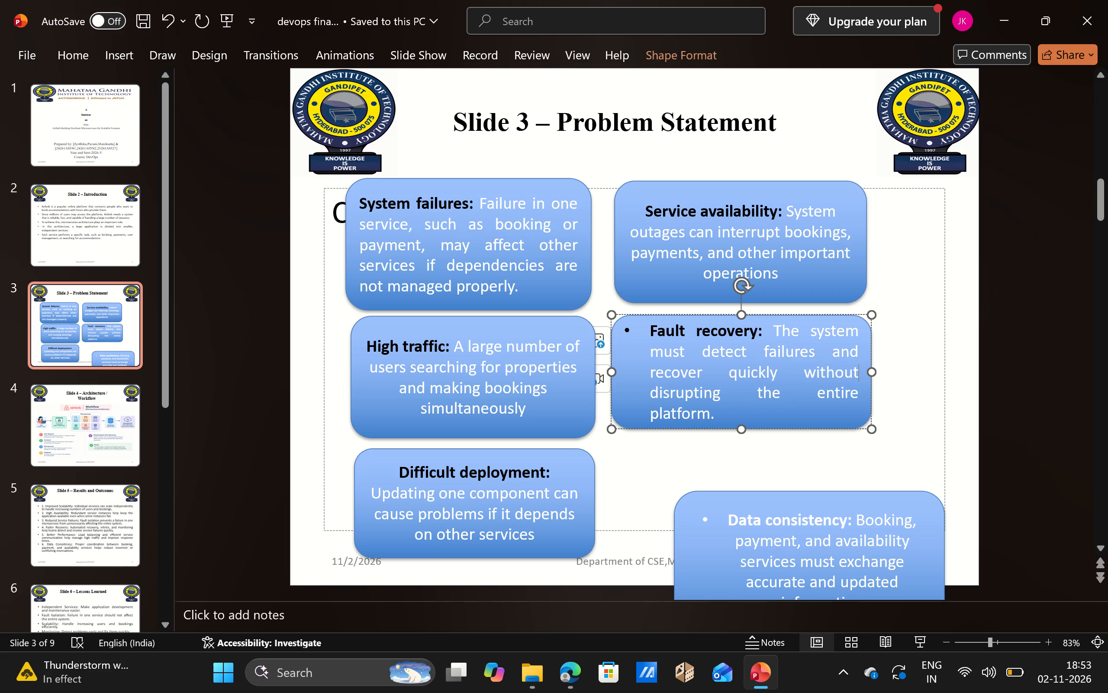
Move the Data consistency box directly below the Fault recovery box and shrink it to end level with the Difficult deployment box.
drag(819, 506, 768, 459)
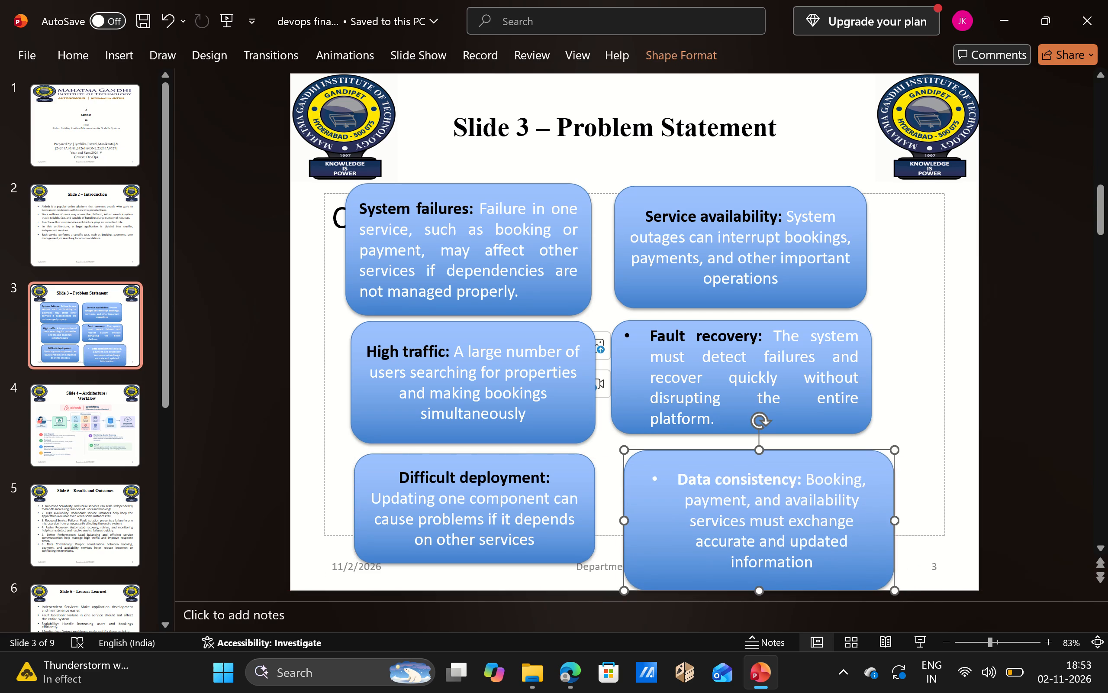
drag(895, 589, 851, 545)
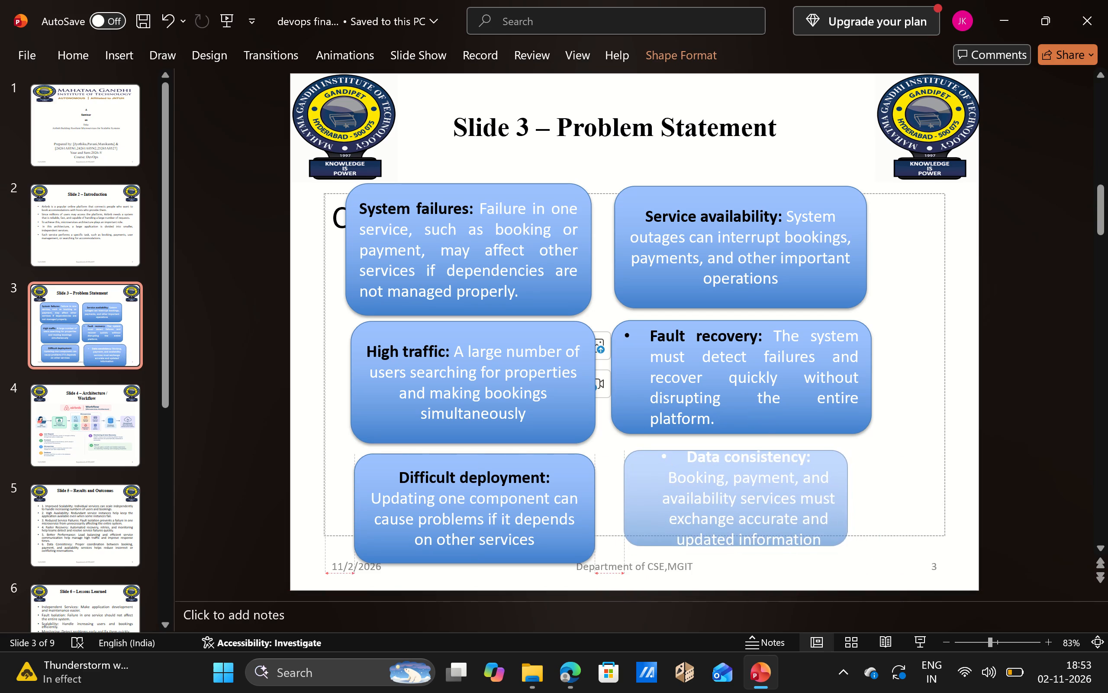
drag(851, 545, 869, 556)
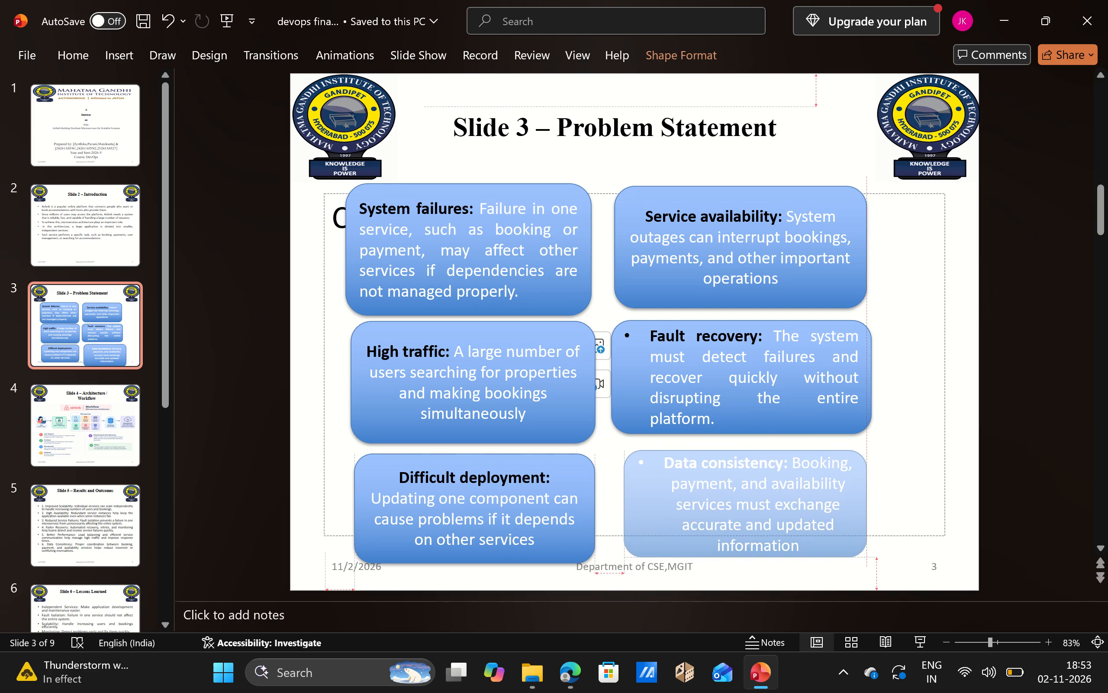
drag(869, 556, 869, 556)
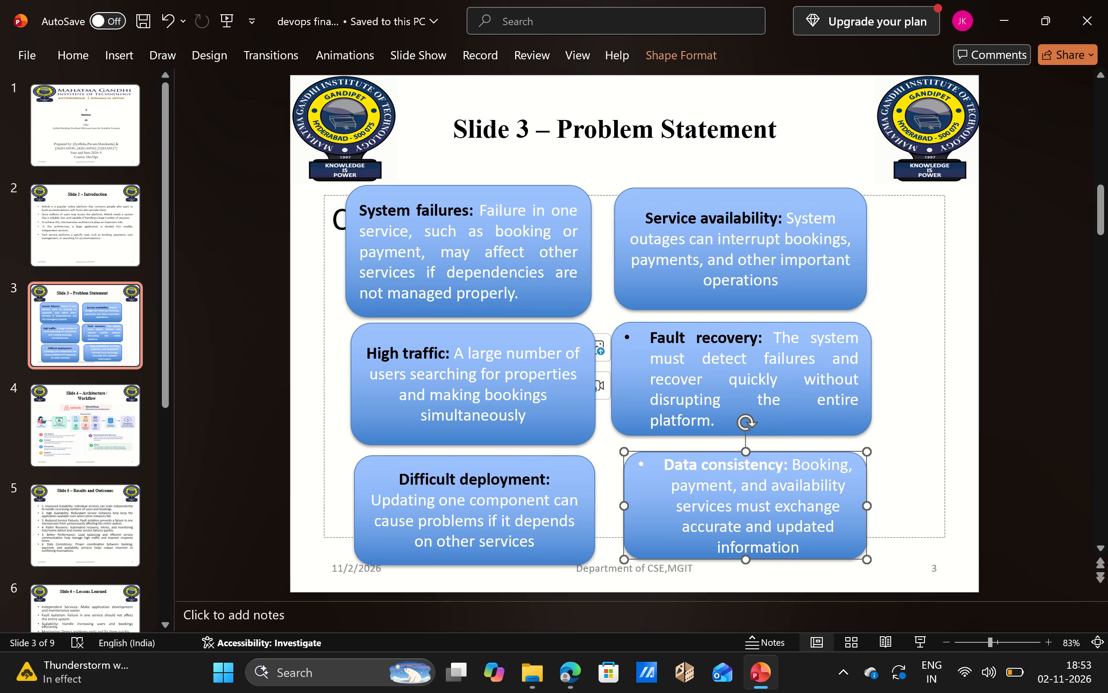
Remove the bullet points from the Data consistency and Fault recovery texts.
click(665, 466)
key(BackSpace)
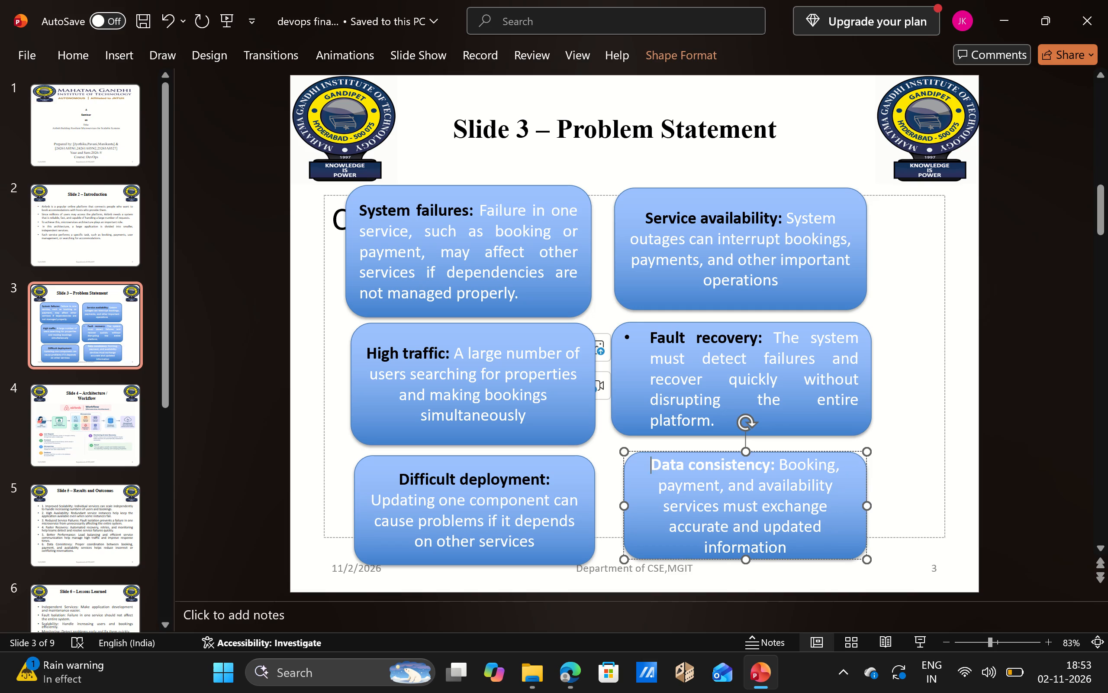
click(652, 339)
key(BackSpace)
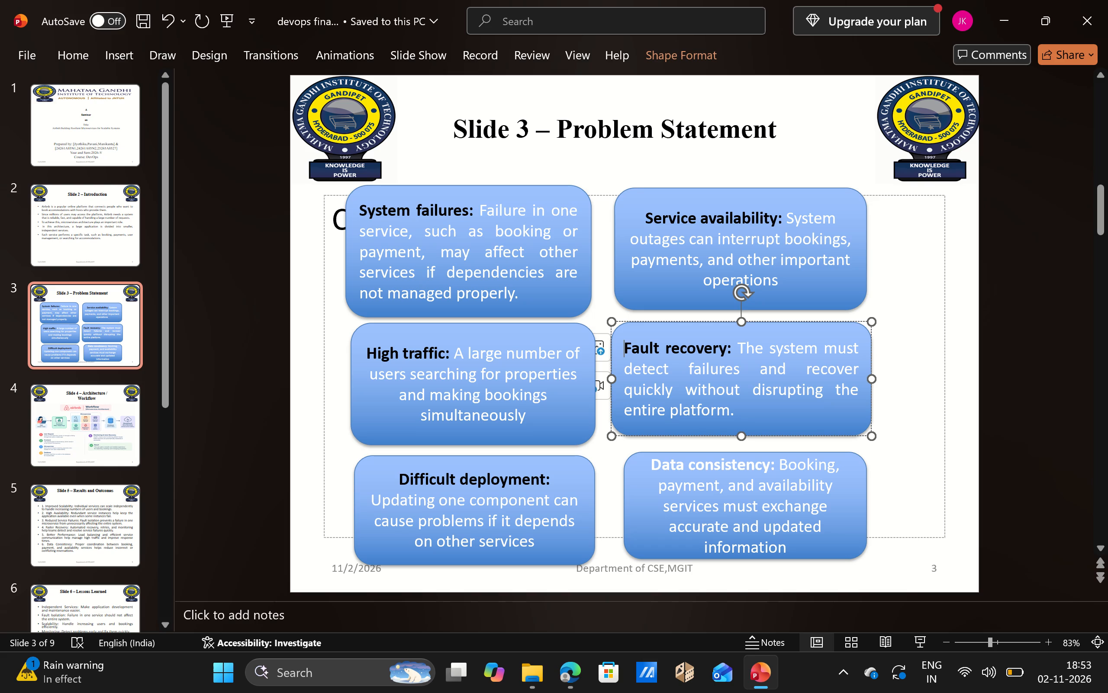
Widen the Data consistency box from its left edge to align with the left edge of the Service availability box.
drag(619, 490, 603, 491)
click(638, 494)
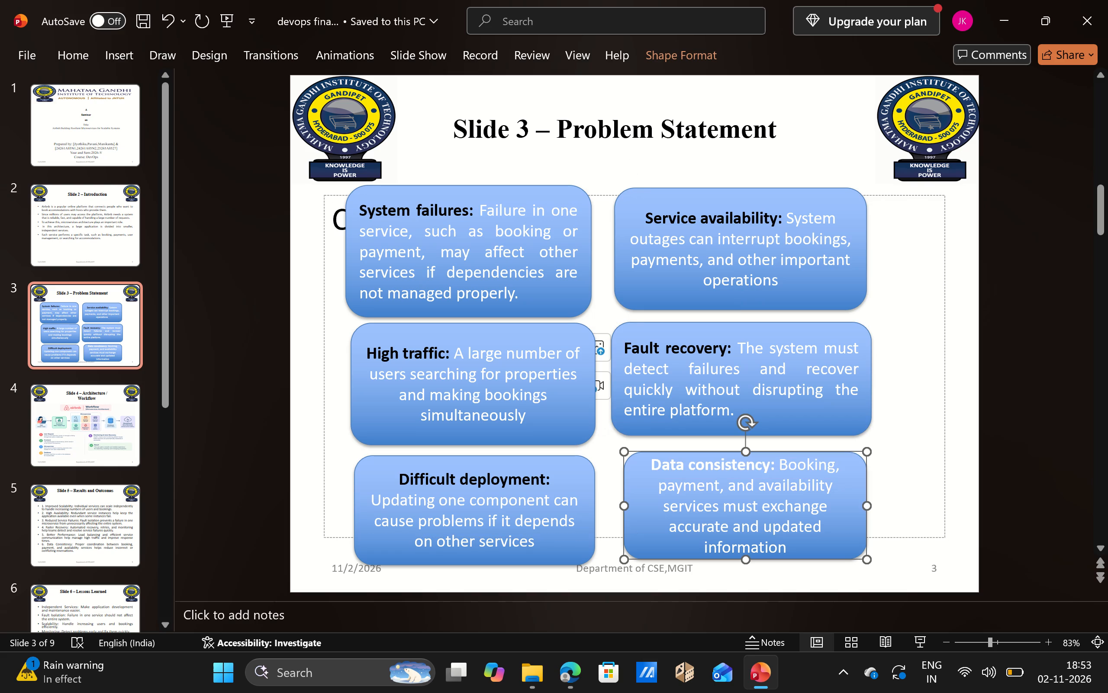
drag(622, 508, 601, 510)
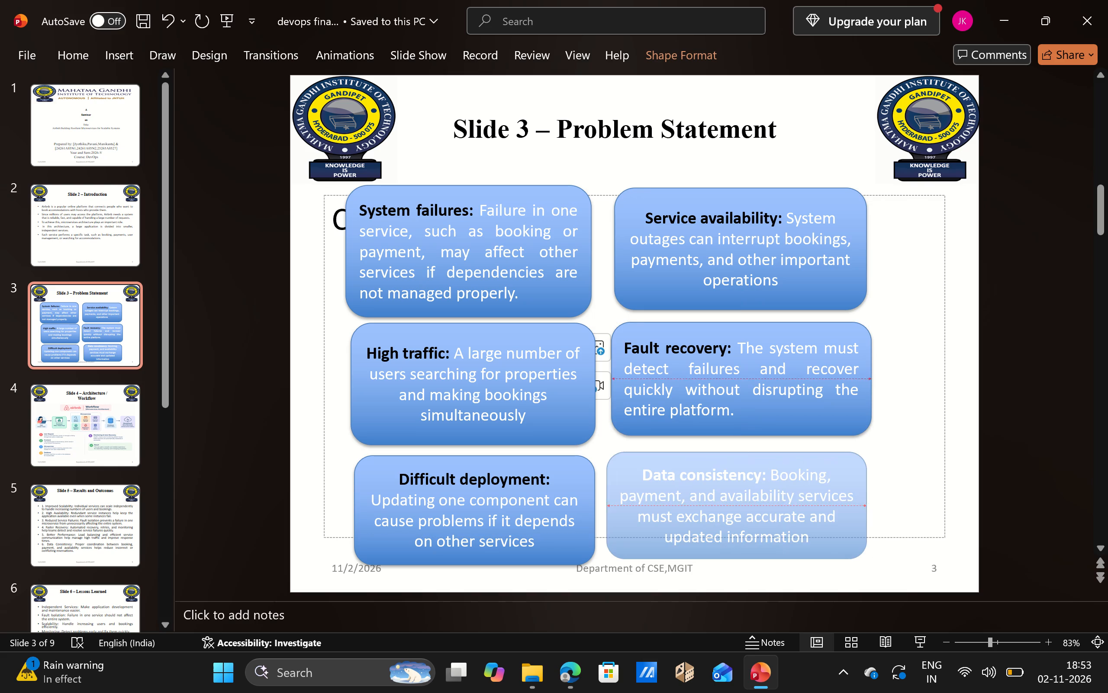
drag(601, 510, 615, 515)
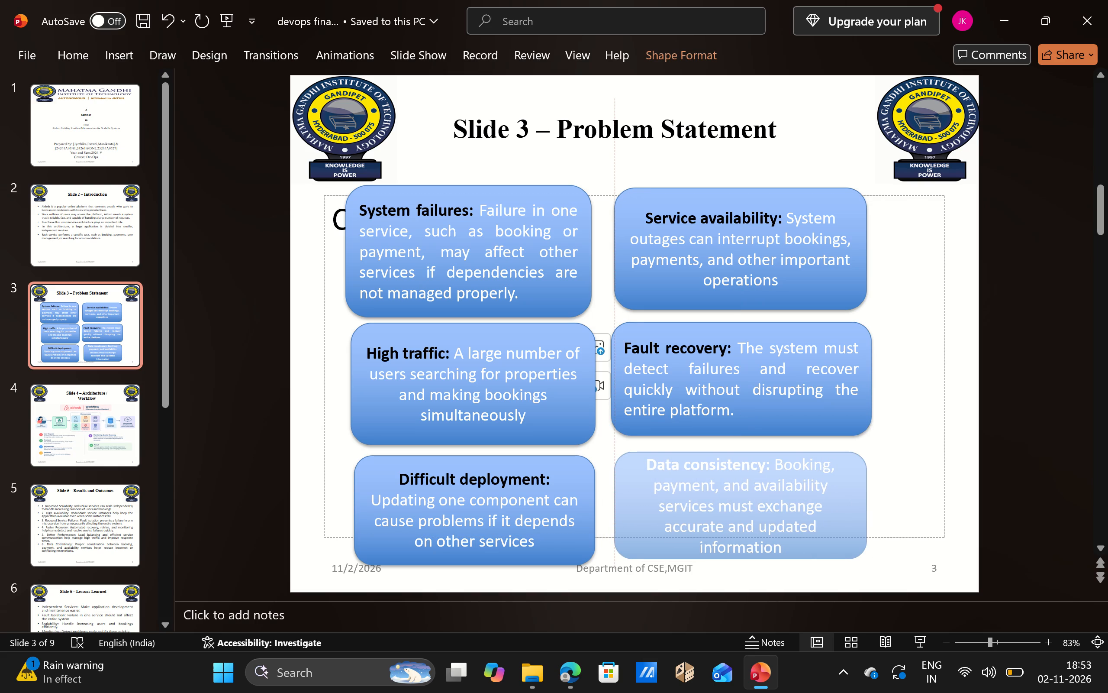
drag(615, 515, 614, 517)
drag(614, 517, 615, 517)
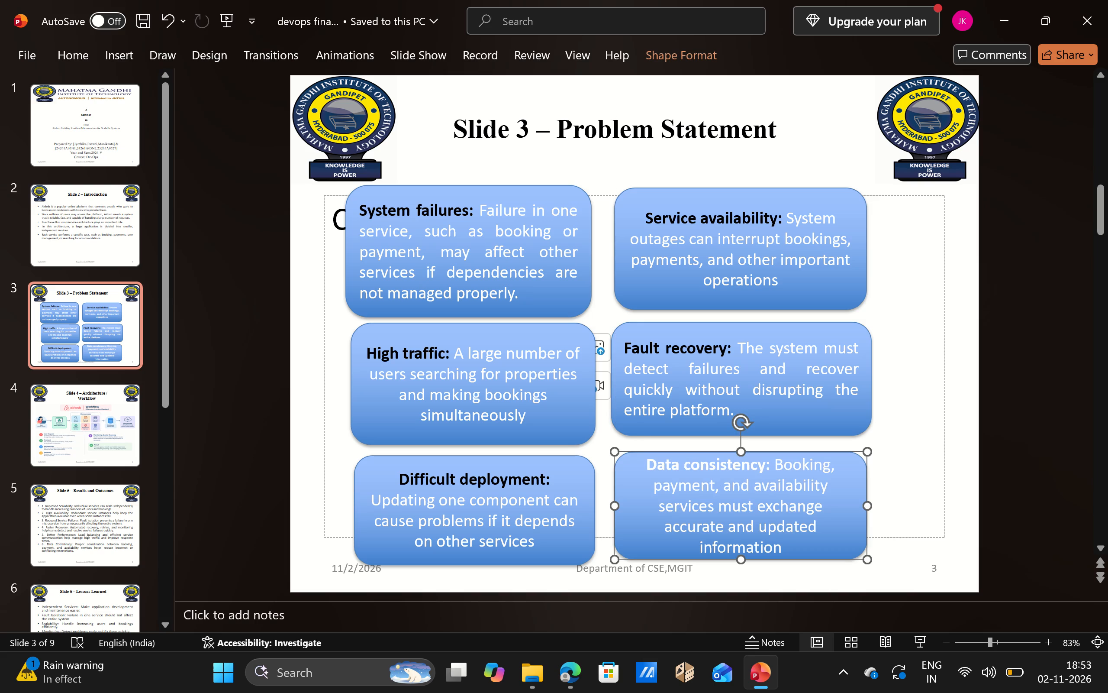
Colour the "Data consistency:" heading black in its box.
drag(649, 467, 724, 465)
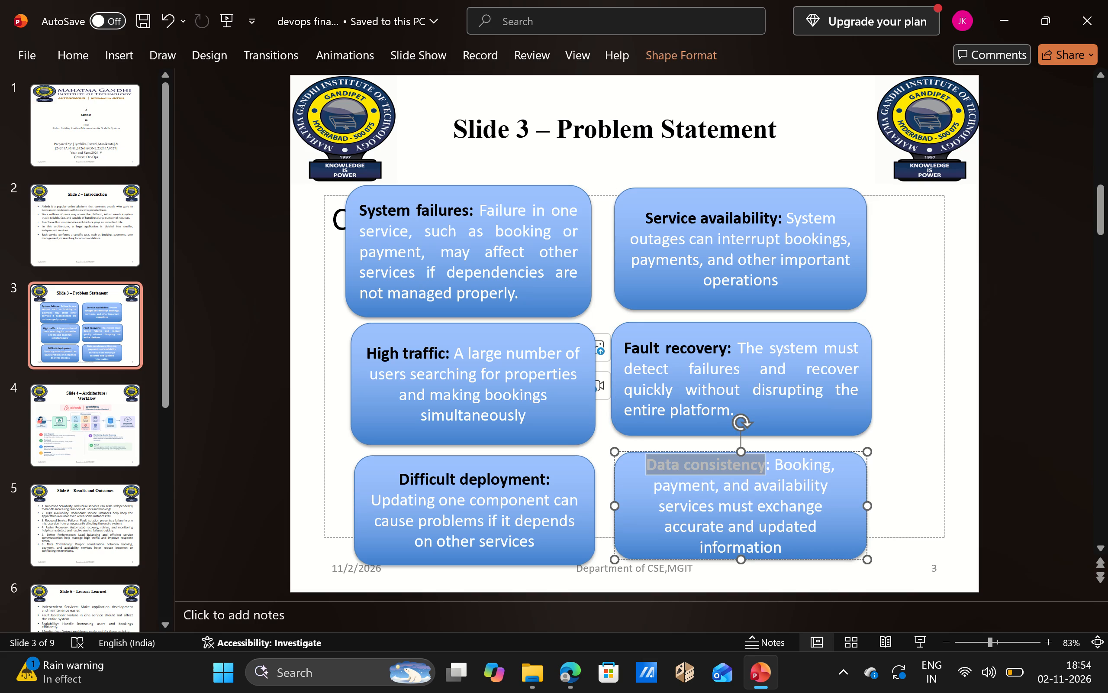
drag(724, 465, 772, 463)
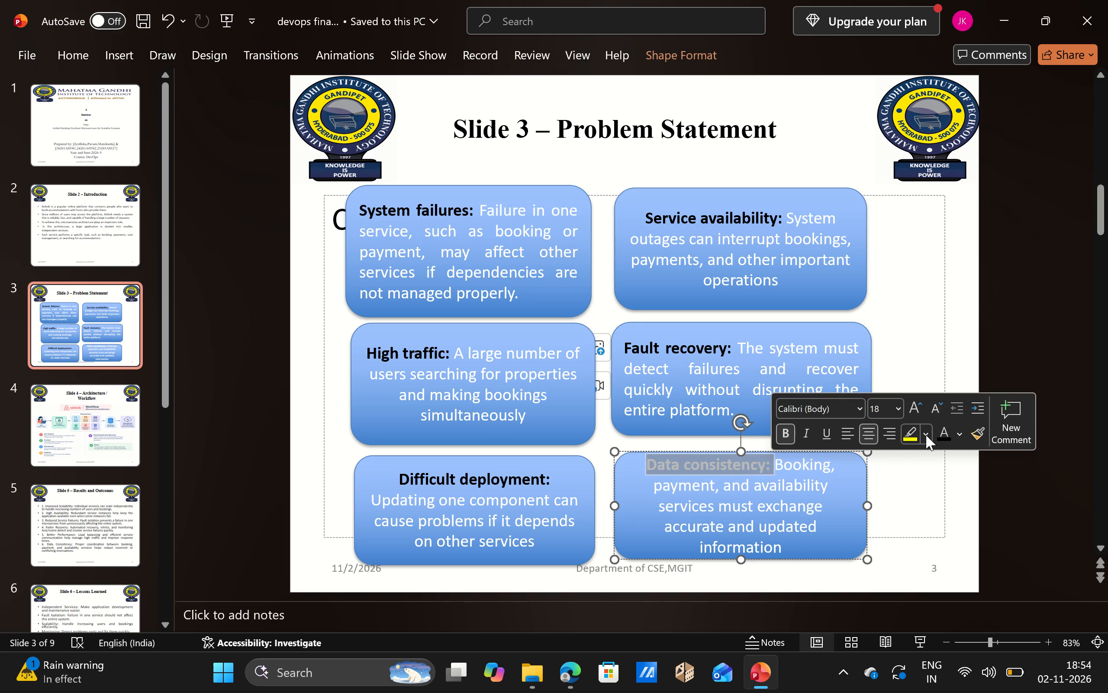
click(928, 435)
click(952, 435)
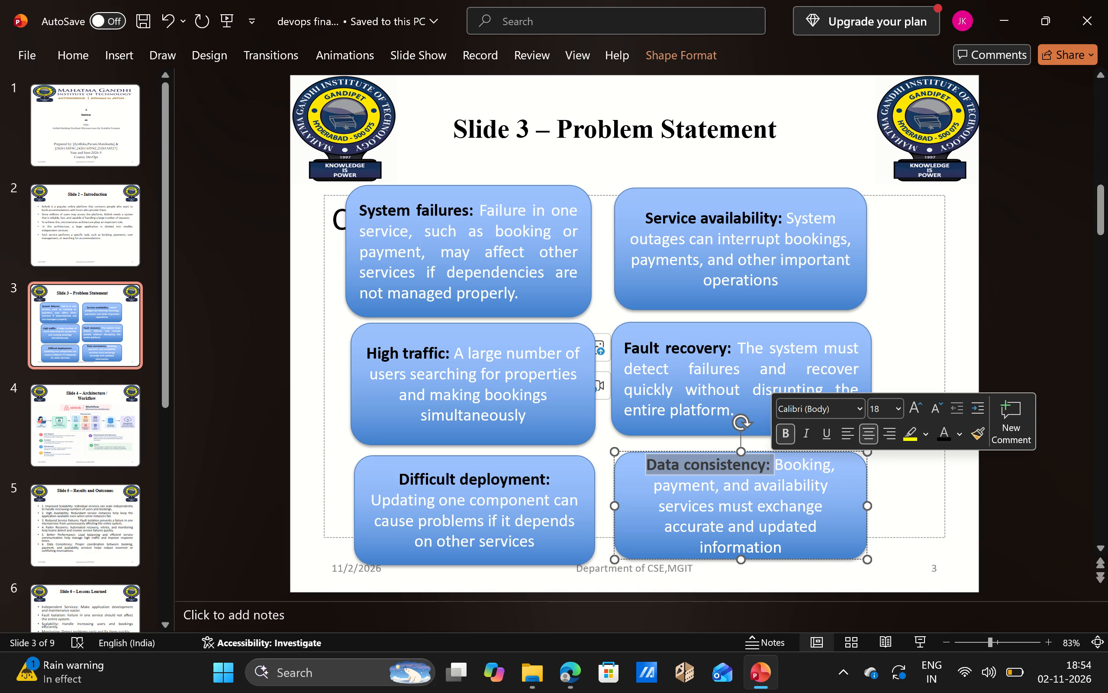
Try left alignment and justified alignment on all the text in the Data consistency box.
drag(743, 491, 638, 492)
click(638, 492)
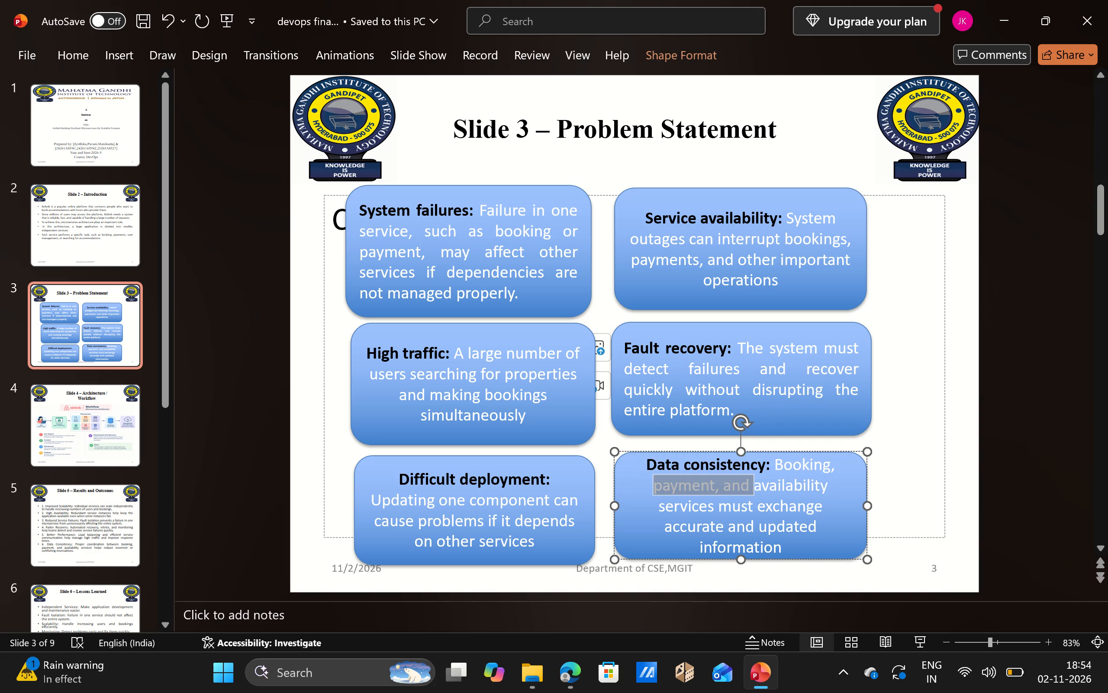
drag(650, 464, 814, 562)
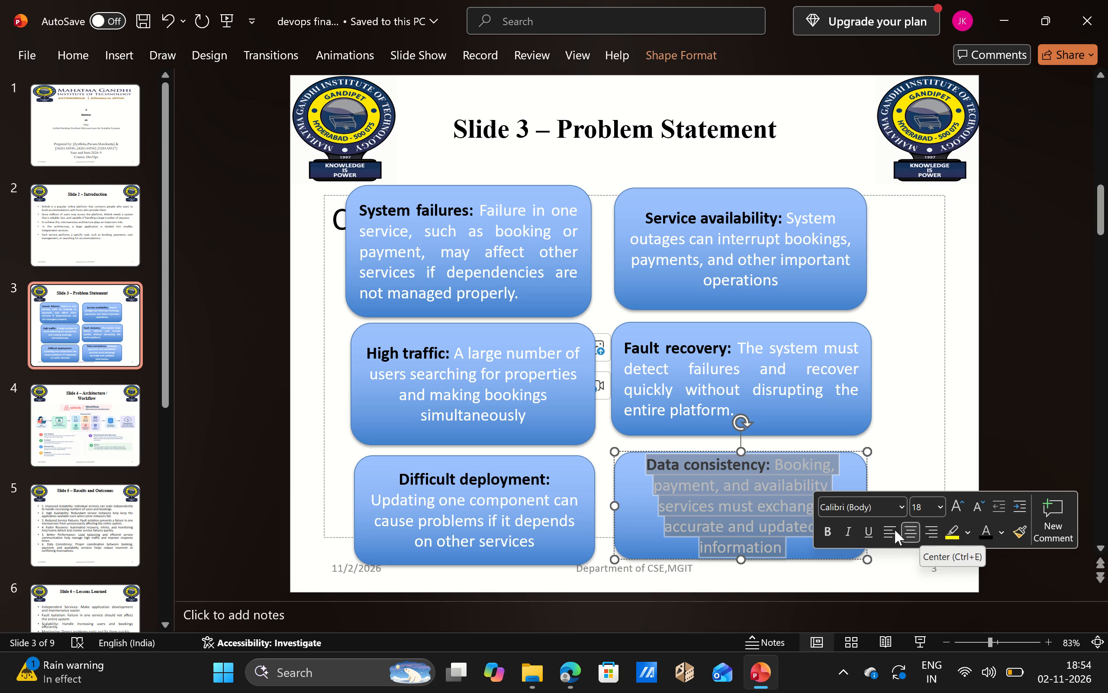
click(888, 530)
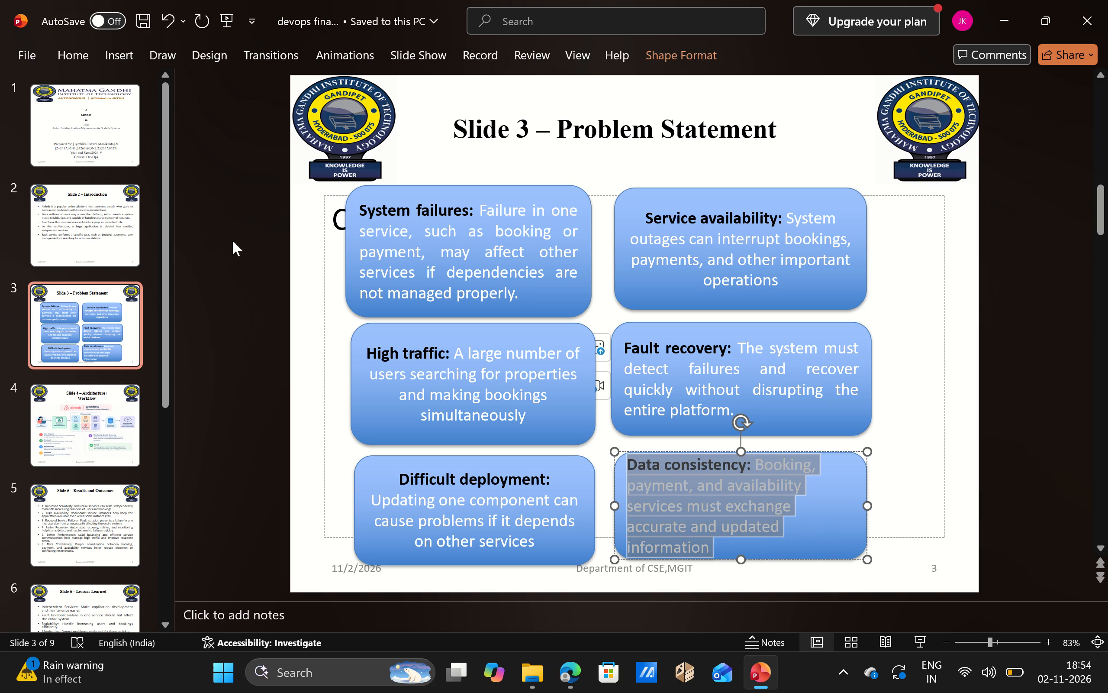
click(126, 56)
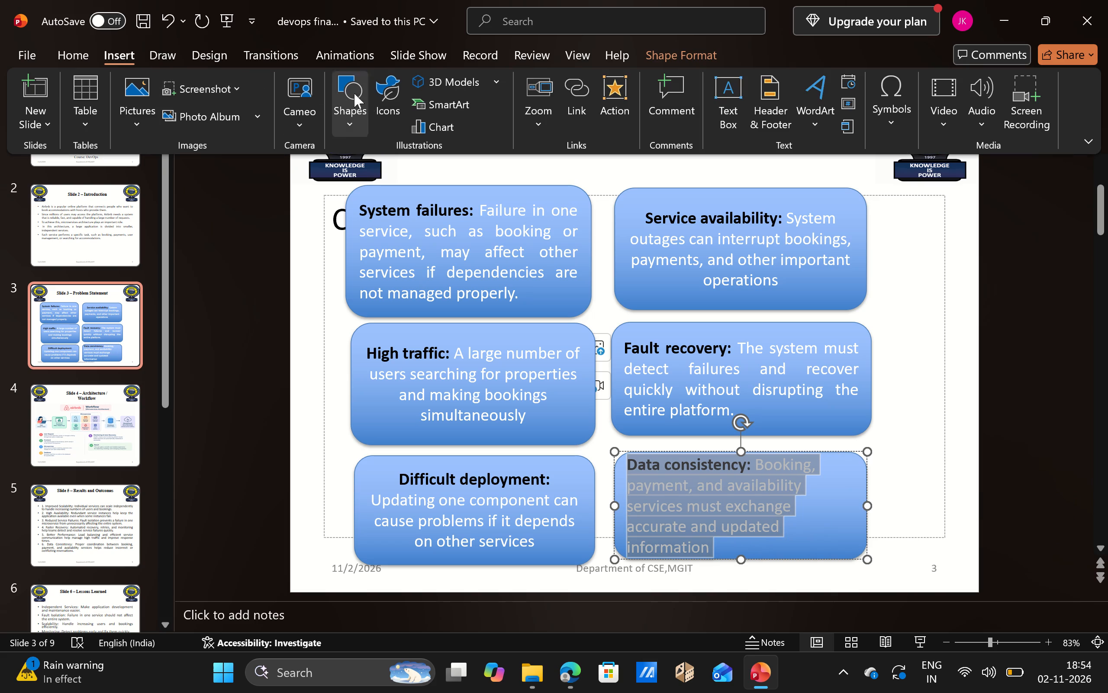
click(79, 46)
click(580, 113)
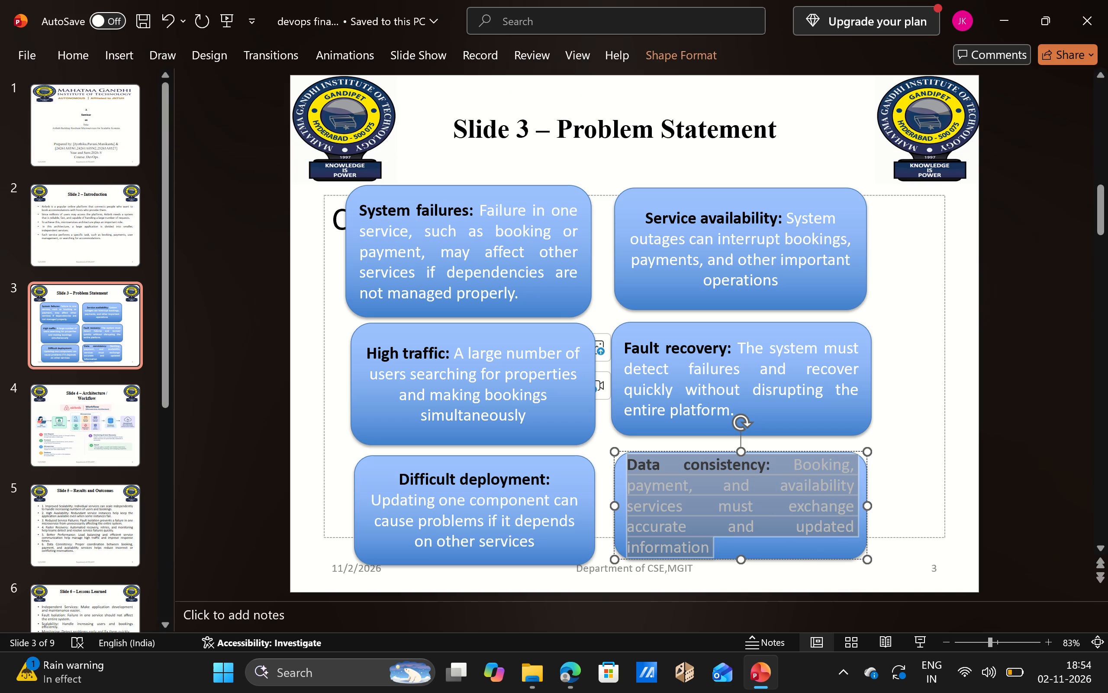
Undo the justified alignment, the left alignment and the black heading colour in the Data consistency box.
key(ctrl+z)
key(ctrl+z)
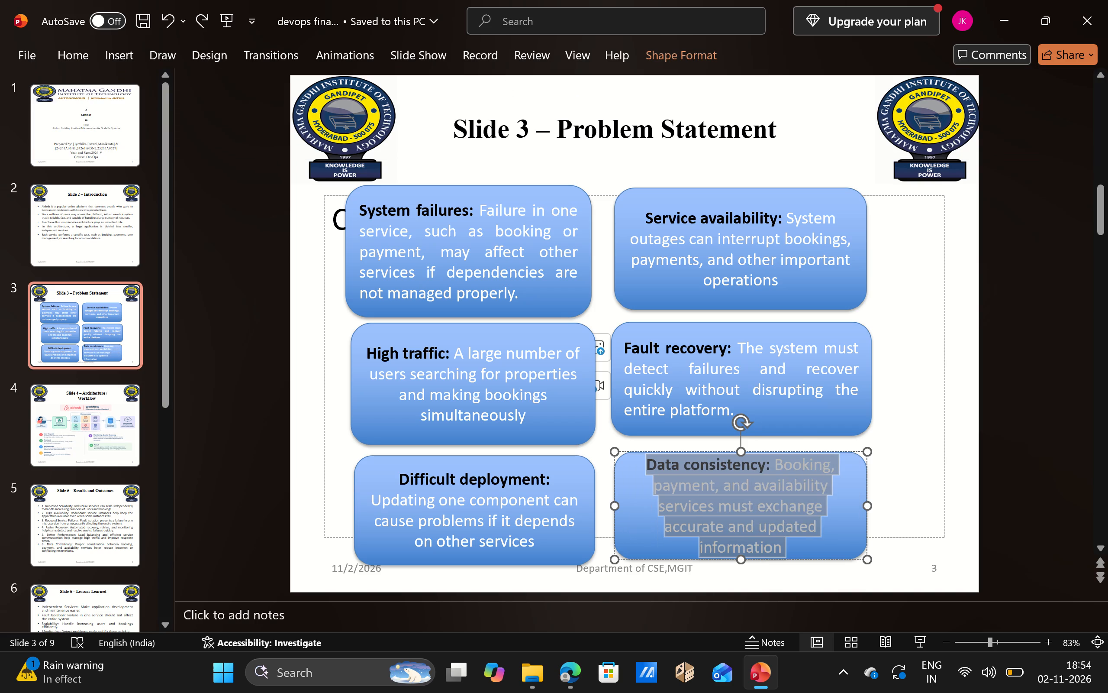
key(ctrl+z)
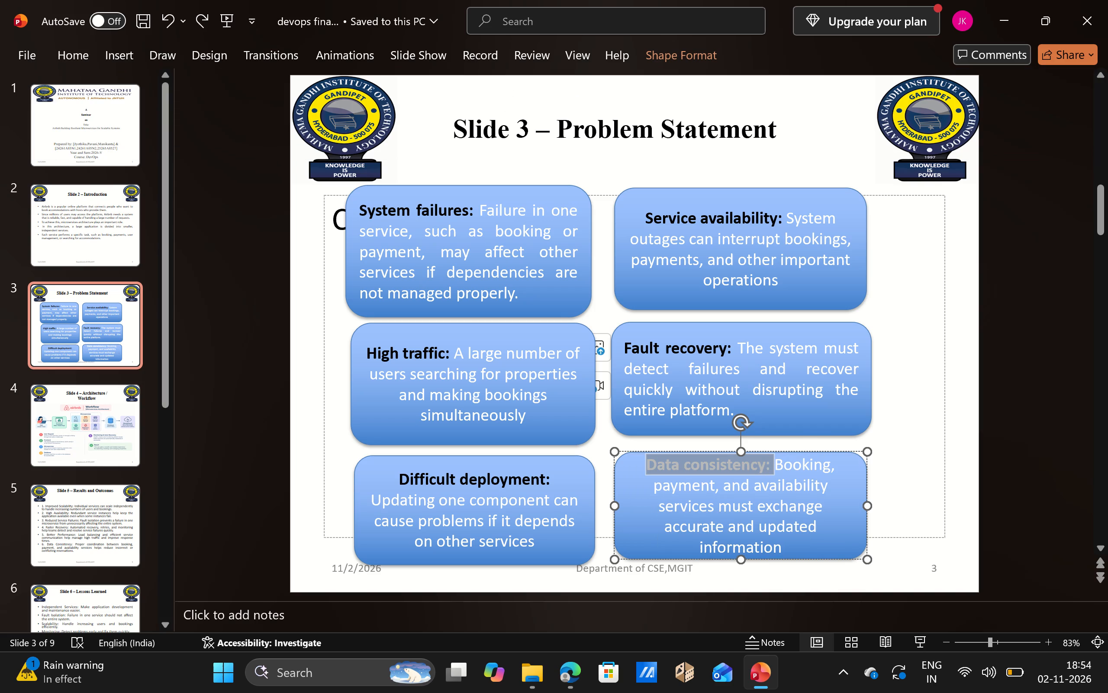
Colour the "Data consistency:" heading black in its box on the Problem Statement slide.
right_click(757, 468)
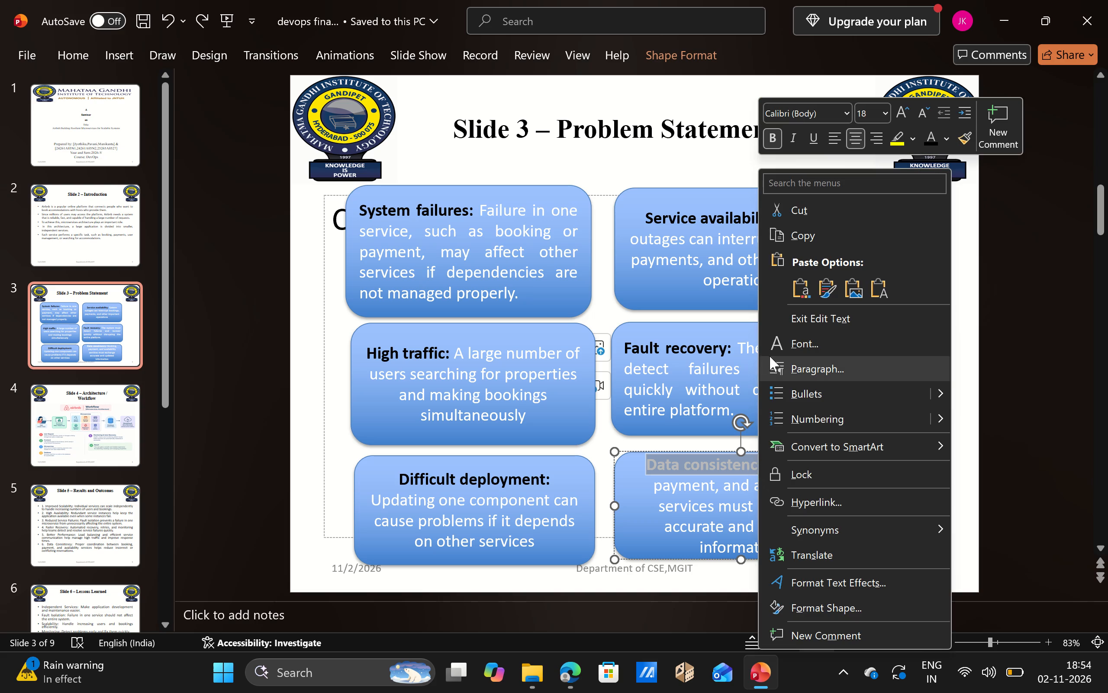
click(641, 496)
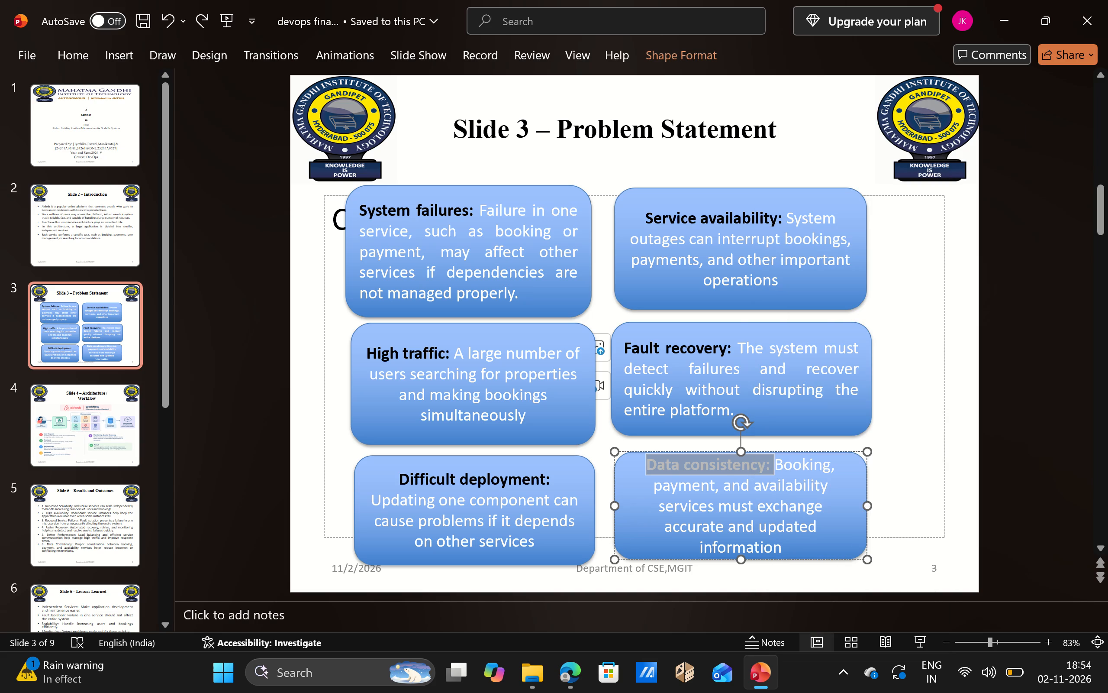
click(634, 494)
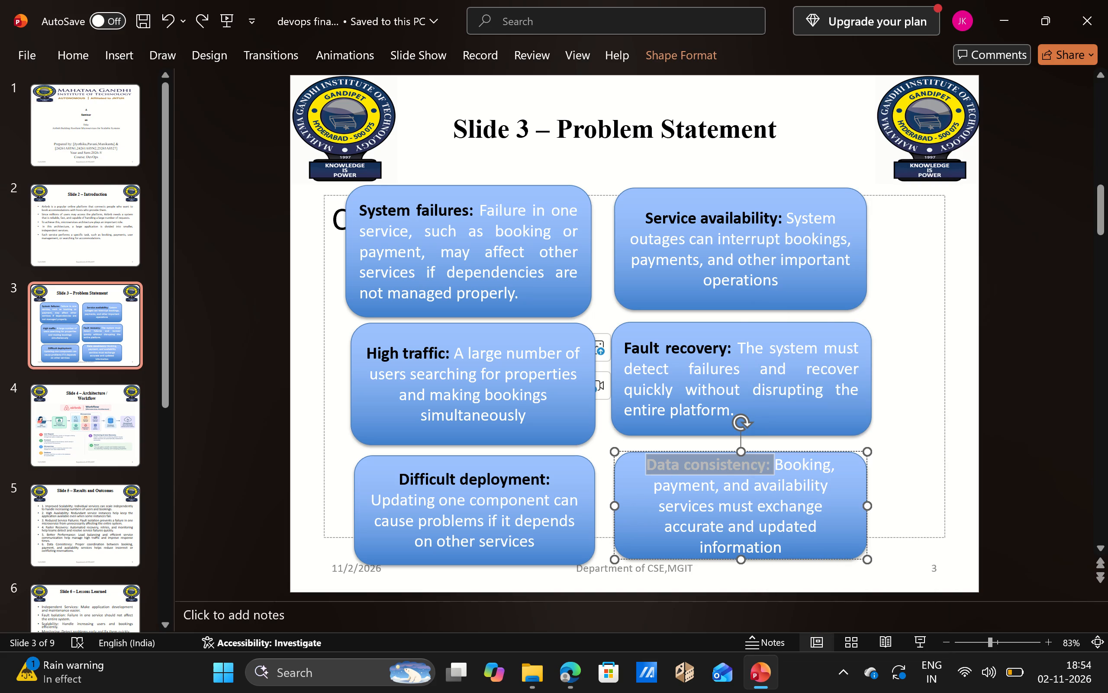
click(645, 465)
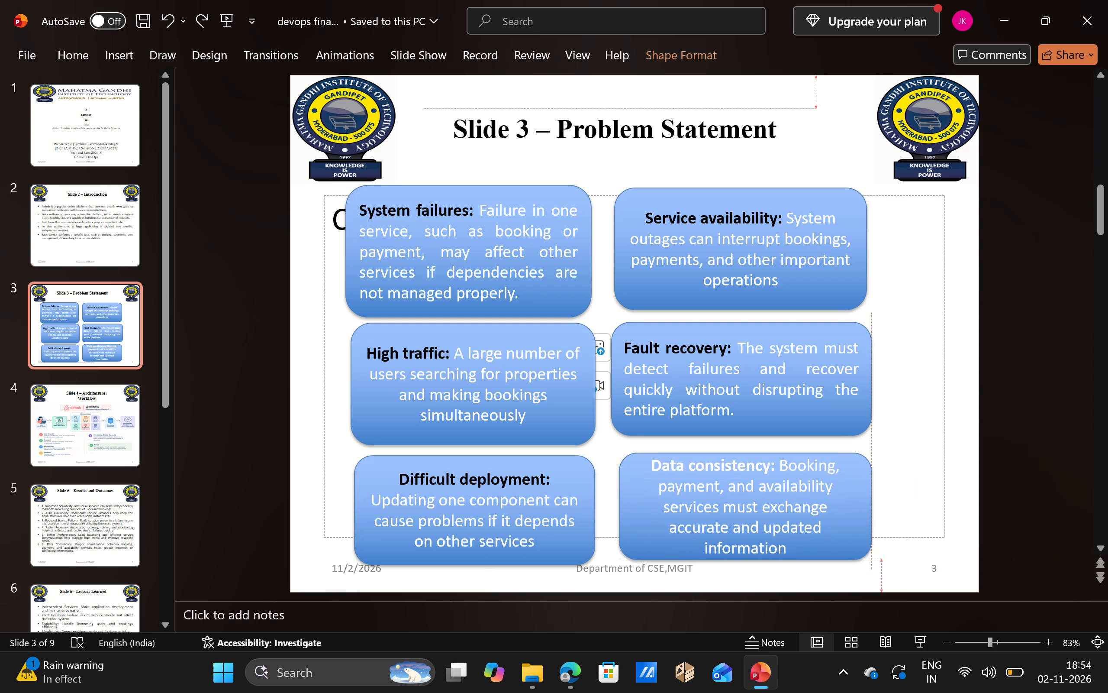
click(631, 499)
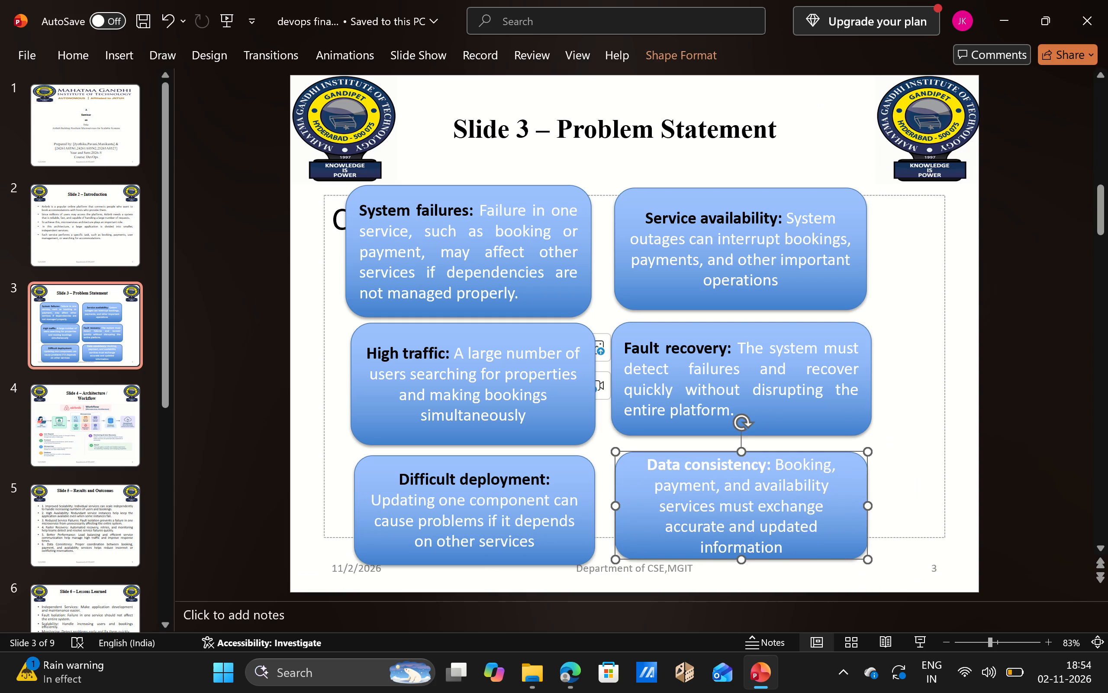
drag(647, 463, 768, 466)
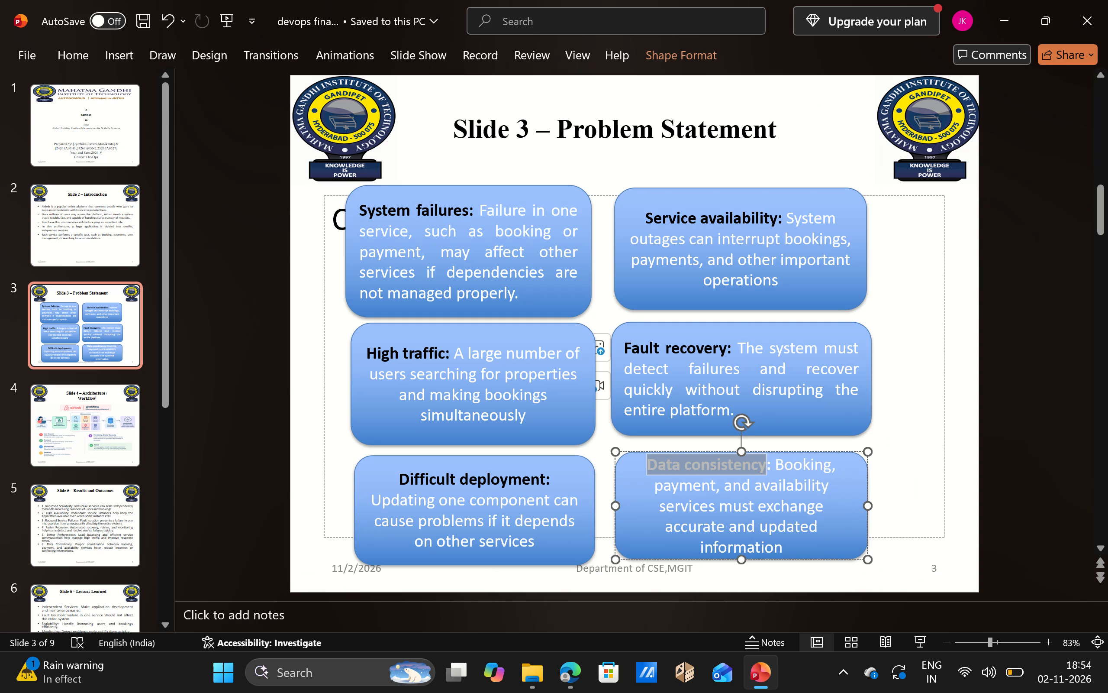
drag(768, 466, 771, 467)
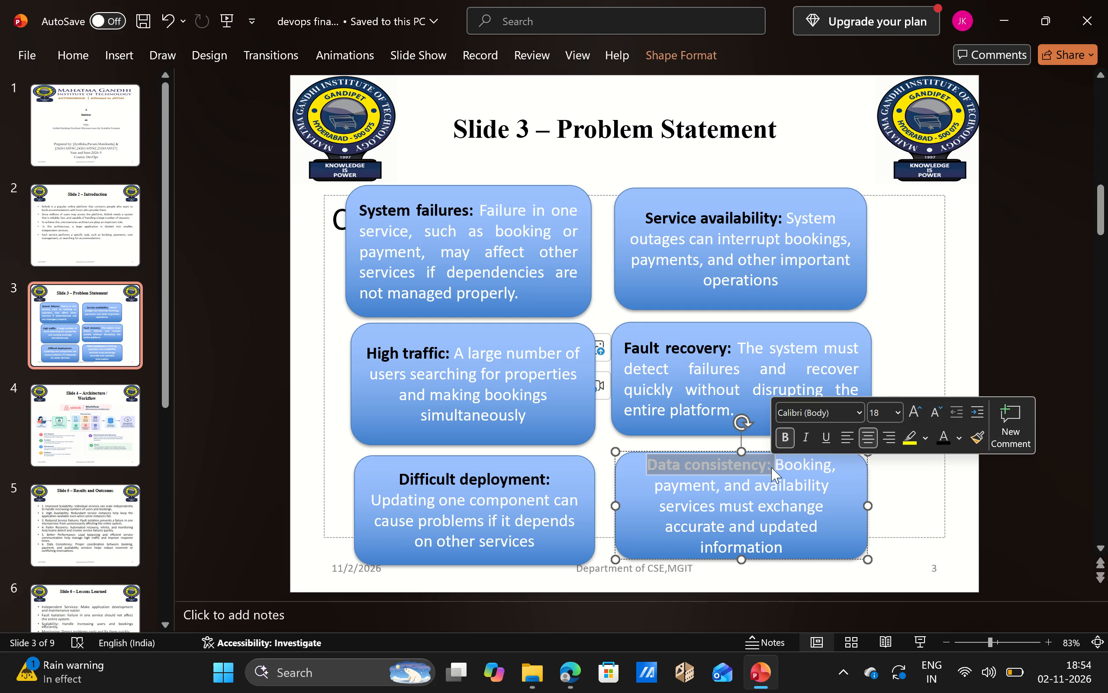
click(951, 433)
click(924, 309)
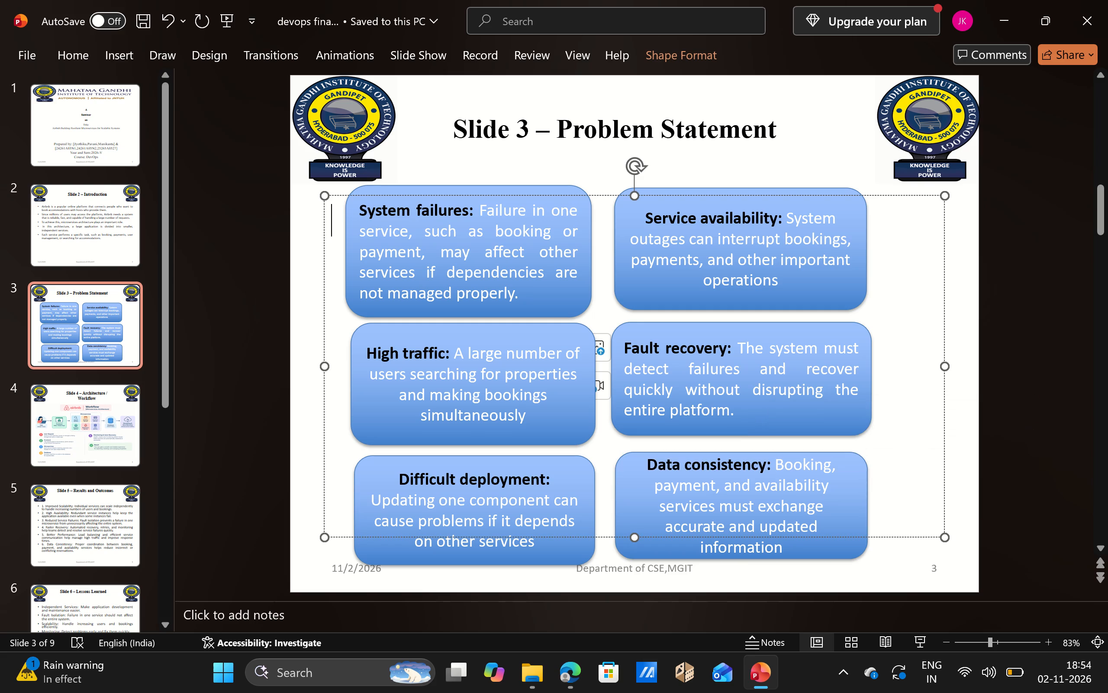
click(924, 309)
click(867, 149)
Shorten the High traffic box on slide 3 from its top edge to widen the gap below the System failures box.
click(105, 418)
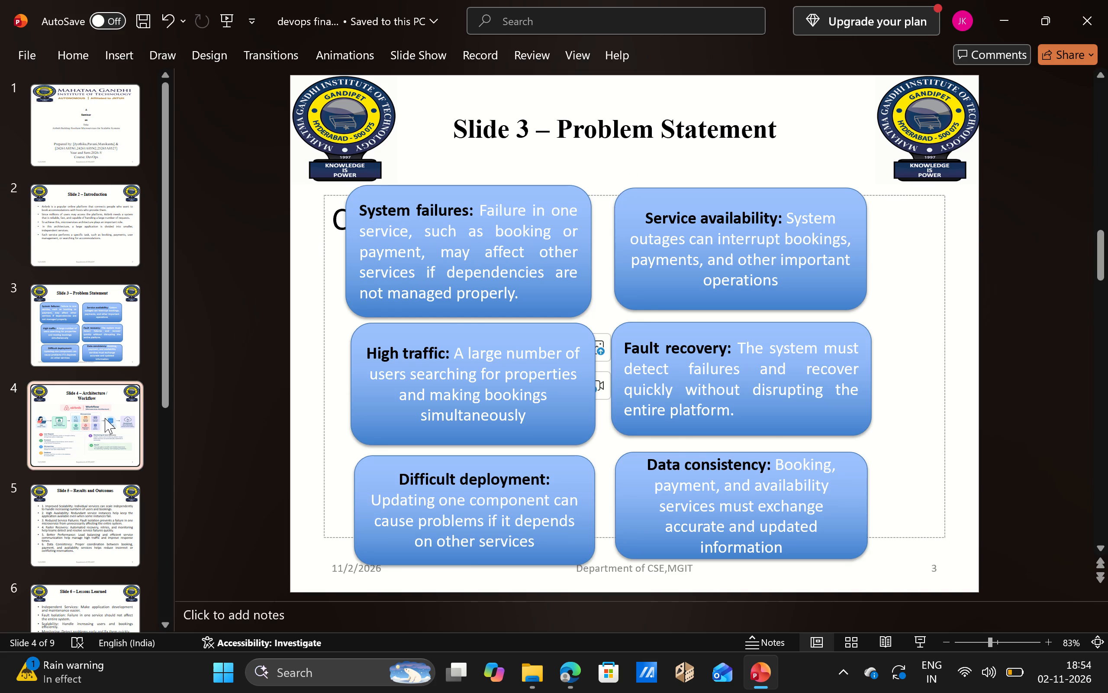
click(74, 234)
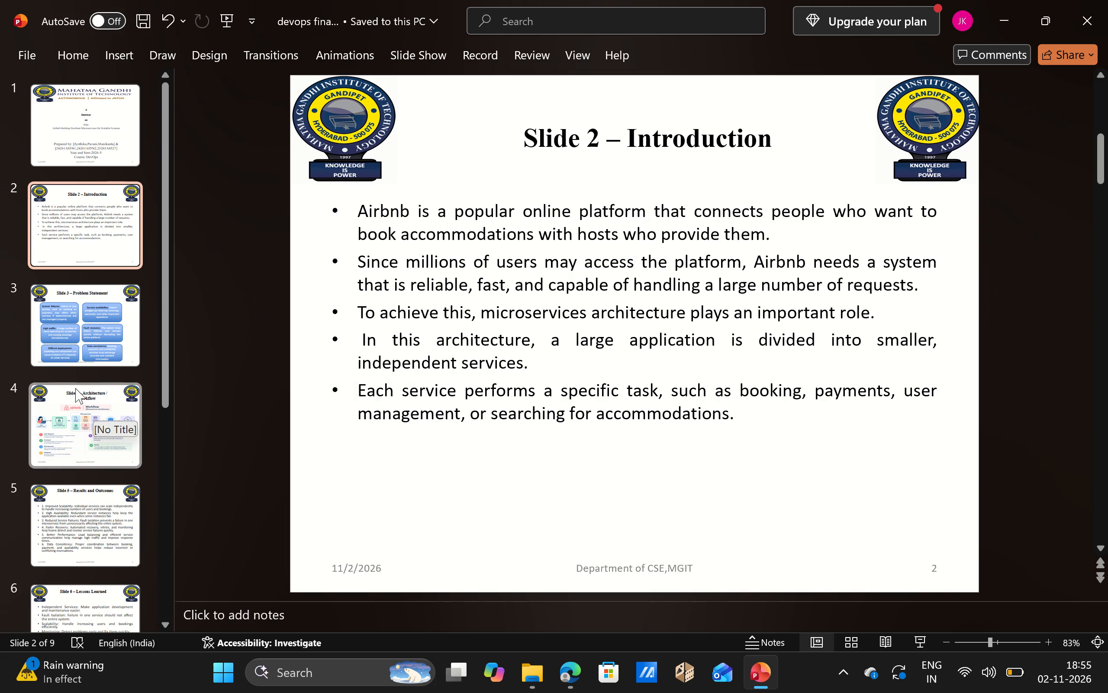
click(74, 339)
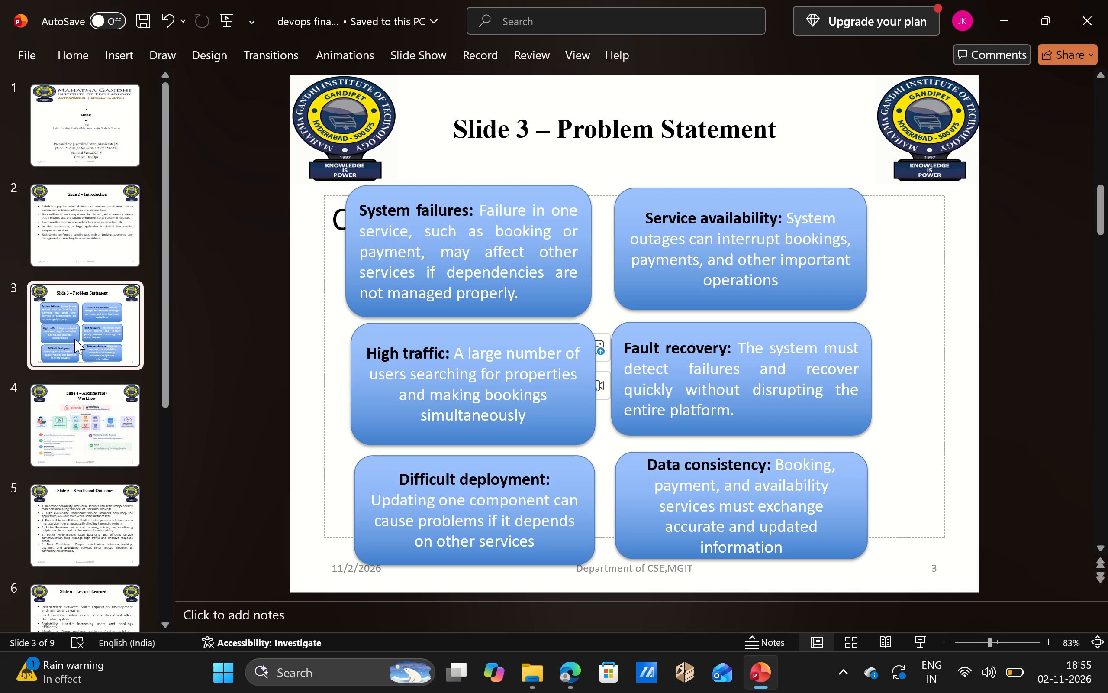
click(516, 352)
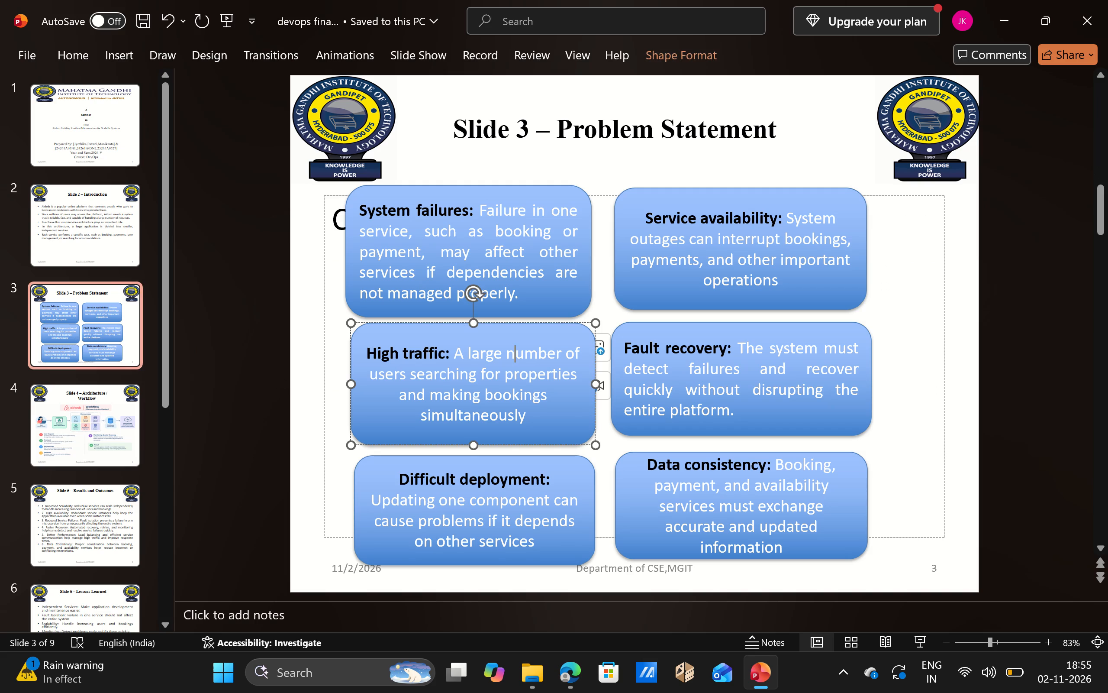
drag(473, 326, 473, 335)
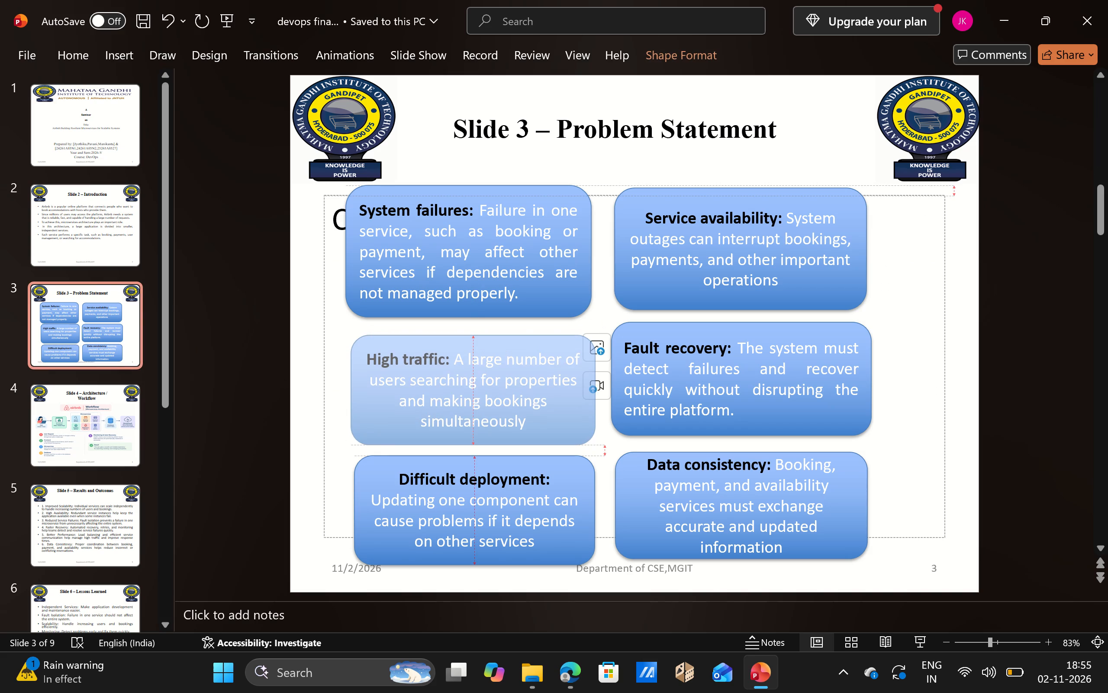
drag(473, 335, 473, 332)
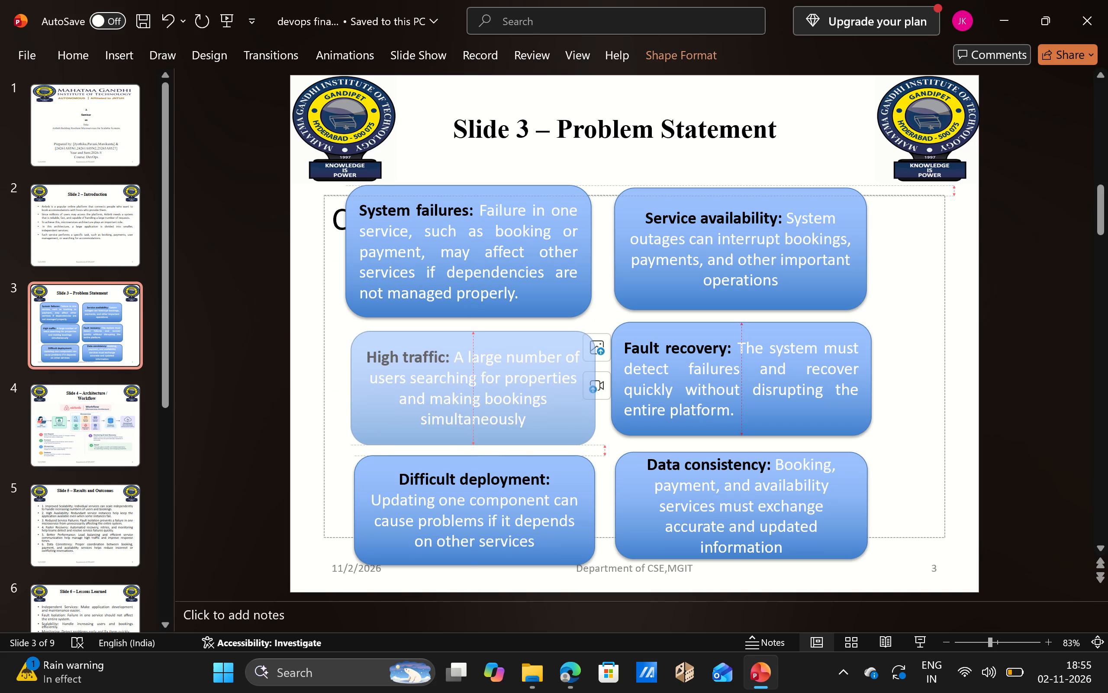
drag(473, 332, 473, 332)
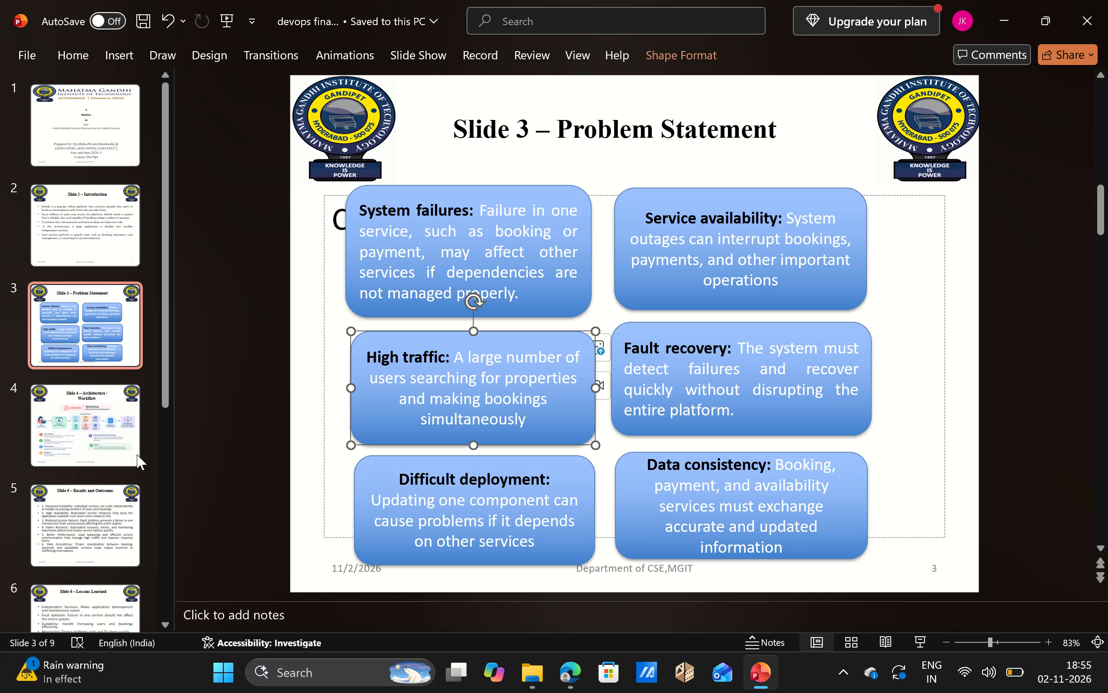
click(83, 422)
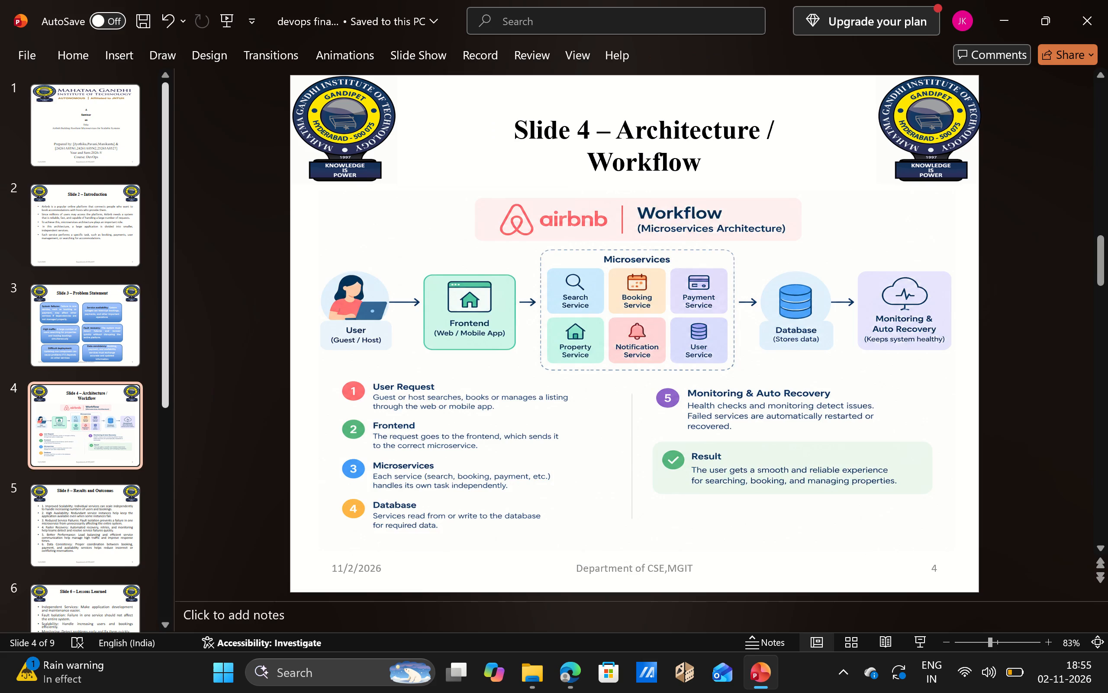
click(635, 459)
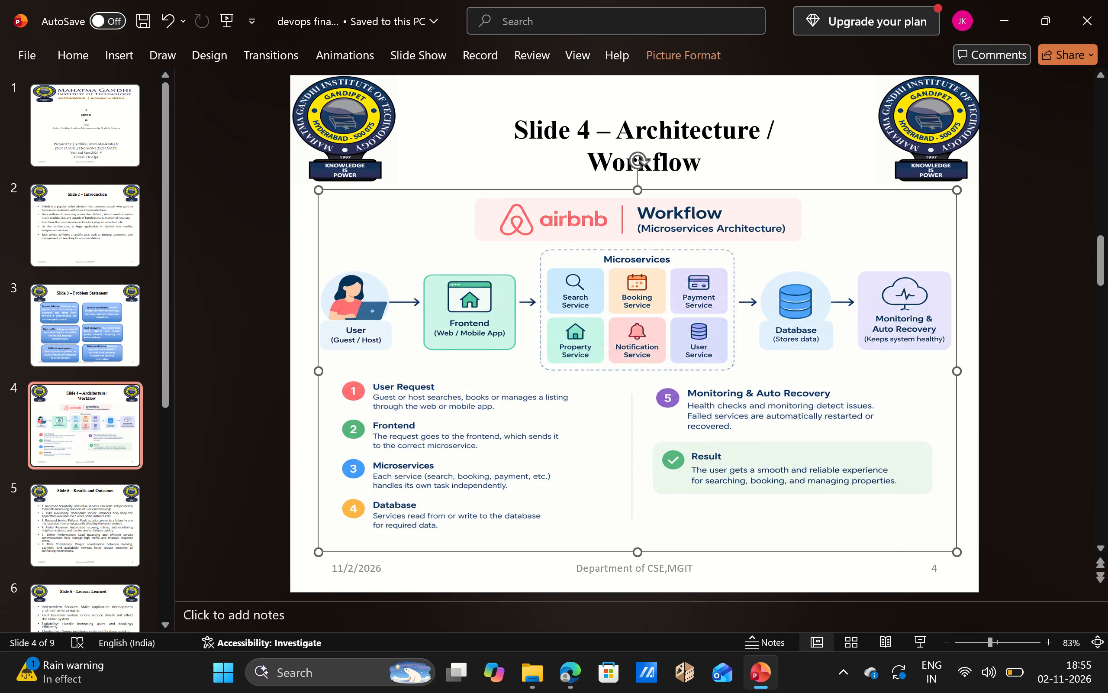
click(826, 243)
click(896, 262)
Open the stock icon library from the Results and Outcomes slide and browse it for suitable icons.
click(60, 538)
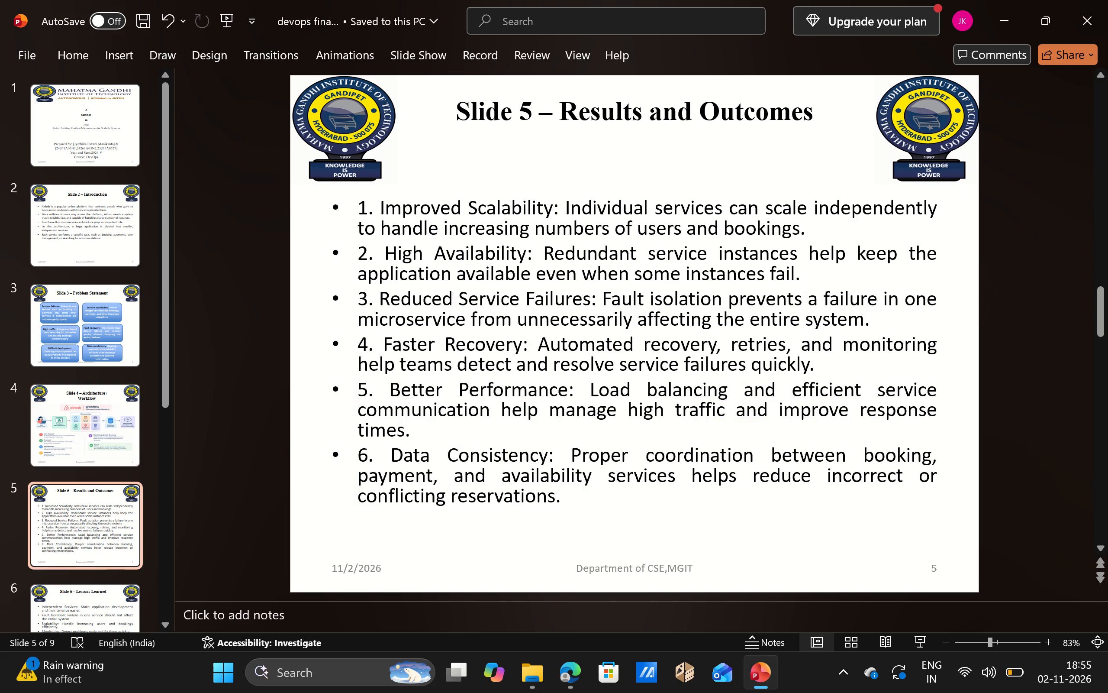
click(121, 58)
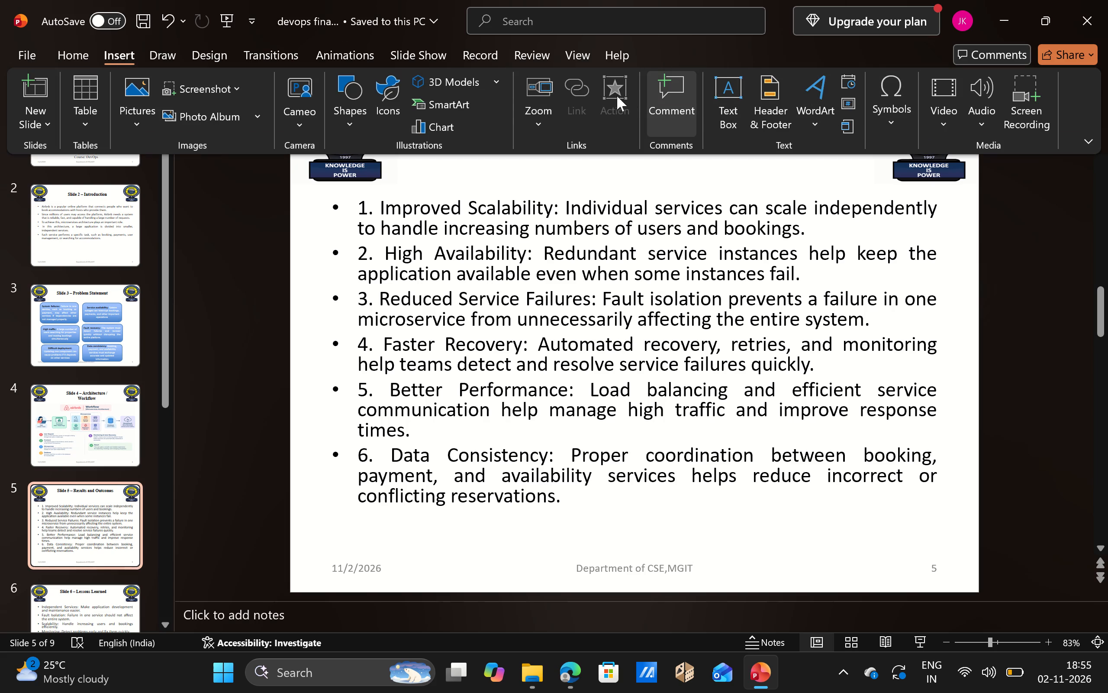
click(385, 87)
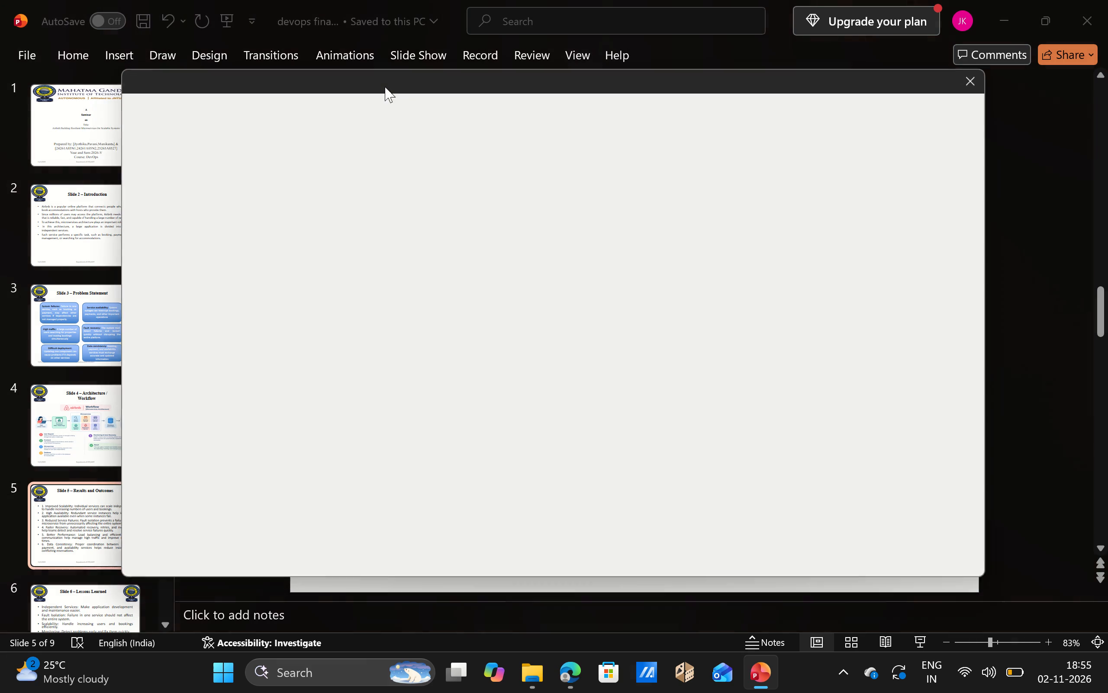
scroll(354, 389, down, 1)
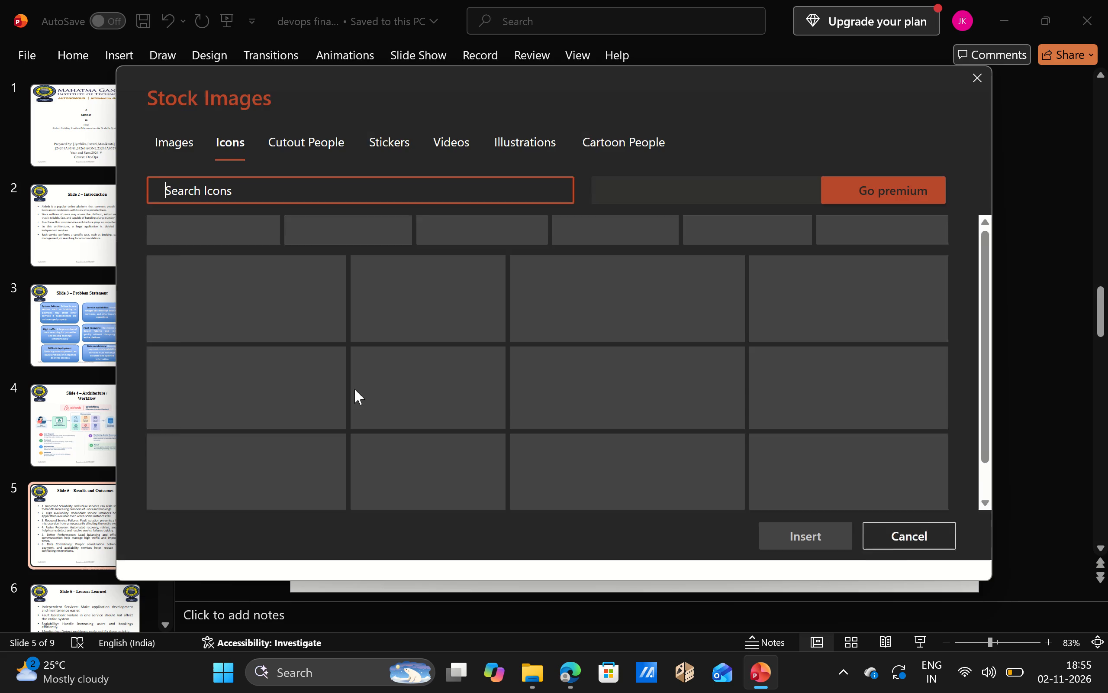
scroll(360, 379, down, 2)
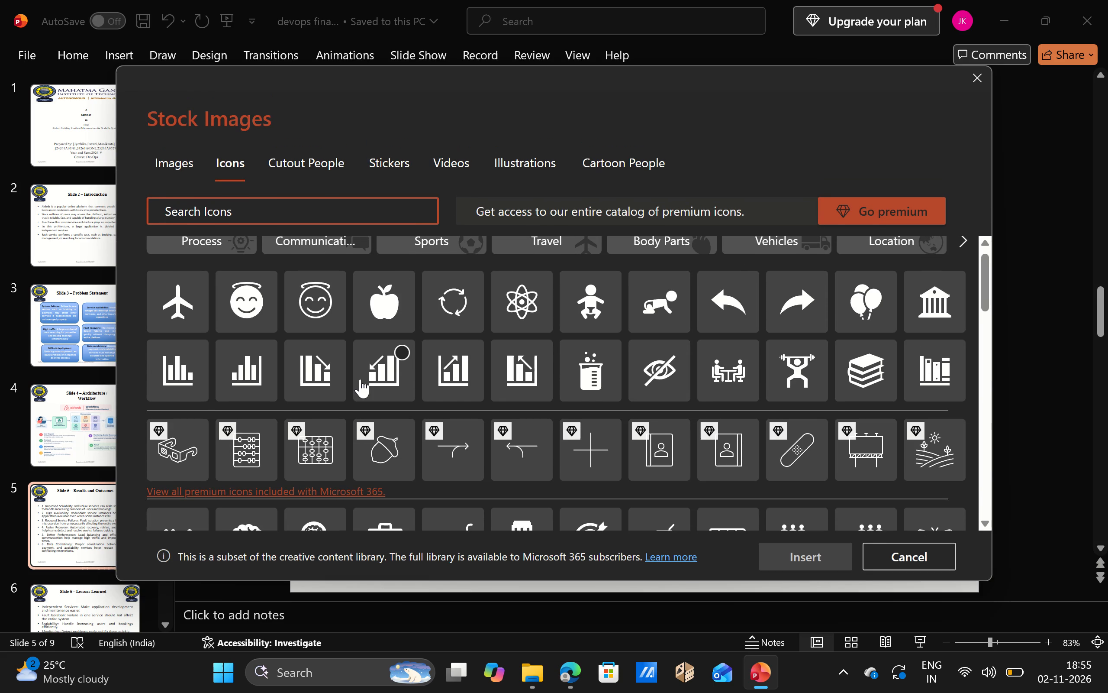
scroll(360, 379, down, 2)
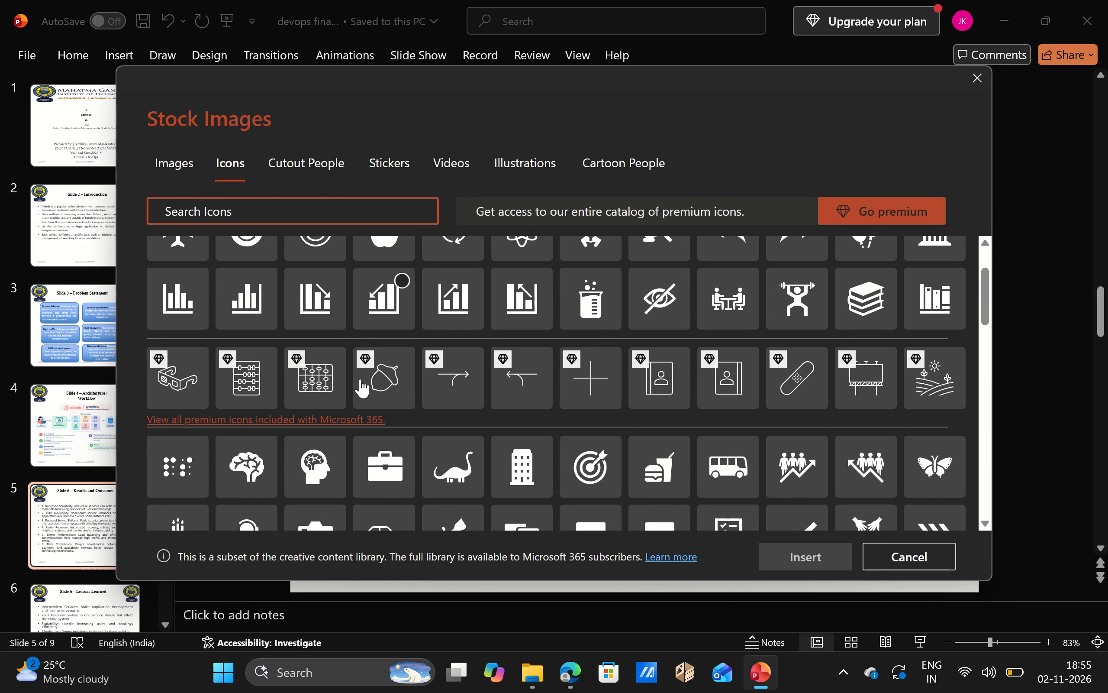
scroll(360, 379, down, 5)
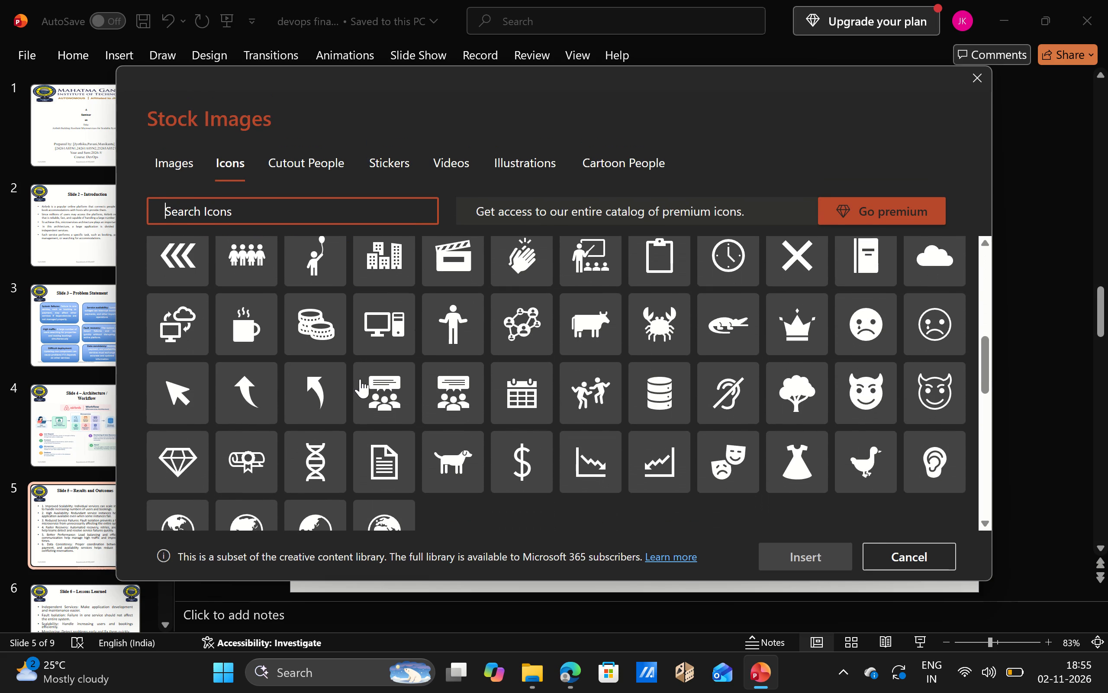
scroll(360, 379, down, 3)
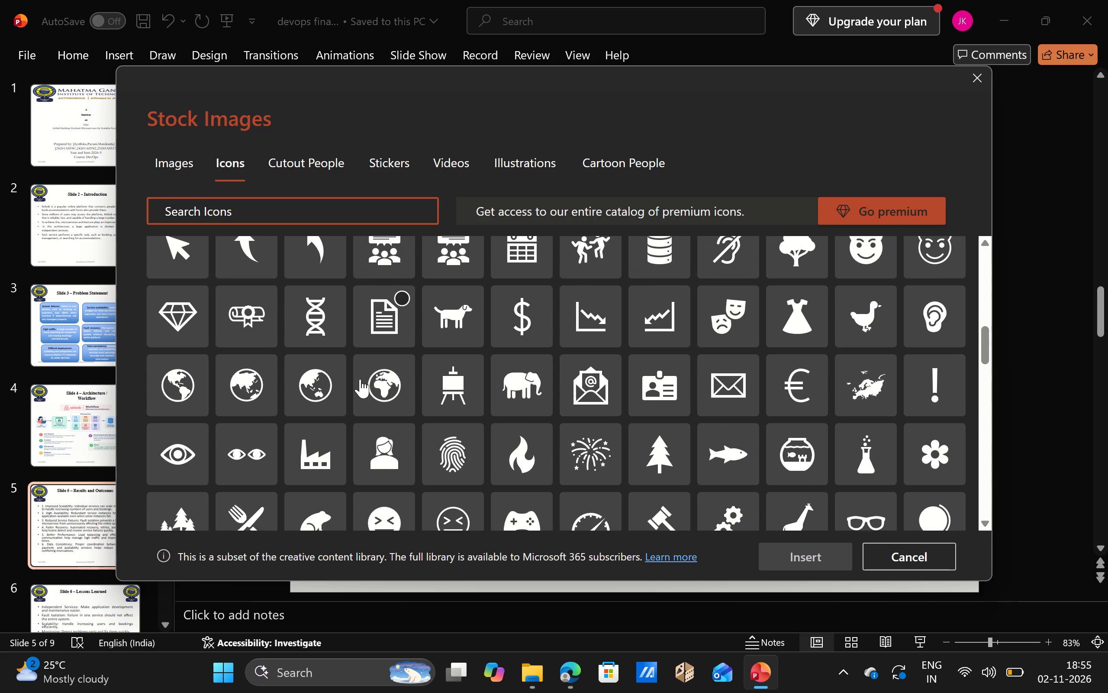
scroll(360, 379, down, 3)
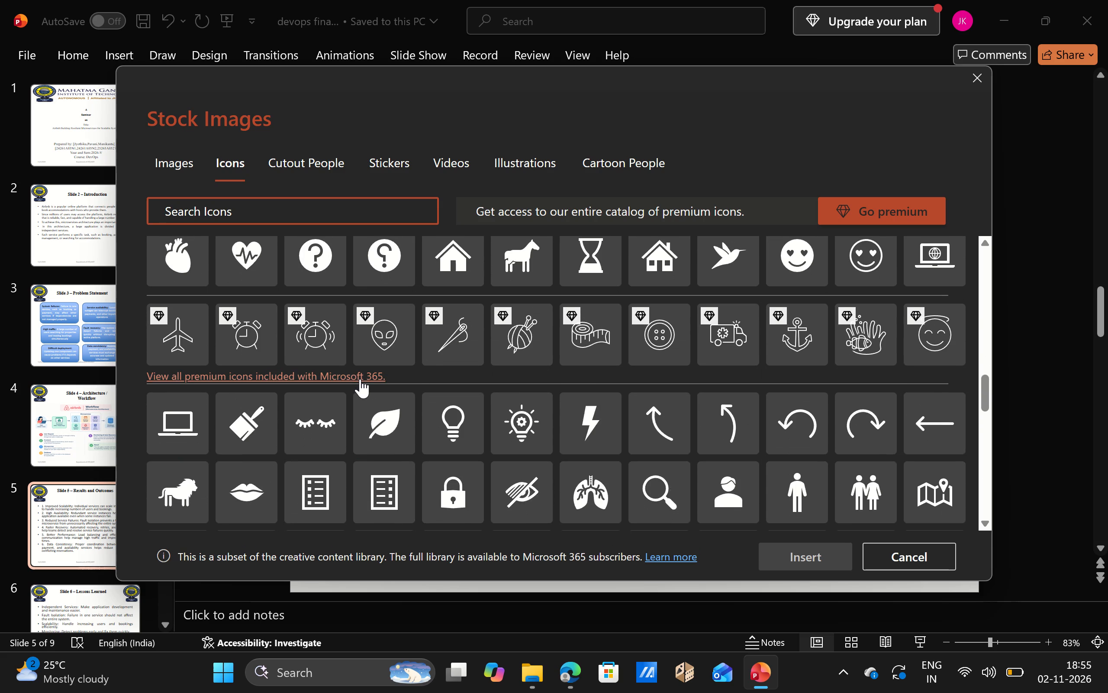
scroll(360, 379, down, 2)
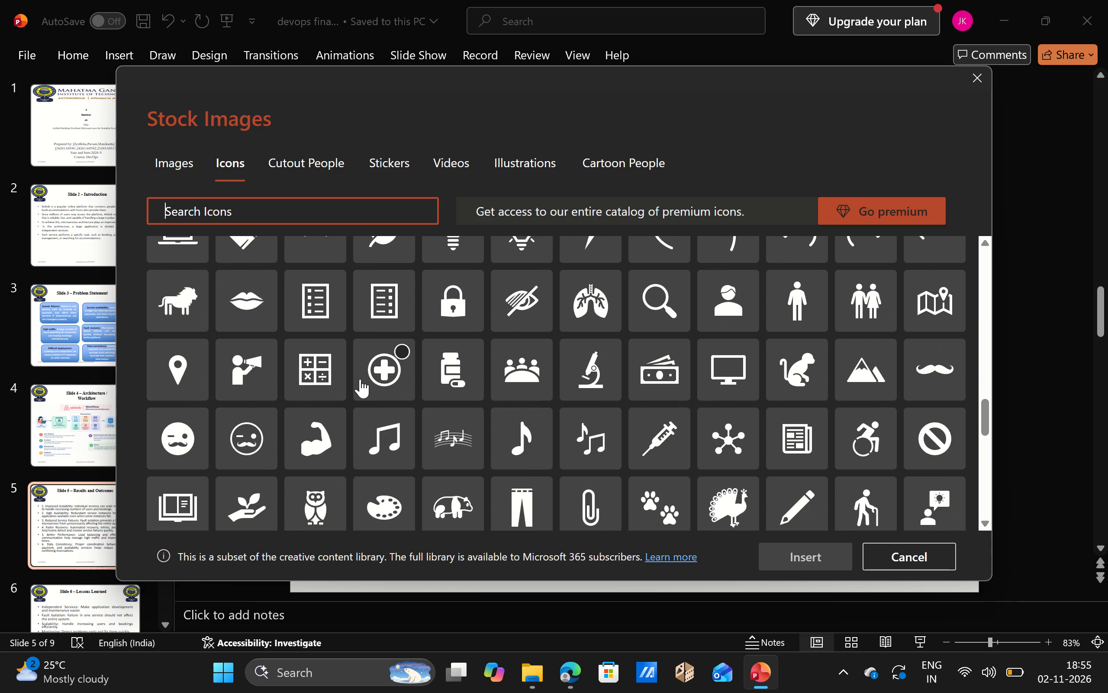
scroll(360, 379, down, 7)
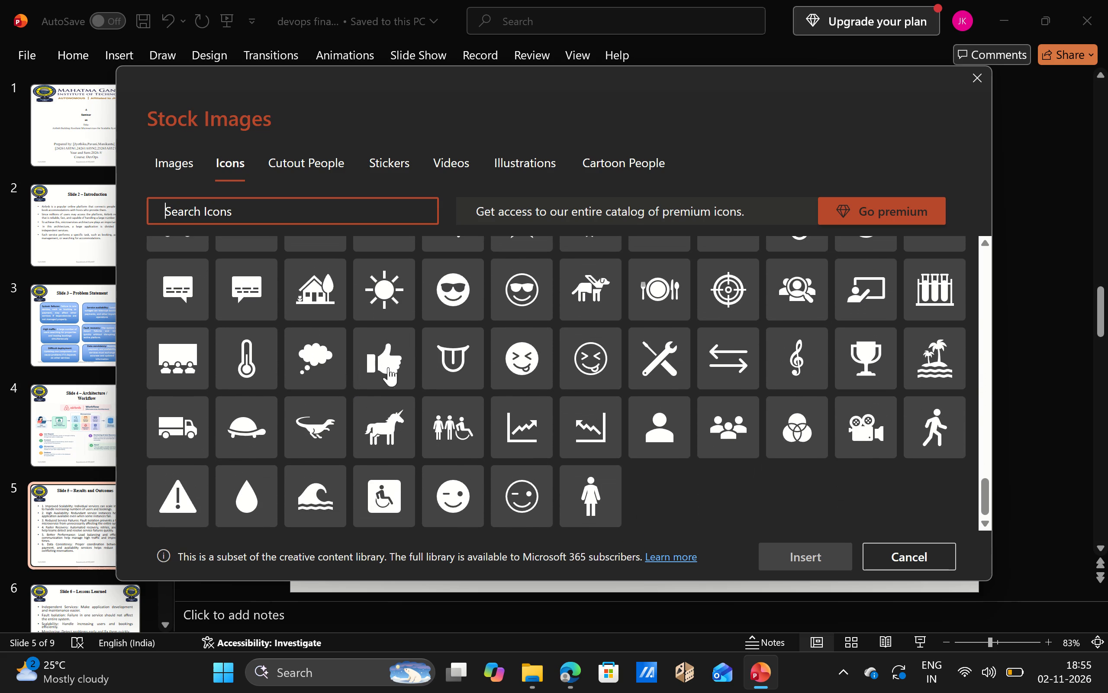
scroll(454, 485, down, 2)
scroll(486, 415, up, 7)
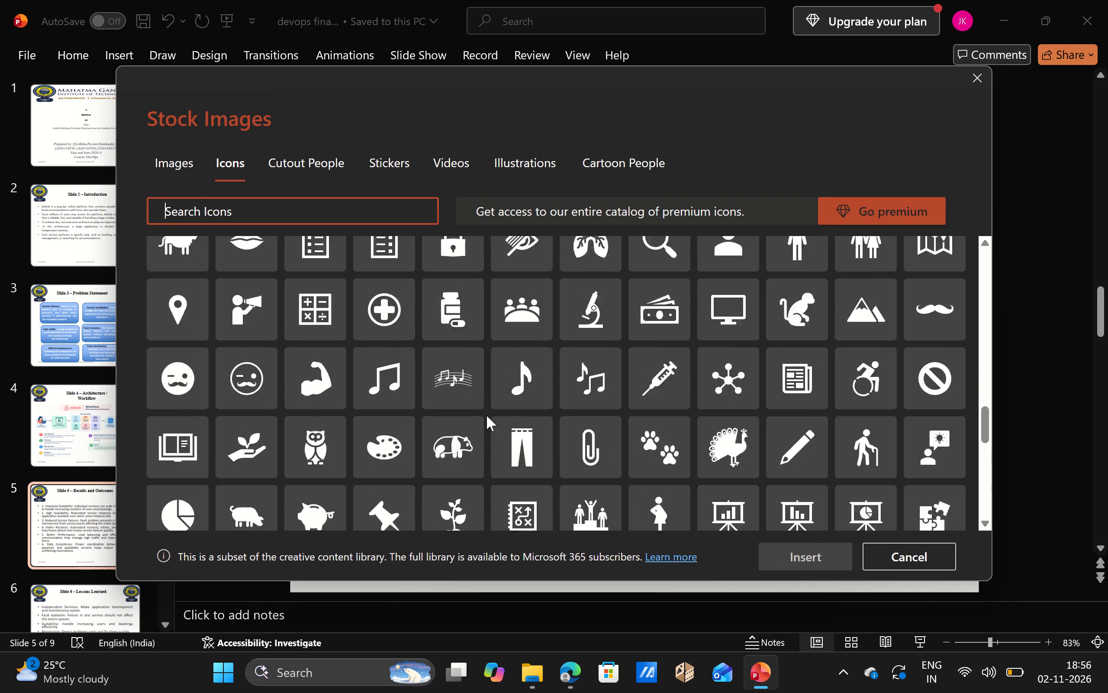
scroll(486, 415, up, 5)
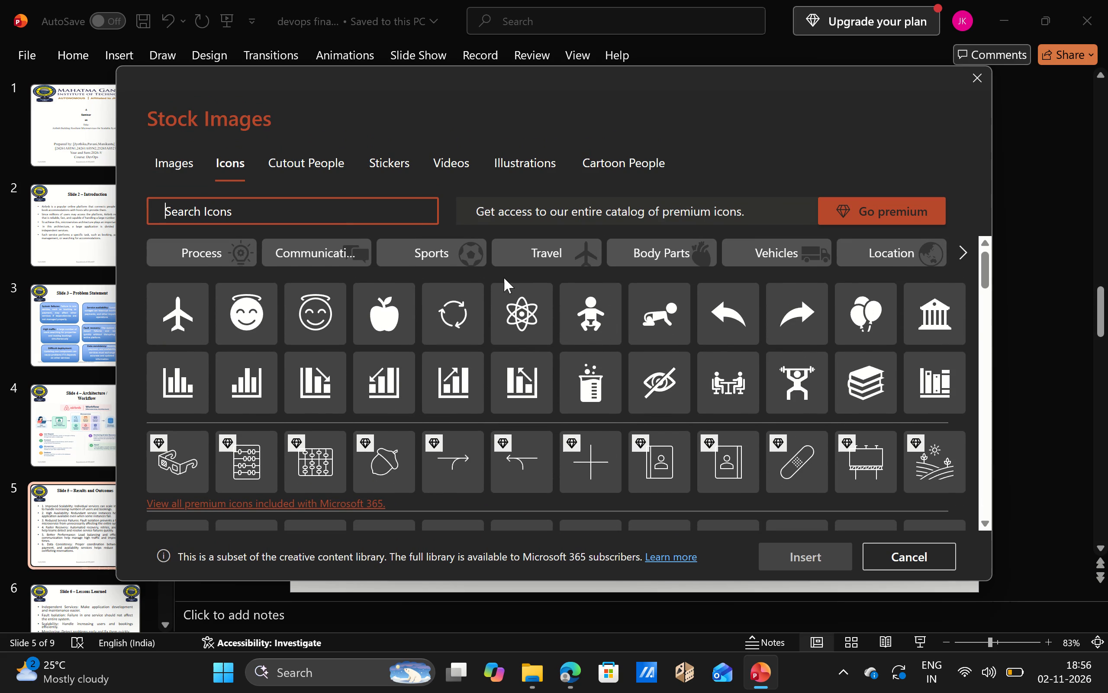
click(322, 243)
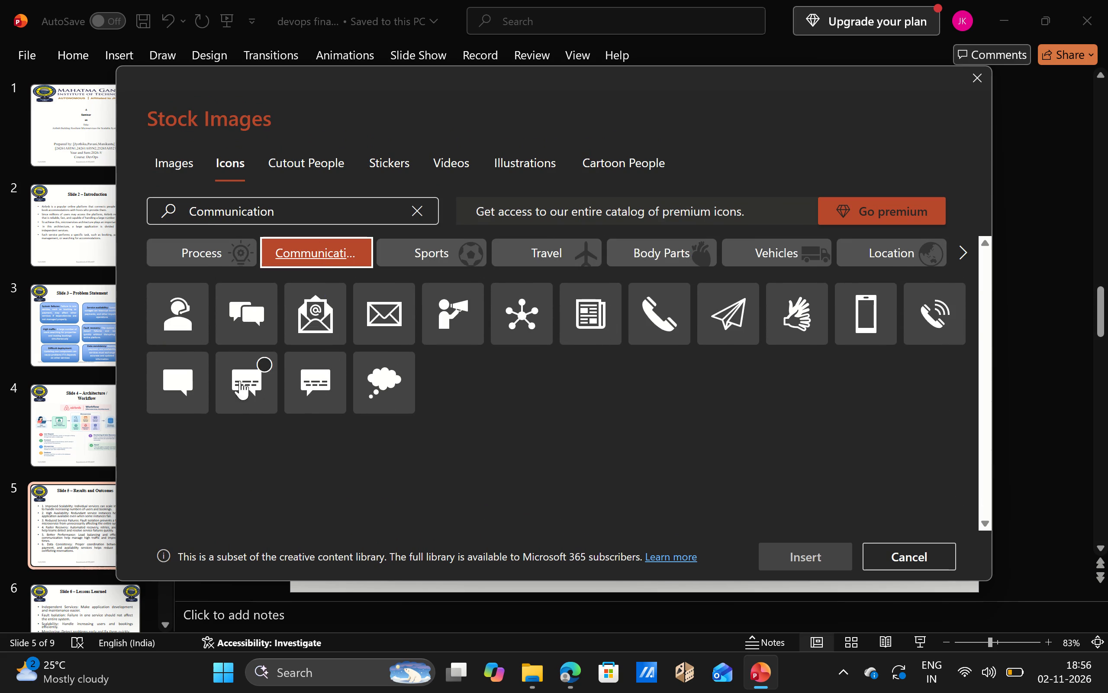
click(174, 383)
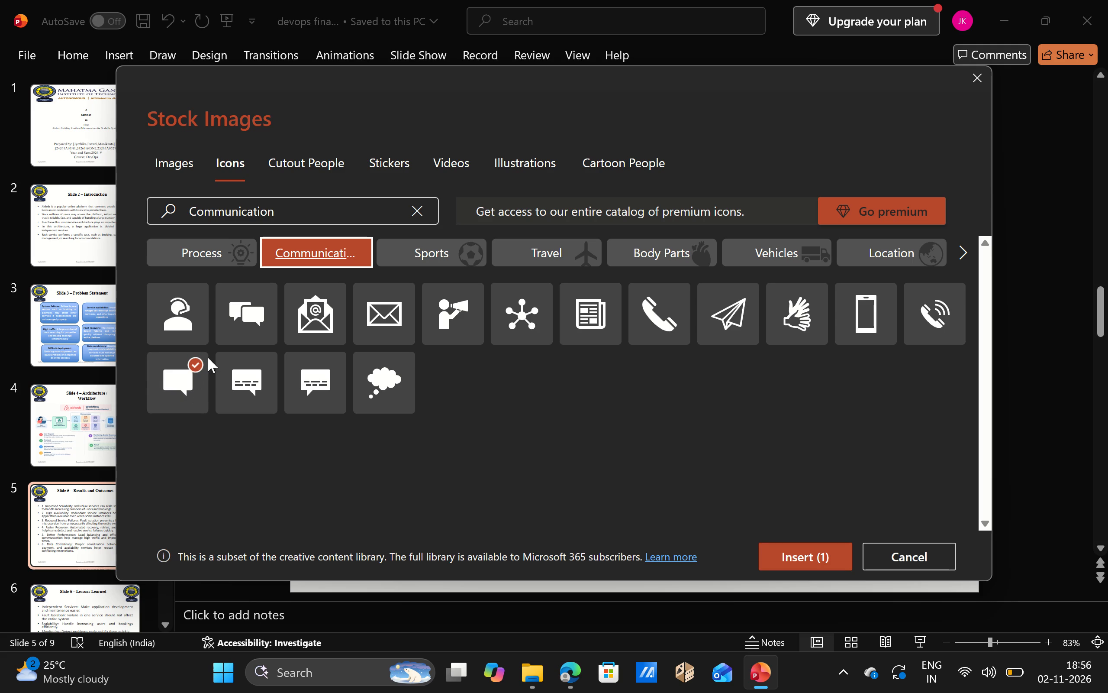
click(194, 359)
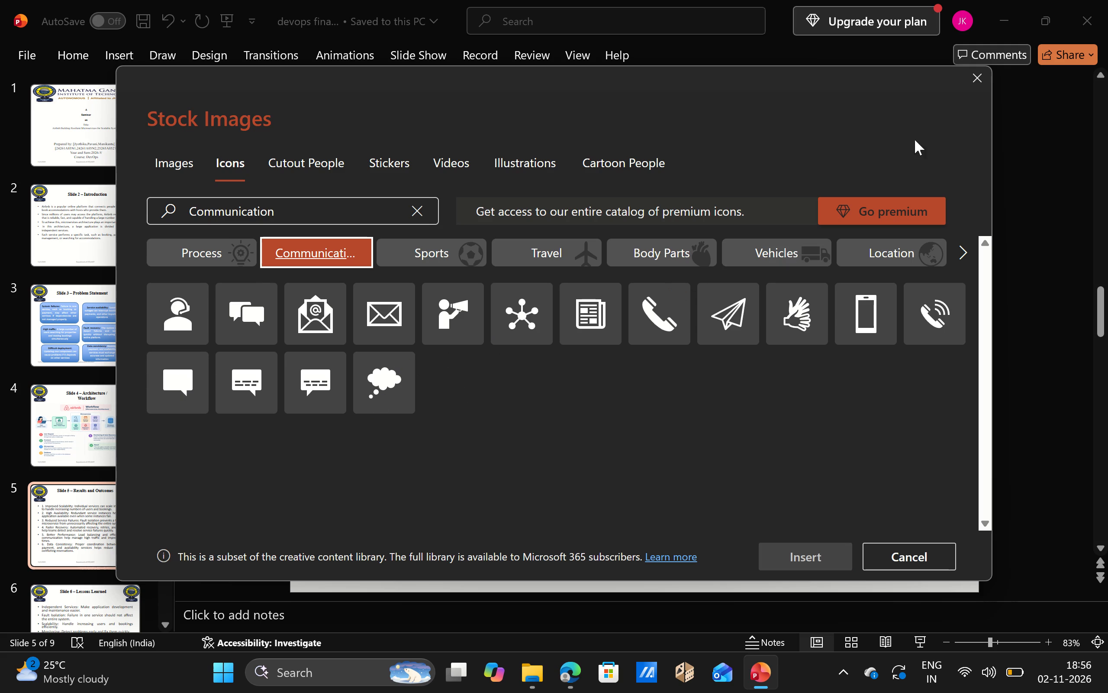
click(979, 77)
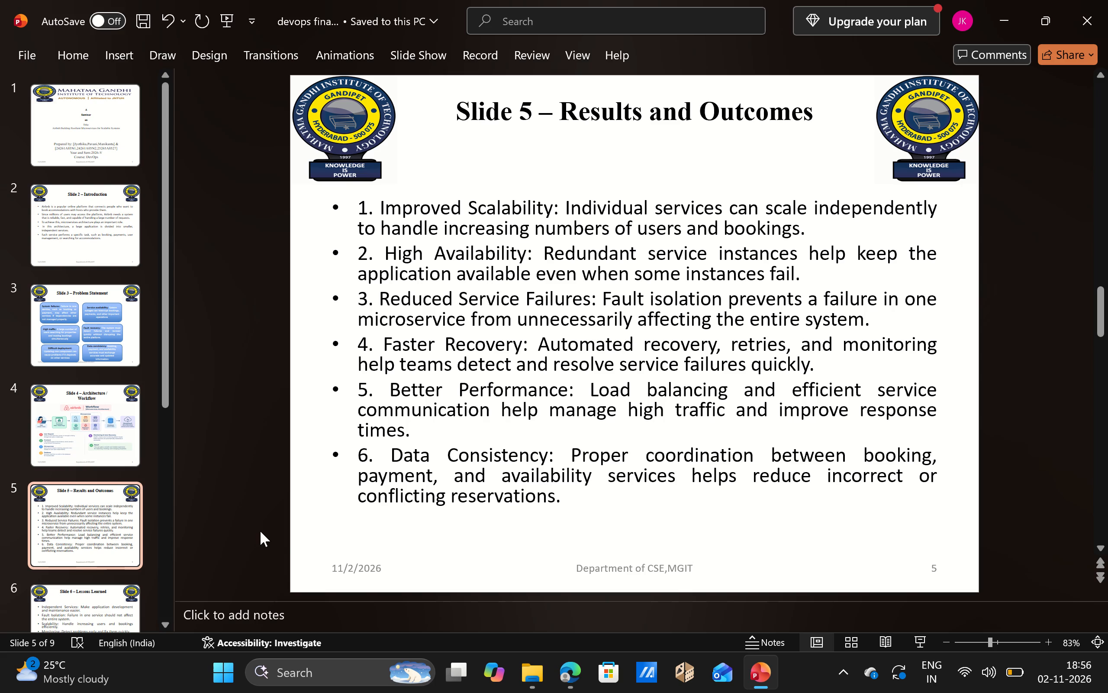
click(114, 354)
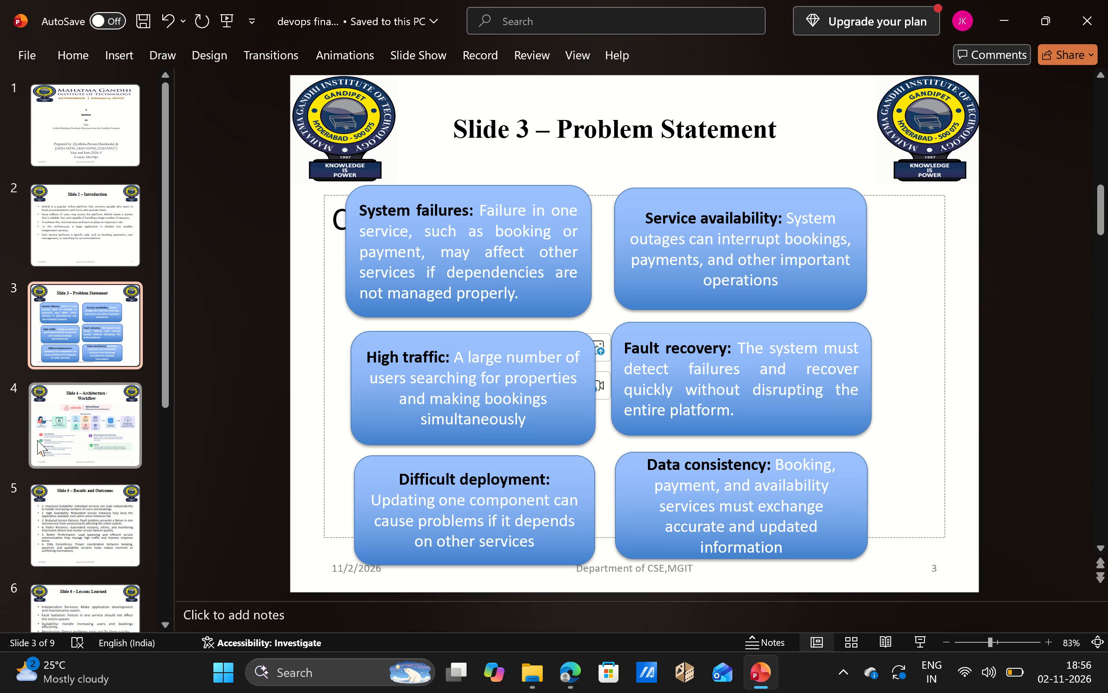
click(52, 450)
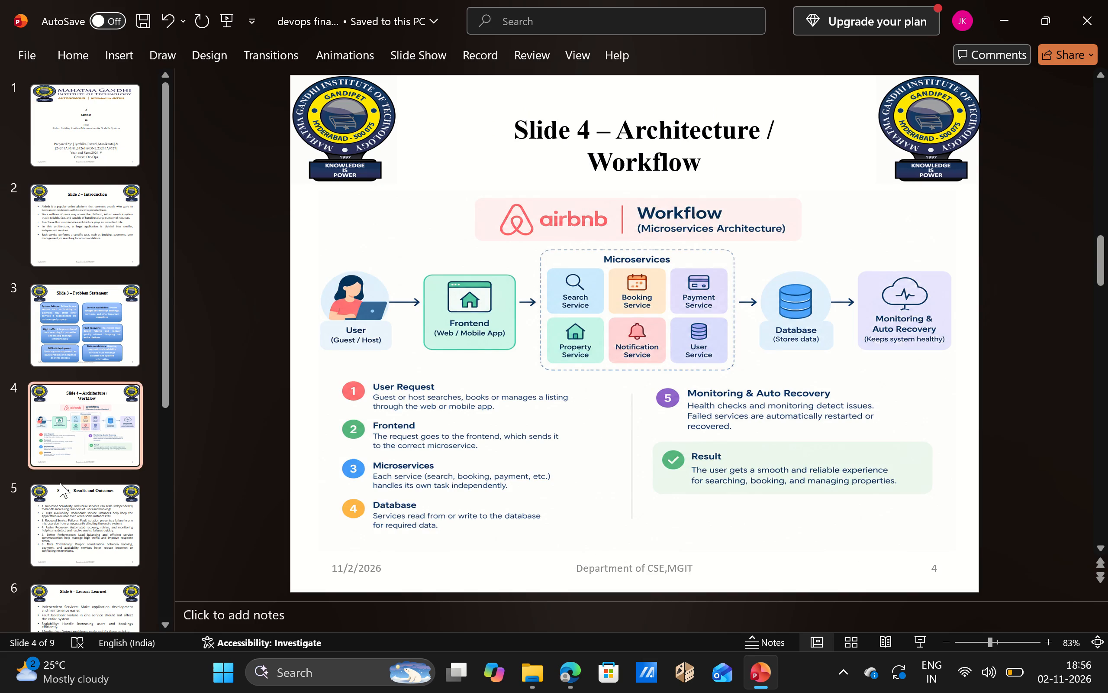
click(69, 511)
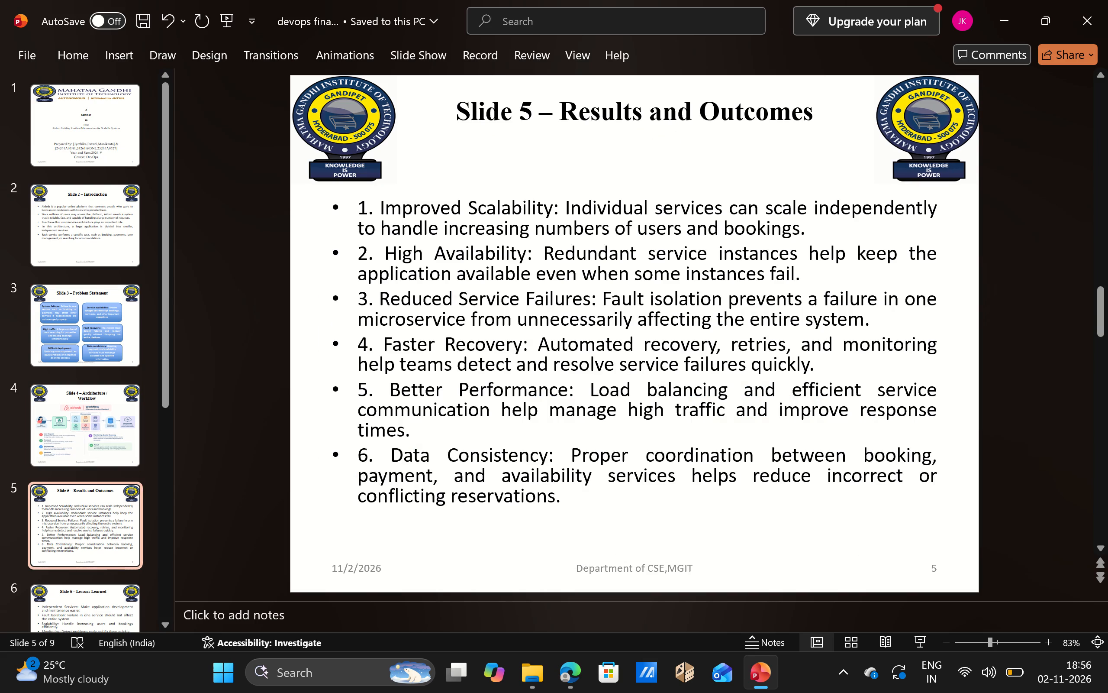
Remove the bullet and the typed "1." from the Improved Scalability point on the Results and Outcomes slide.
click(345, 215)
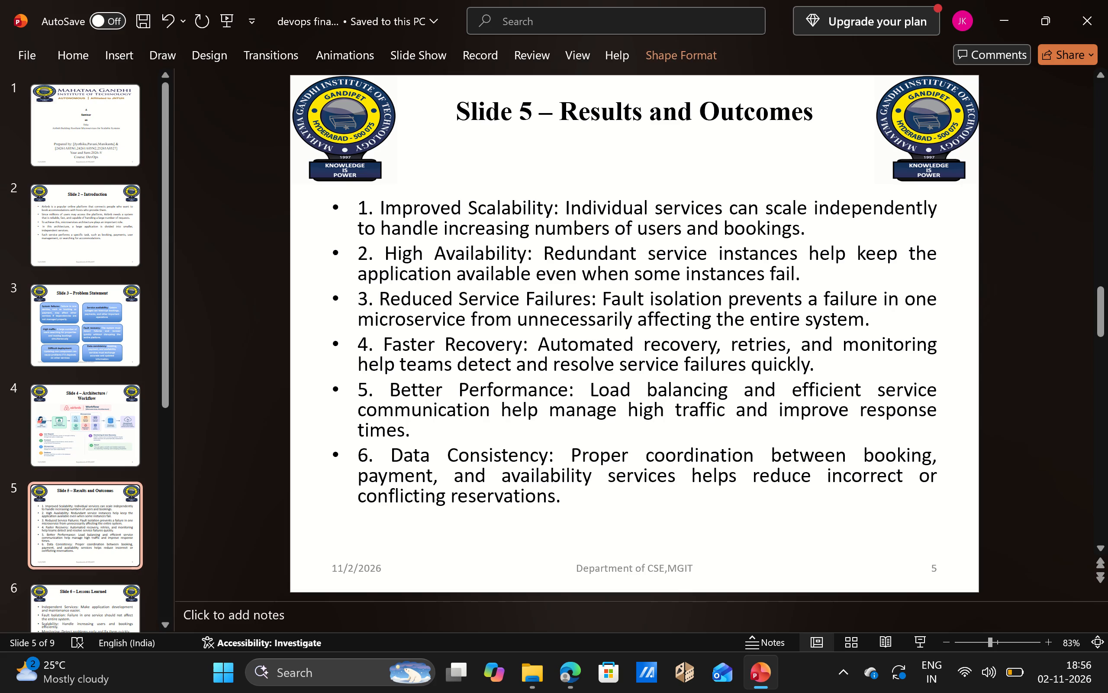
key(BackSpace)
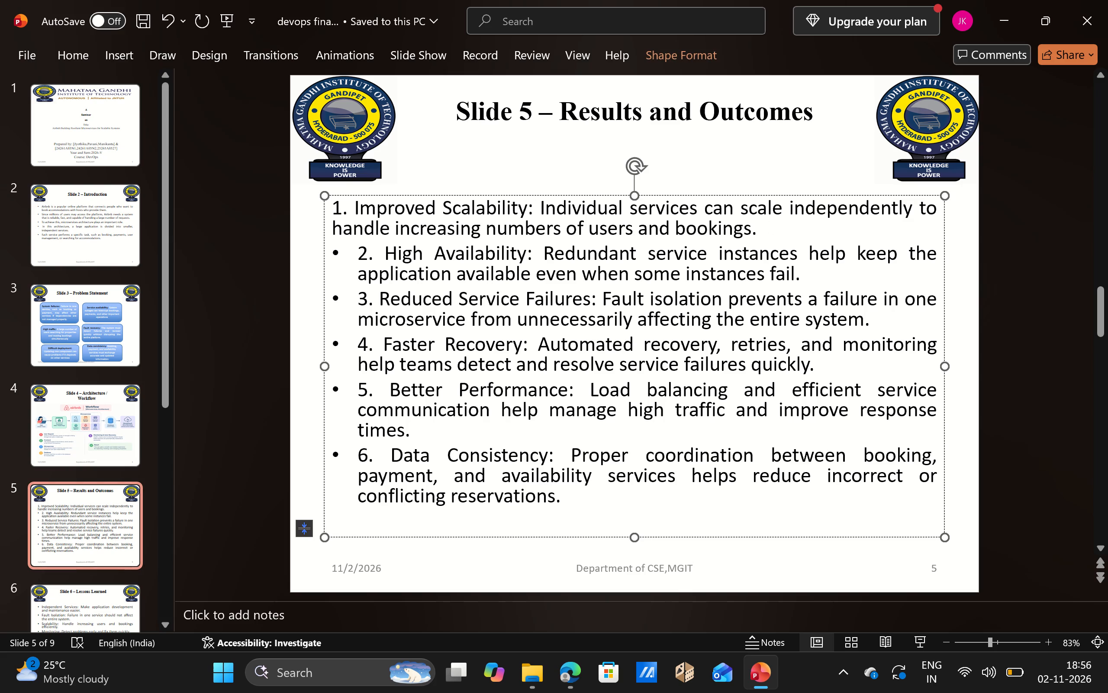
click(356, 209)
key(BackSpace)
key(BackSpace)
key(BackSpace)
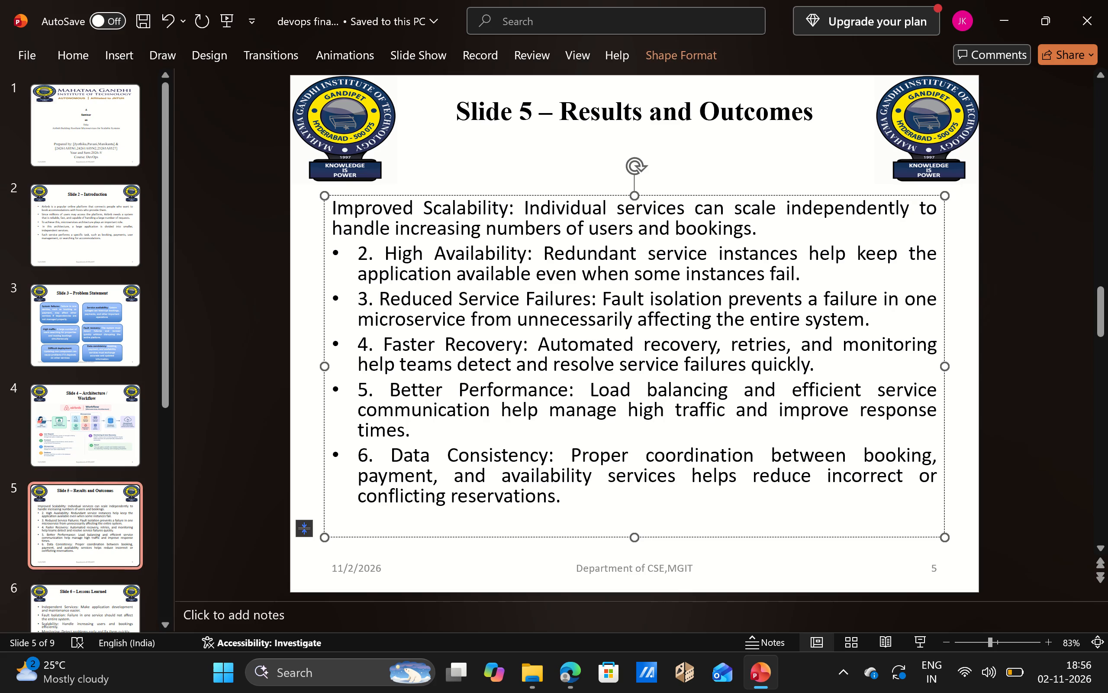
Strip the bullet and the typed "2." from the High Availability point, keeping it as its own paragraph.
click(381, 256)
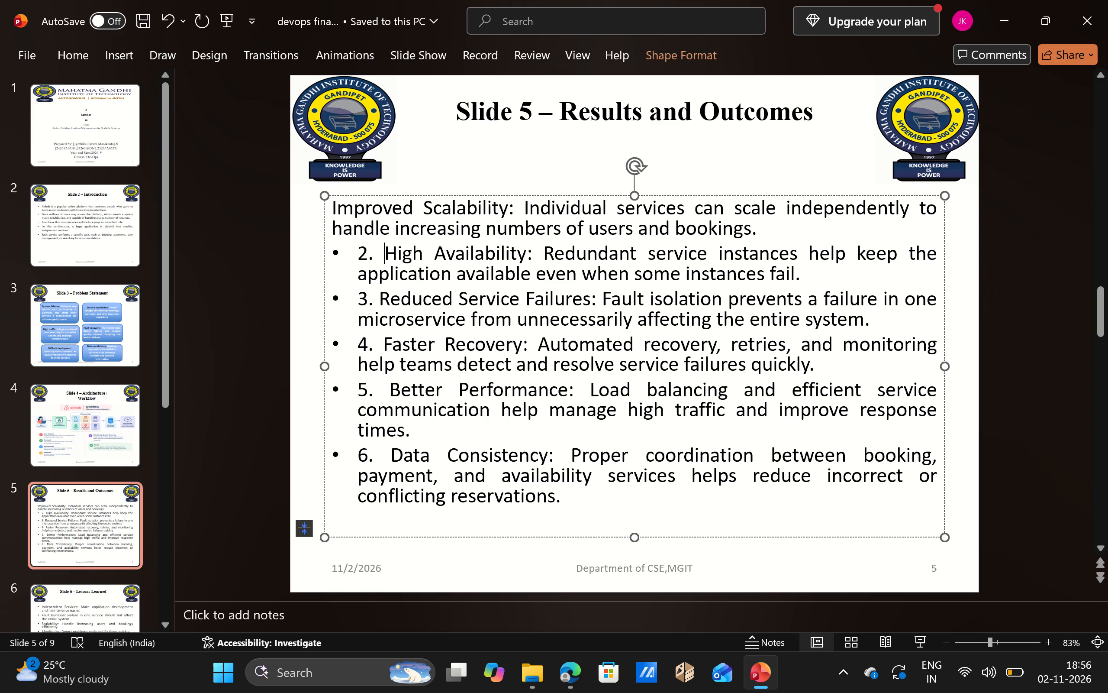
key(BackSpace)
key(BackSpace)
key(BackSpace)
key(BackSpace)
key(BackSpace)
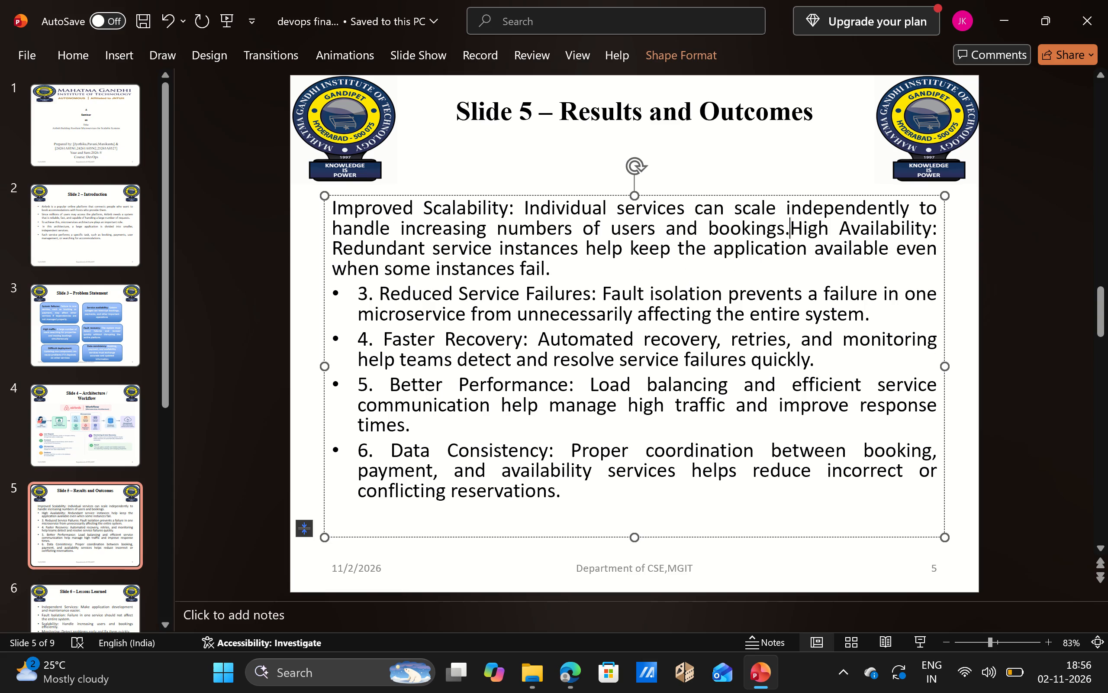
key(Return)
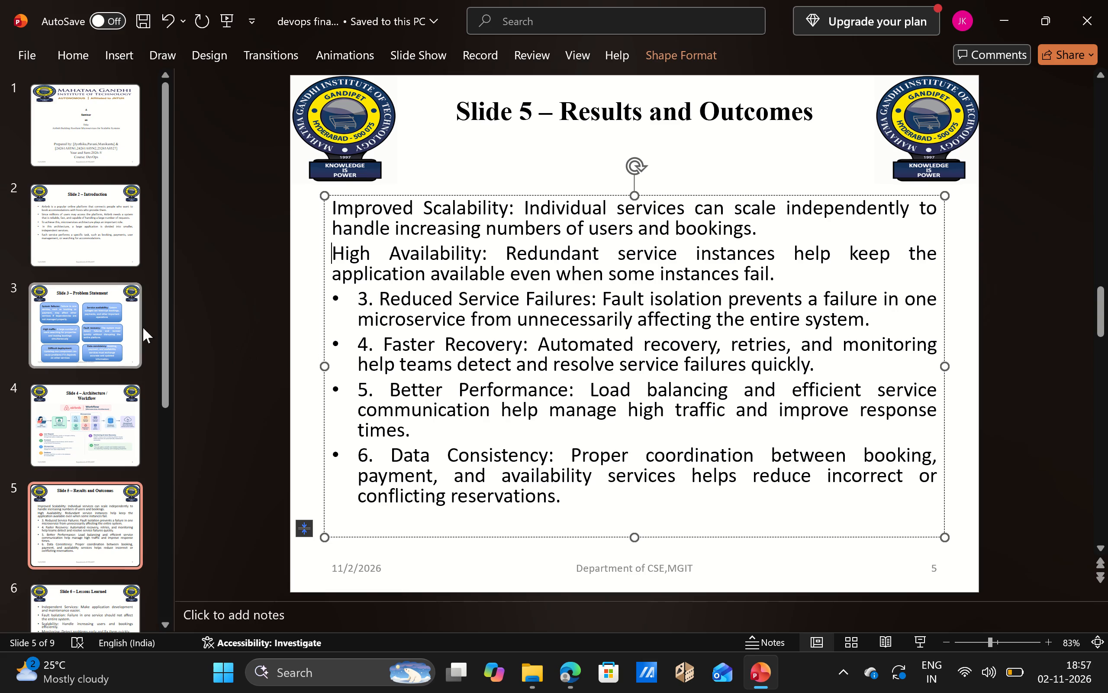
Strip the bullet and the typed "3." from the Reduced Service Failures point, keeping it as its own paragraph.
click(379, 297)
key(BackSpace)
key(BackSpace)
key(BackSpace)
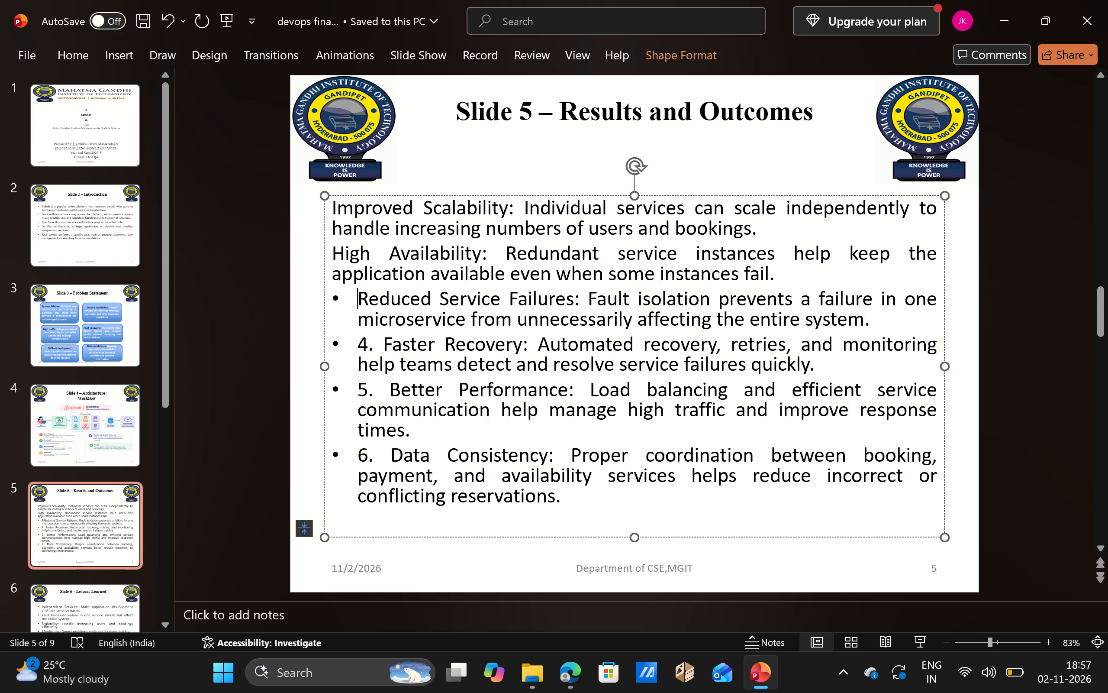
key(BackSpace)
key(BackSpace)
key(Return)
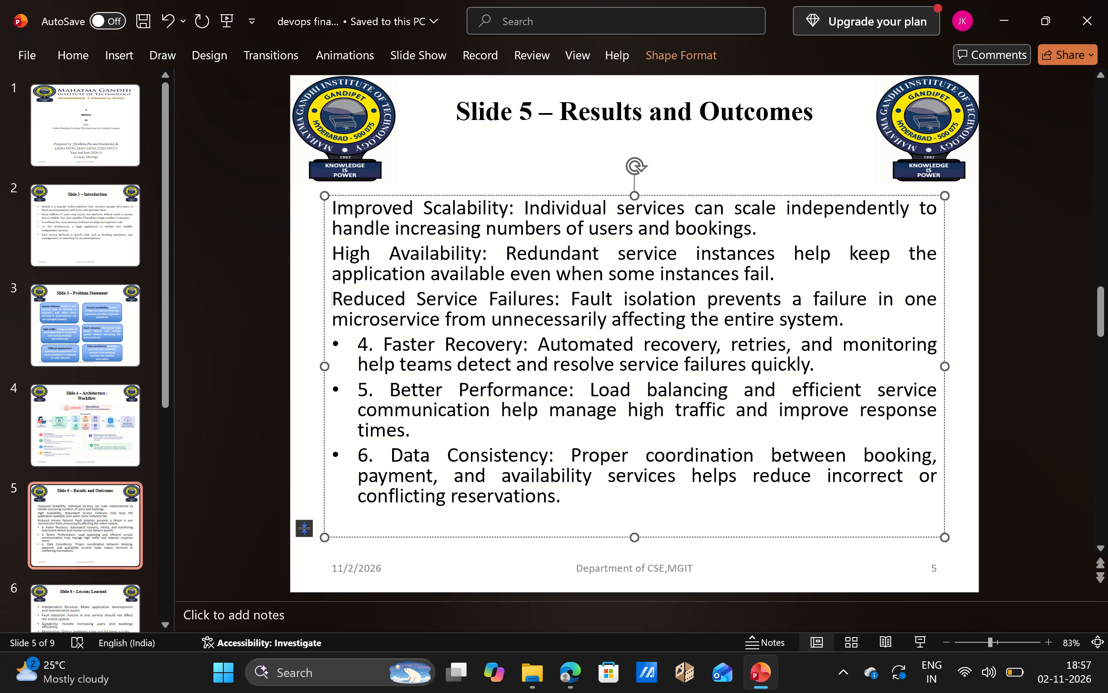
Apply automatic 1., 2., 3. numbering to the Improved Scalability, High Availability and Reduced Service Failures paragraphs.
drag(333, 207, 483, 296)
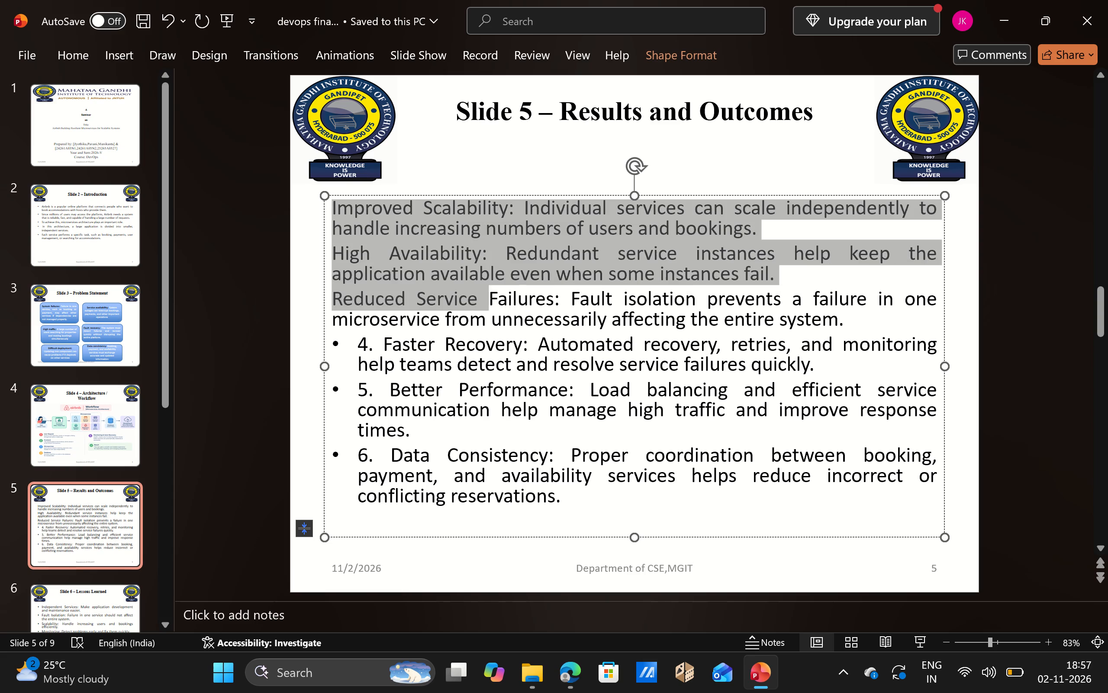
drag(483, 296, 889, 319)
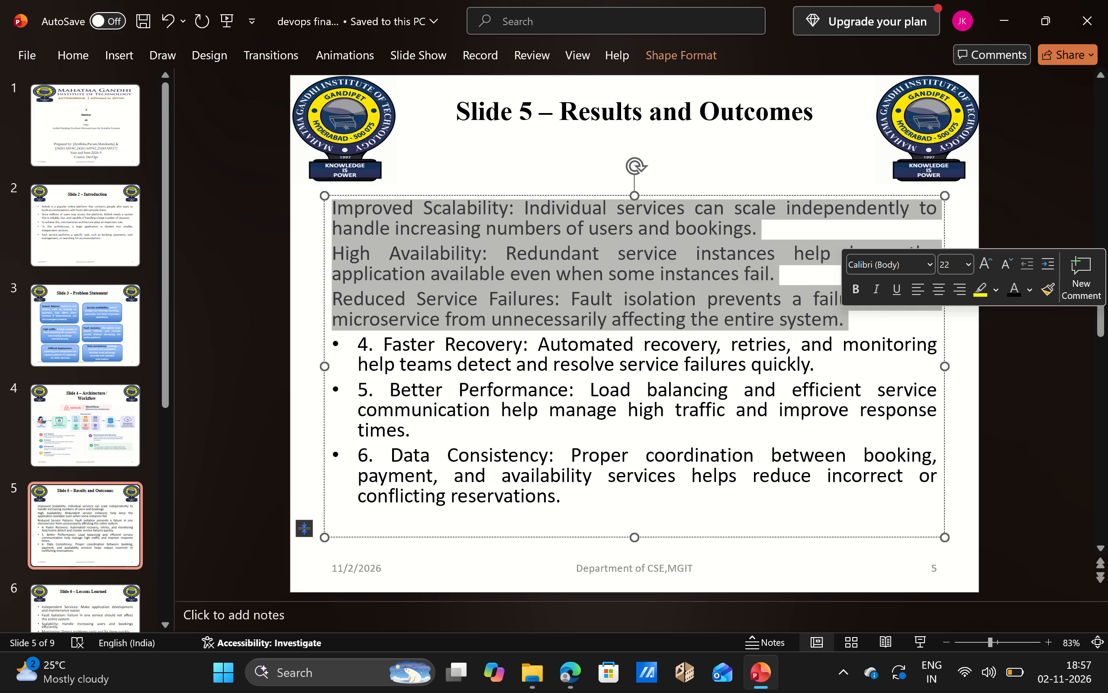
click(64, 55)
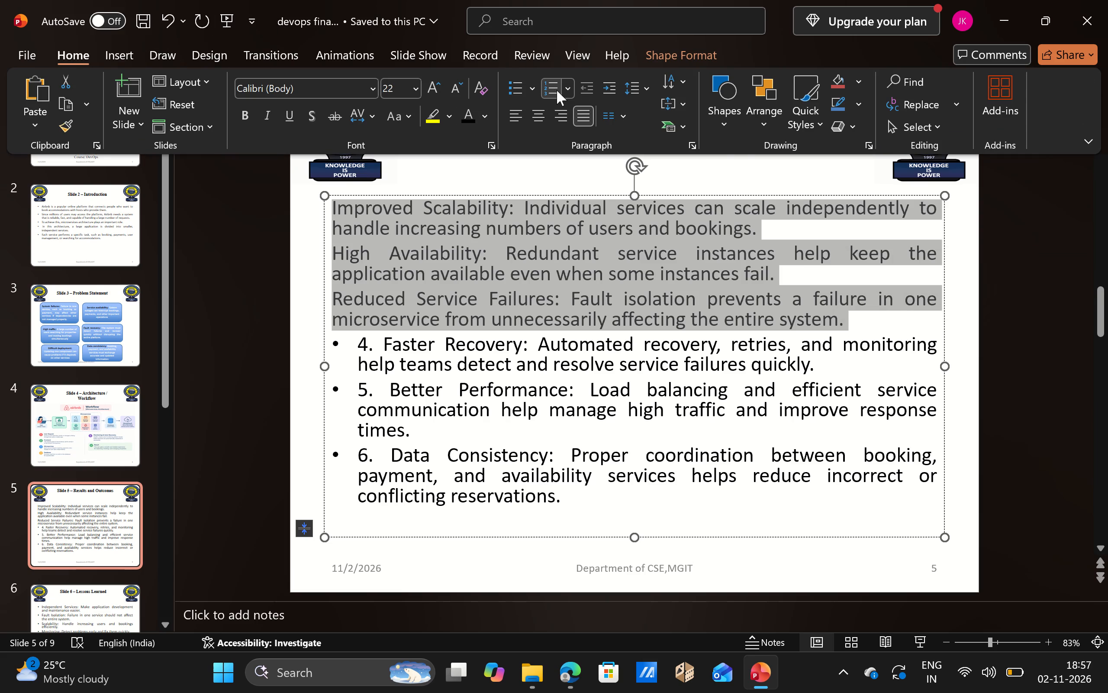
click(554, 89)
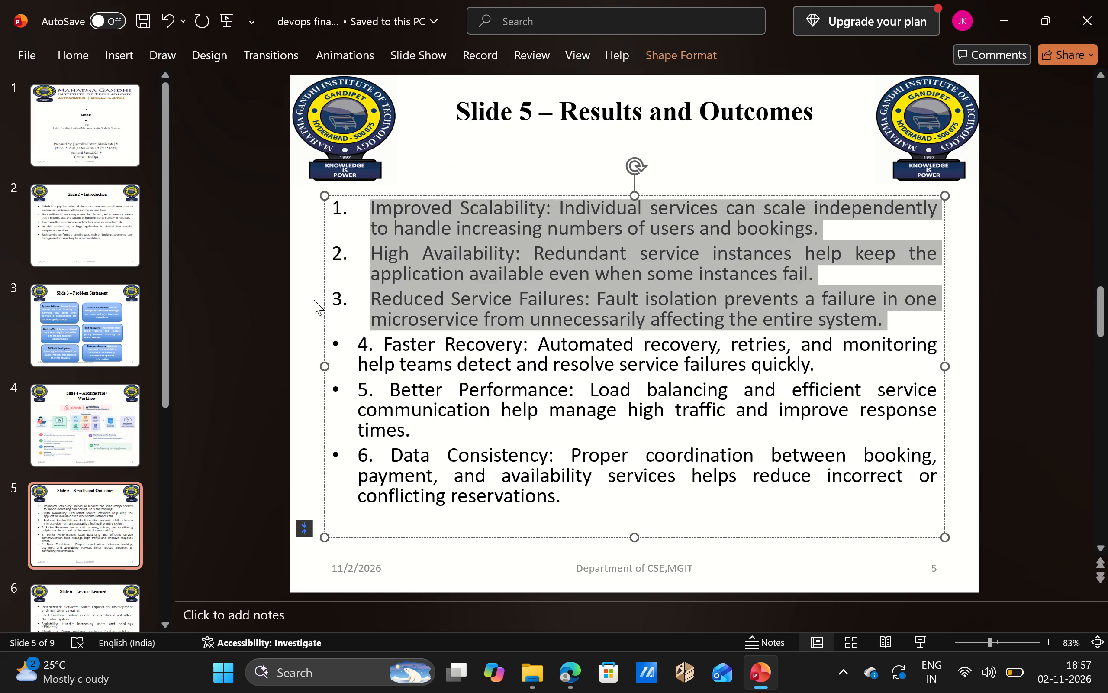
Remove the bullet and the typed "4." from the Faster Recovery point.
click(379, 343)
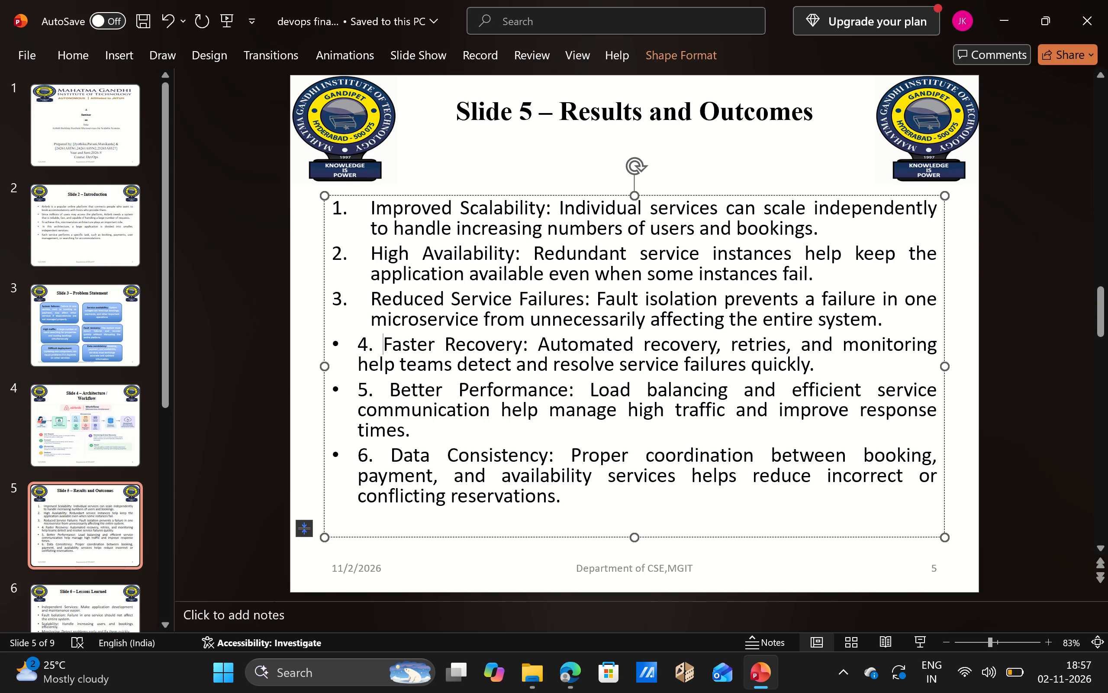
key(BackSpace)
key(BackSpace)
key(BackSpace)
key(BackSpace)
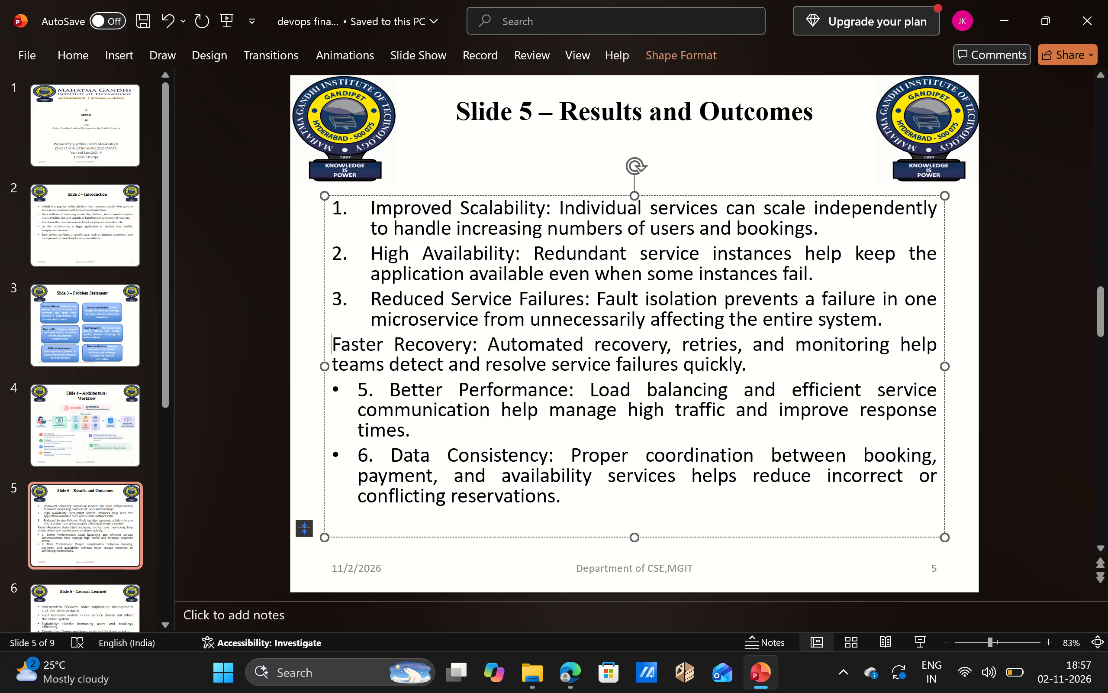
Remove the bullet and the typed "5." from the Better Performance point.
key(Down)
key(Right)
key(Right)
key(Right)
key(Down)
key(Right)
key(Right)
key(Right)
key(BackSpace)
key(BackSpace)
key(BackSpace)
key(BackSpace)
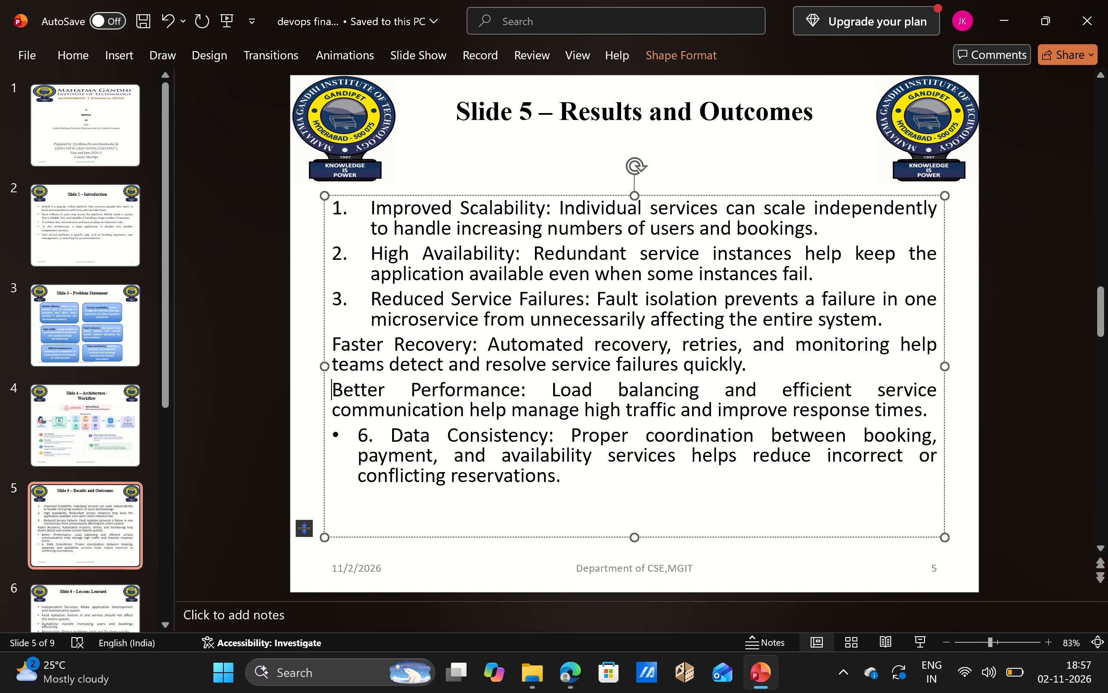
Remove the bullet and the typed "6." from the Data Consistency point.
key(Down)
key(Right)
key(Right)
key(Right)
key(Down)
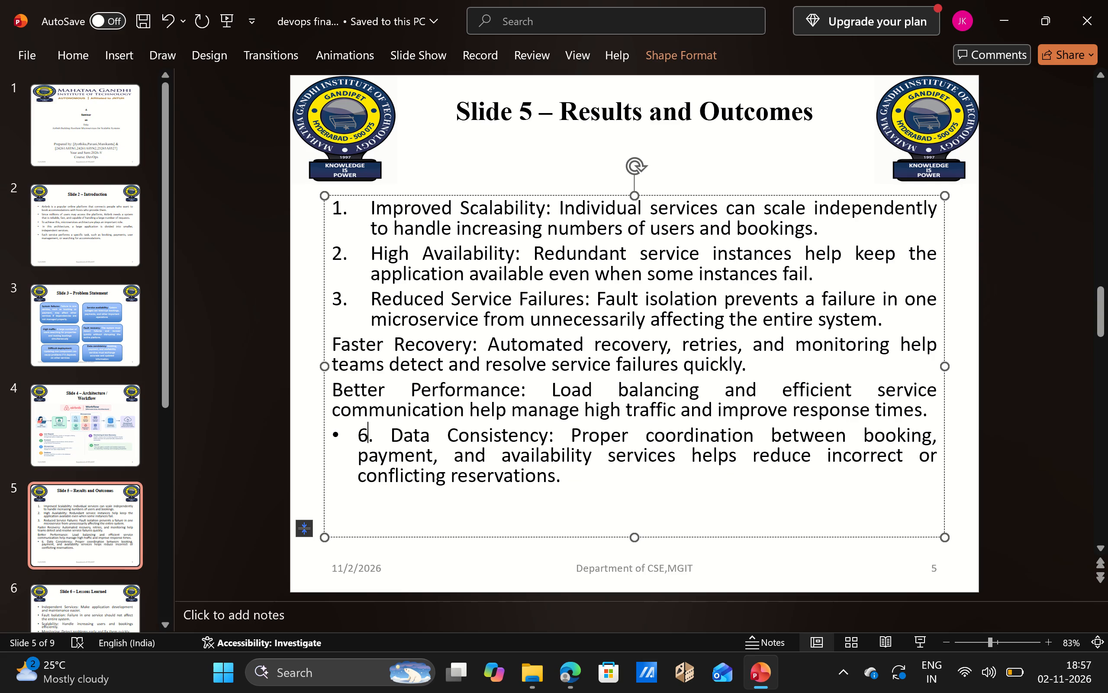
key(Right)
key(Right)
key(BackSpace)
key(BackSpace)
key(BackSpace)
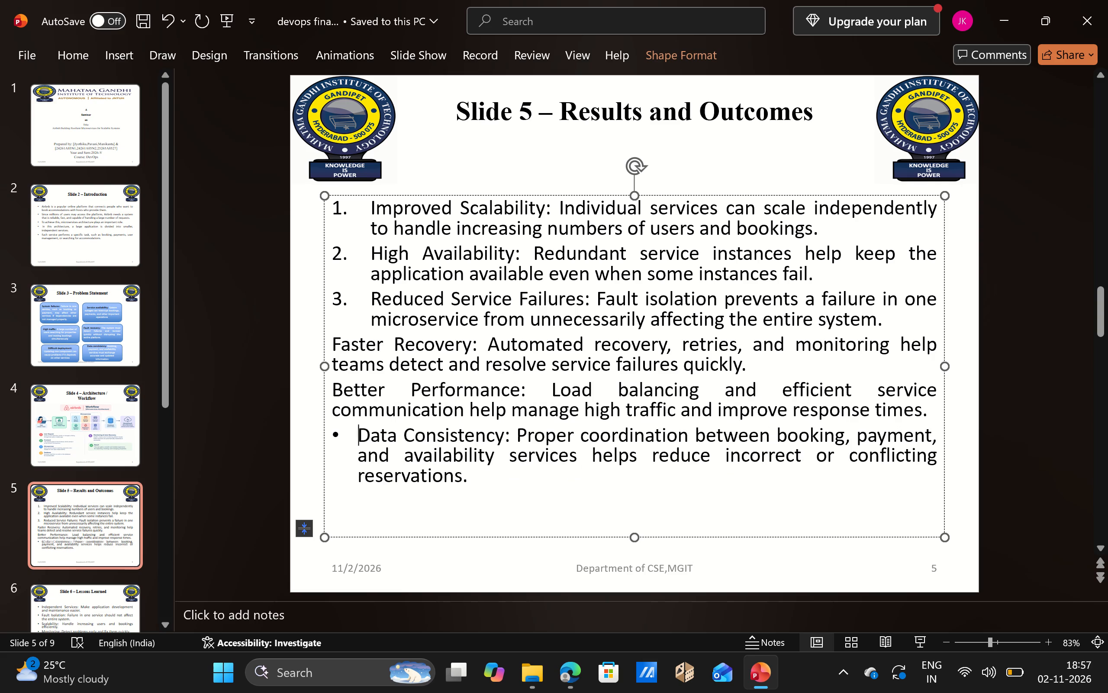
key(BackSpace)
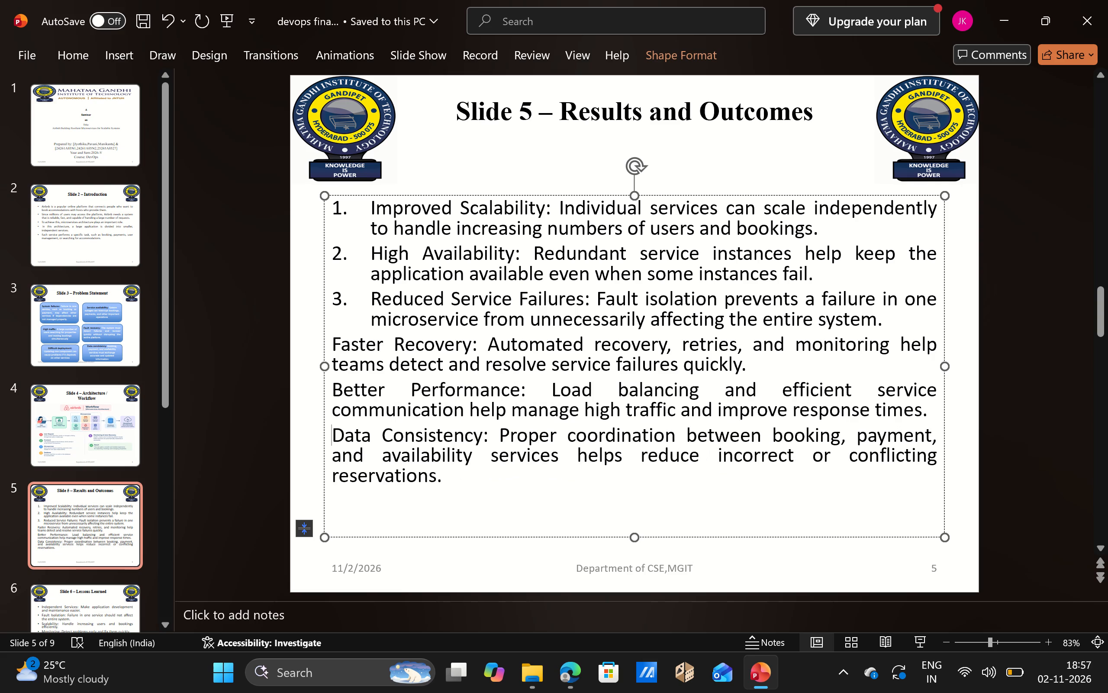
Apply automatic numbering to all six points on the Results and Outcomes slide, running from 1. to 6.
drag(370, 207, 404, 217)
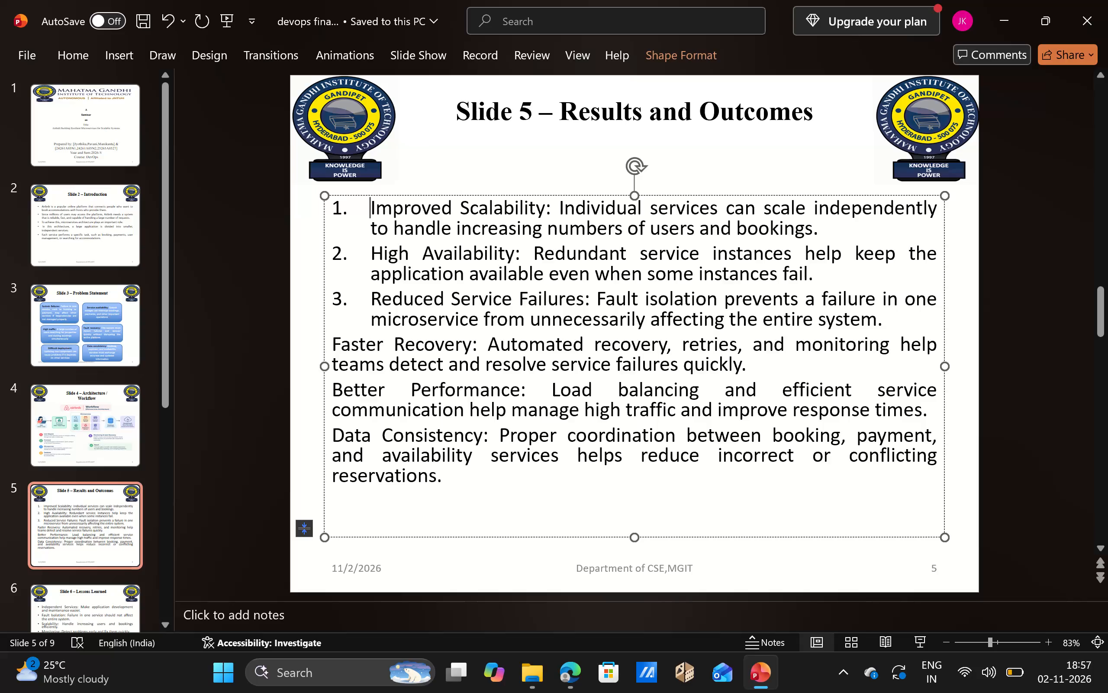
drag(404, 217, 448, 530)
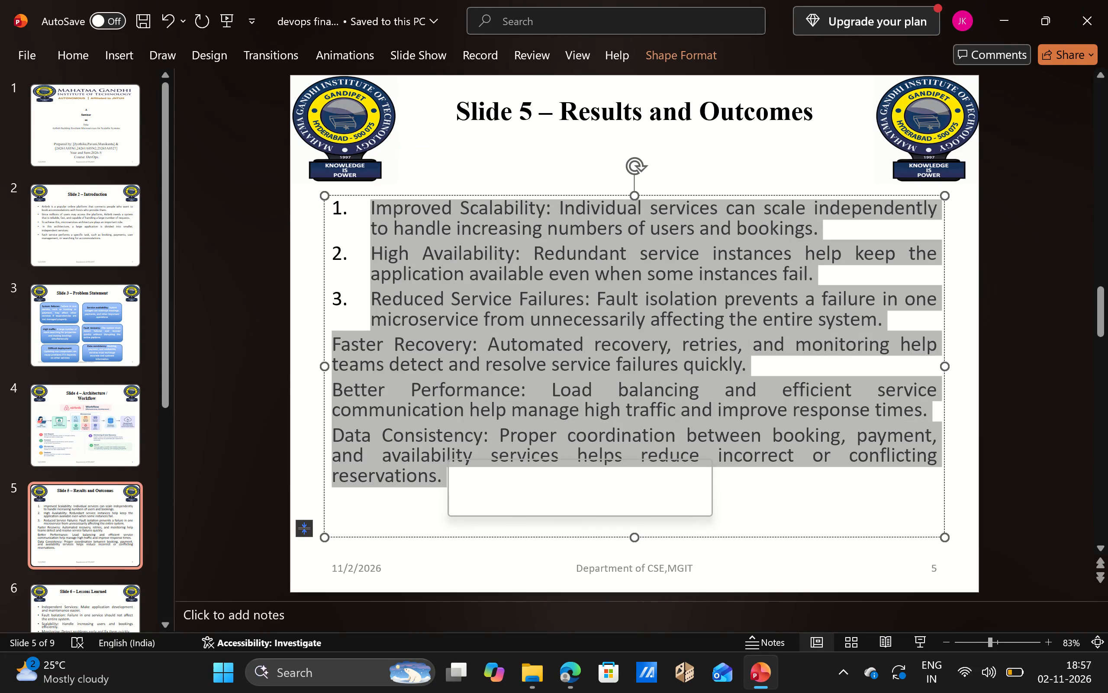
click(77, 54)
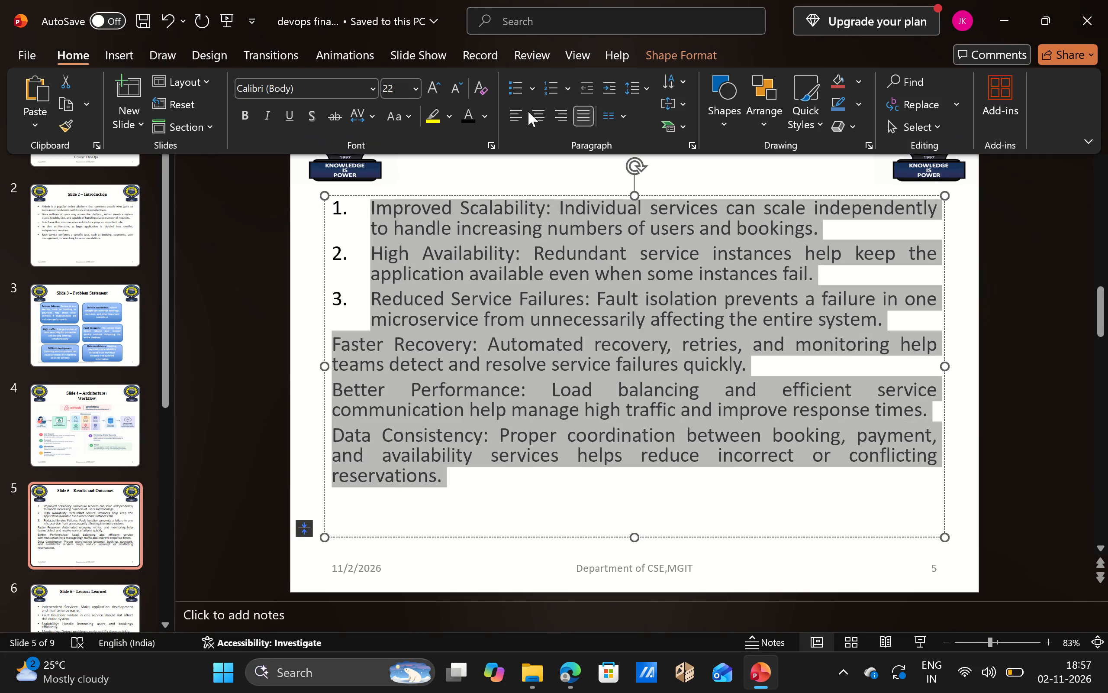
click(550, 87)
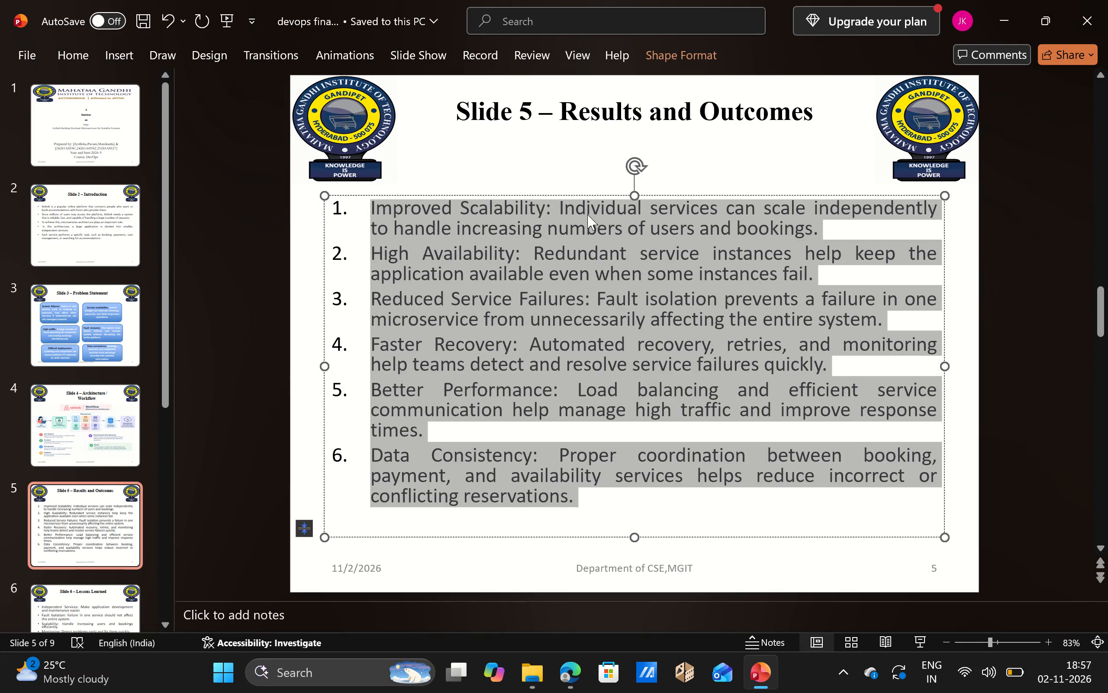
click(882, 223)
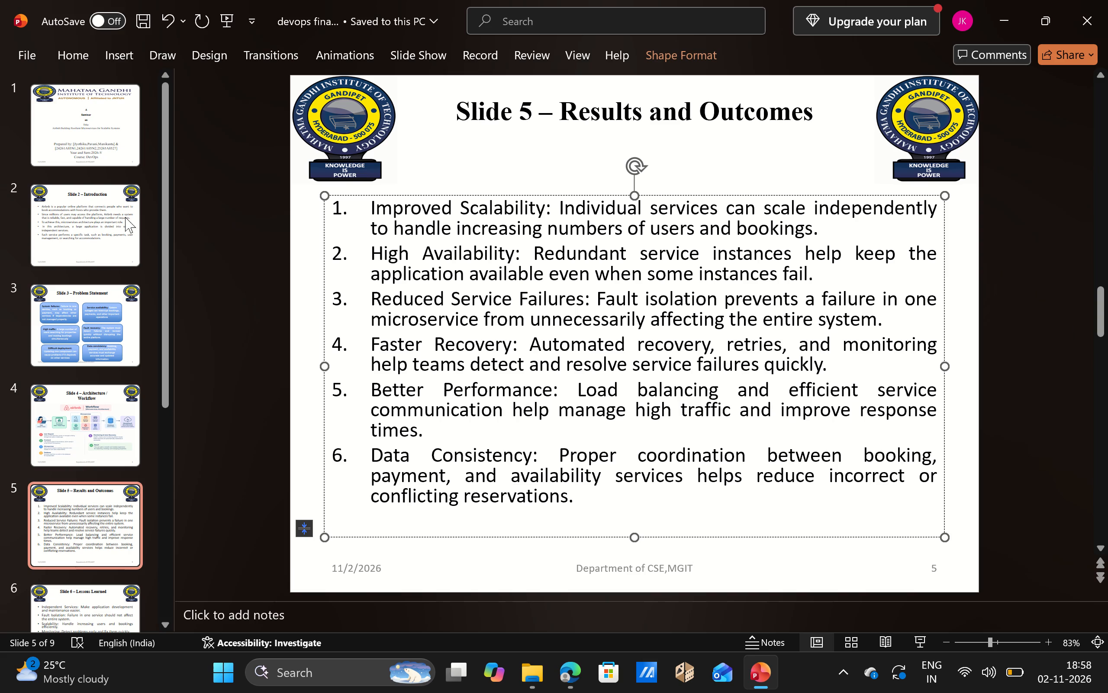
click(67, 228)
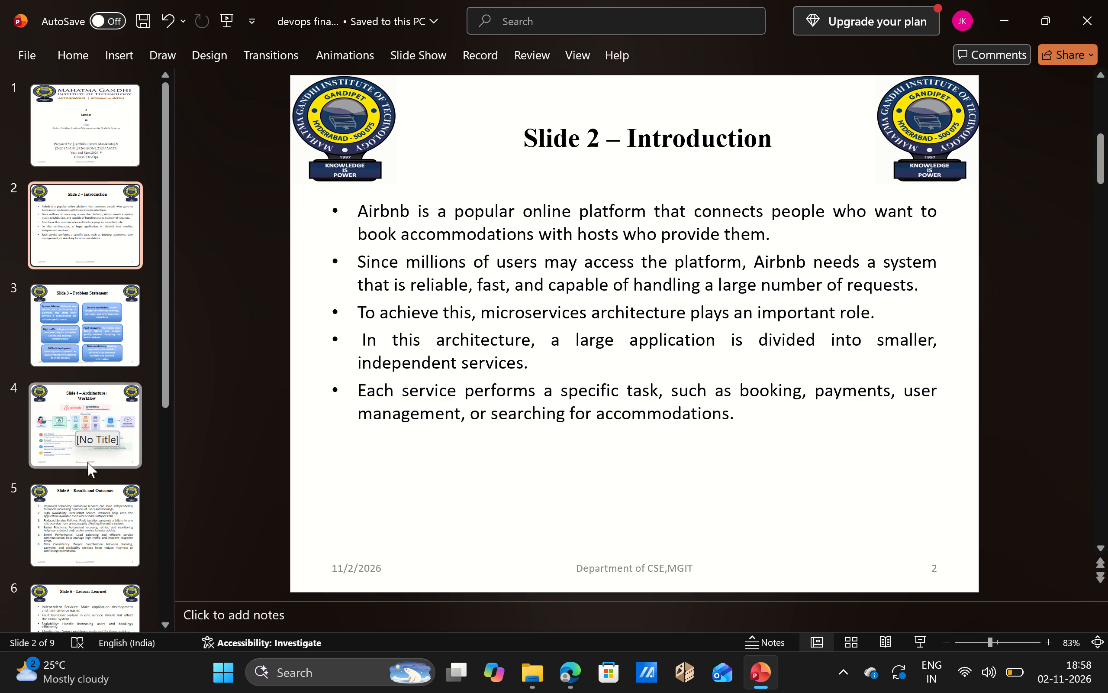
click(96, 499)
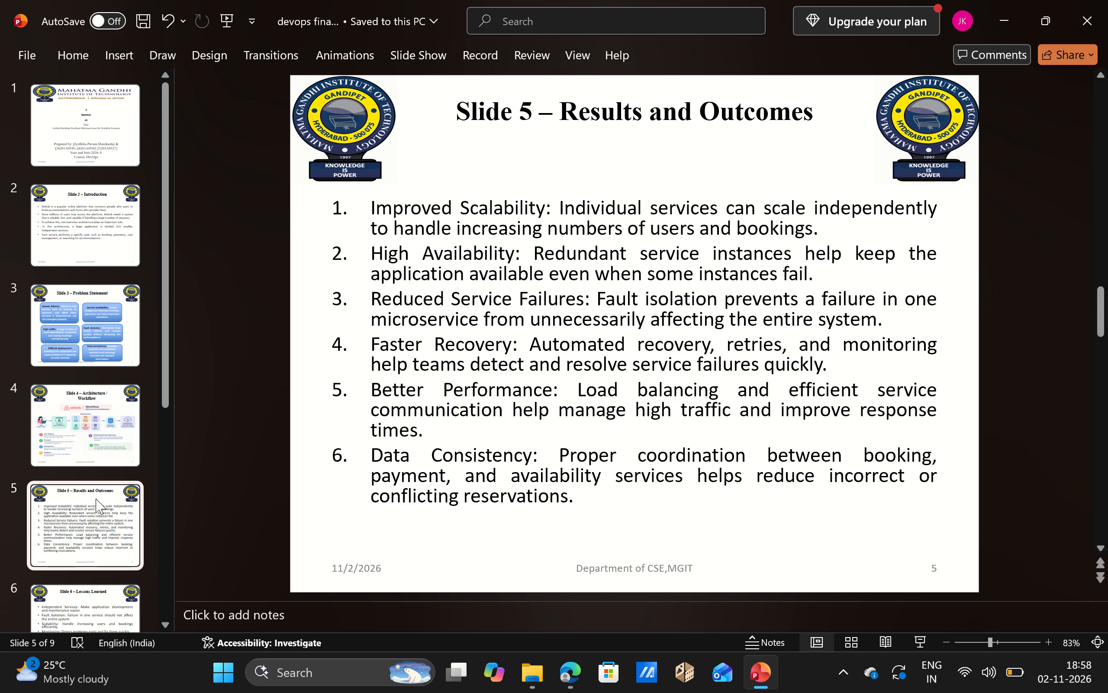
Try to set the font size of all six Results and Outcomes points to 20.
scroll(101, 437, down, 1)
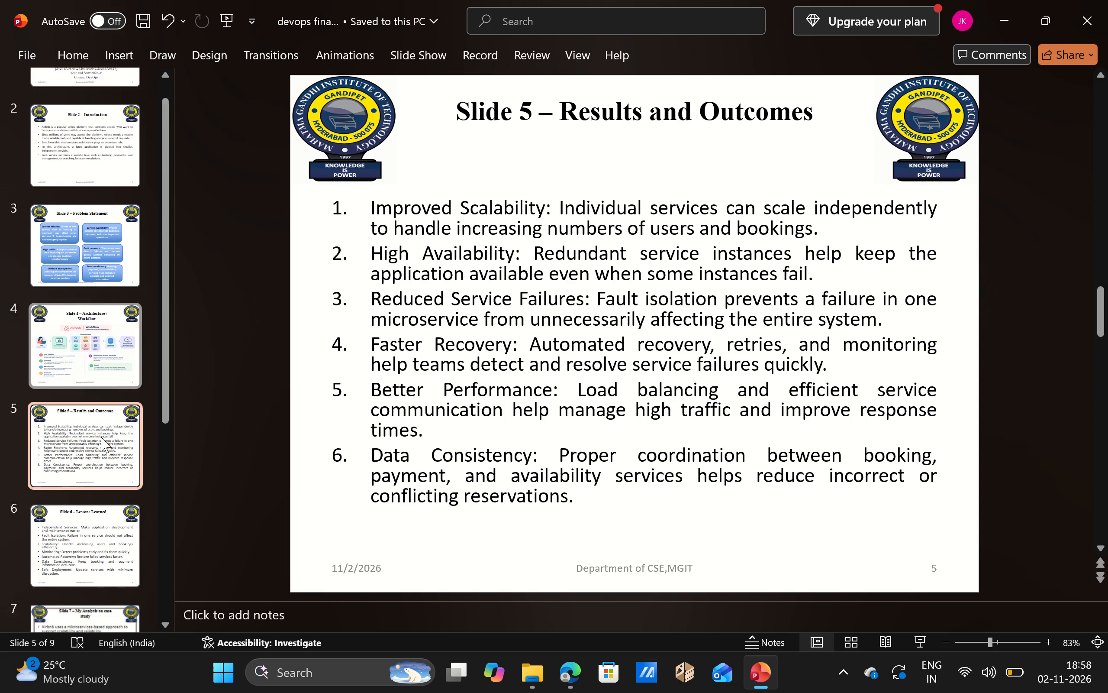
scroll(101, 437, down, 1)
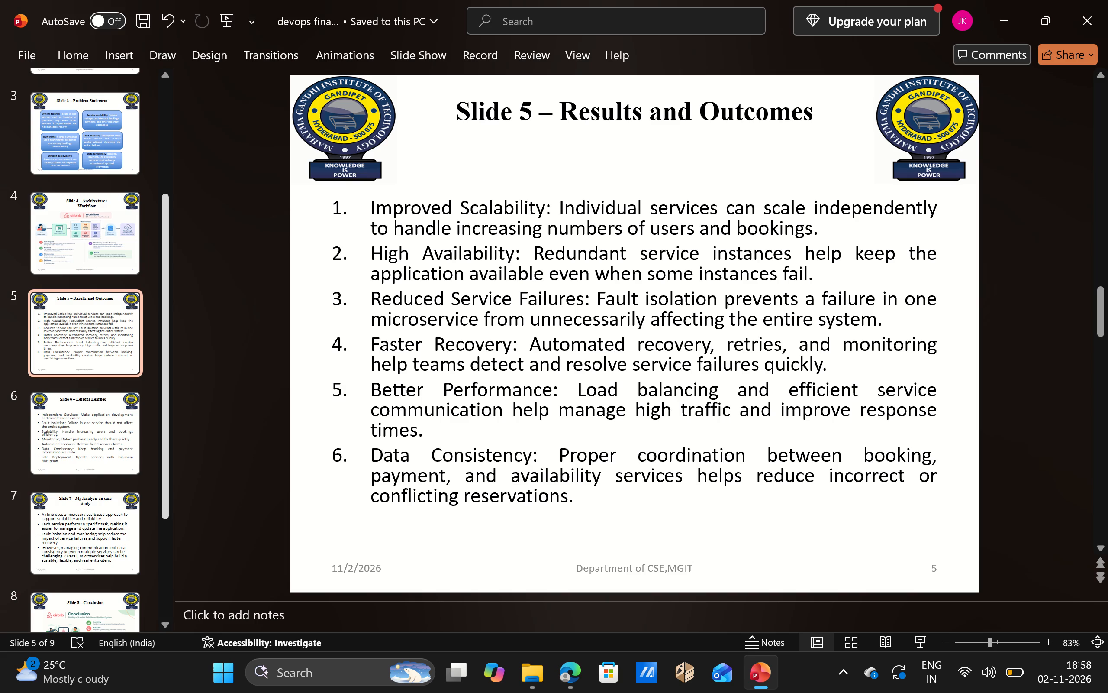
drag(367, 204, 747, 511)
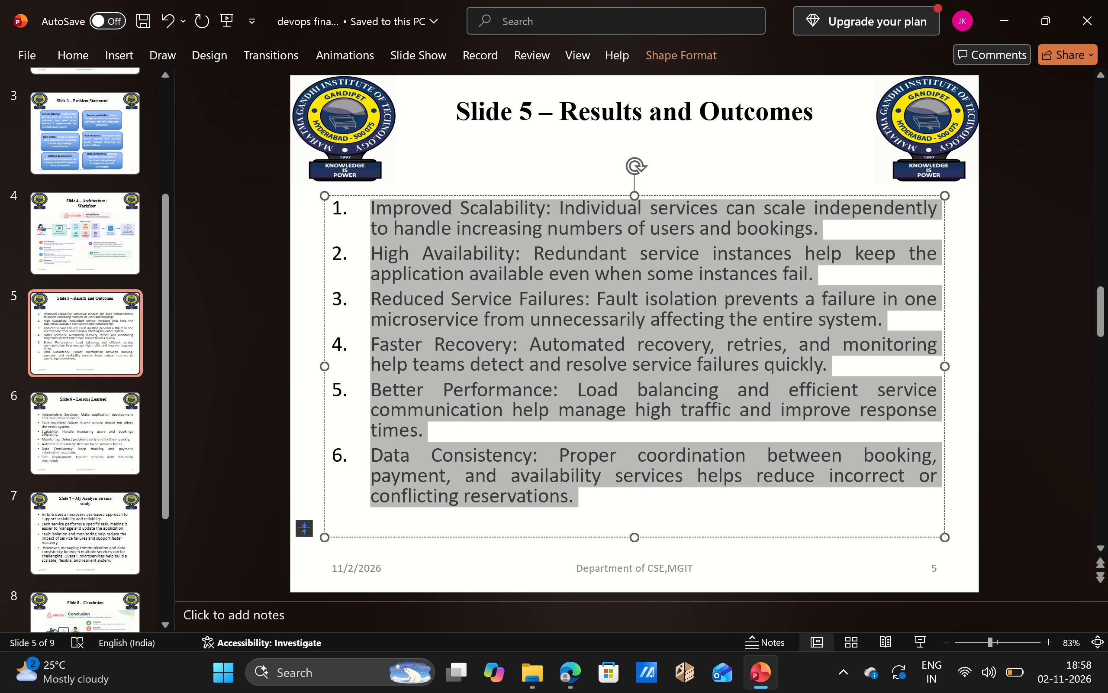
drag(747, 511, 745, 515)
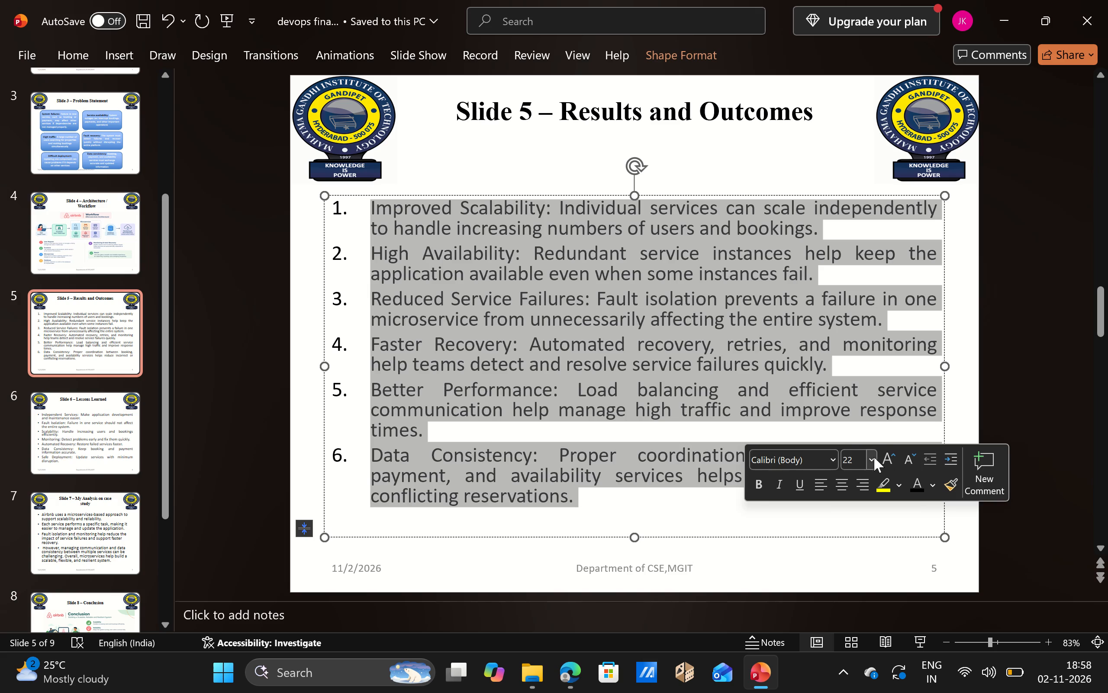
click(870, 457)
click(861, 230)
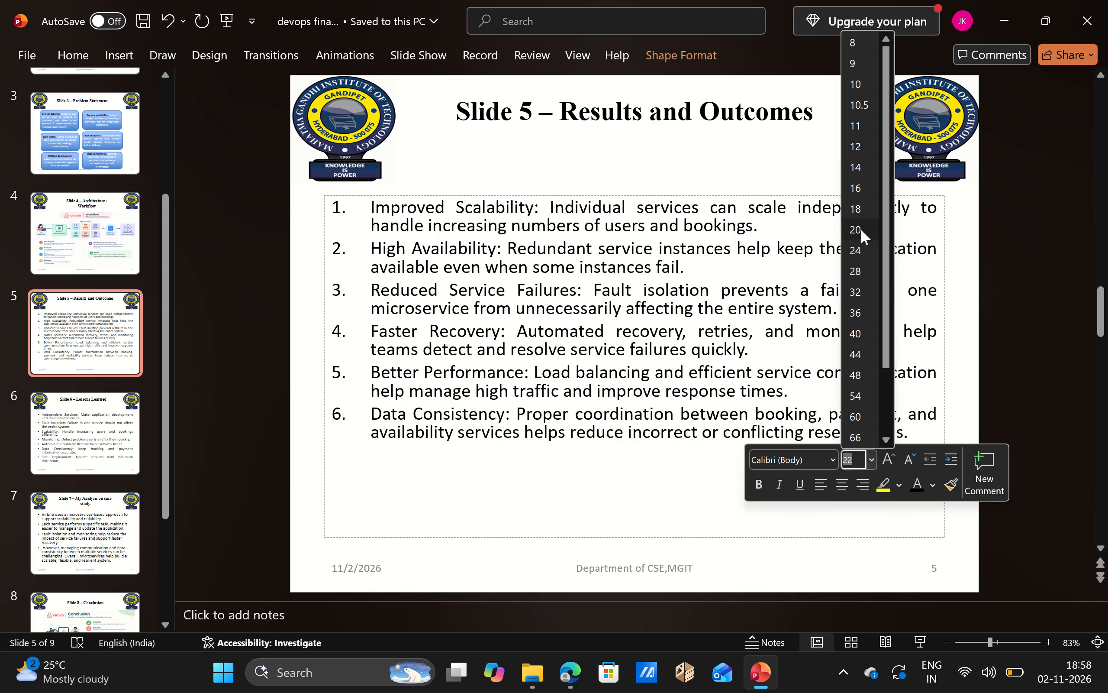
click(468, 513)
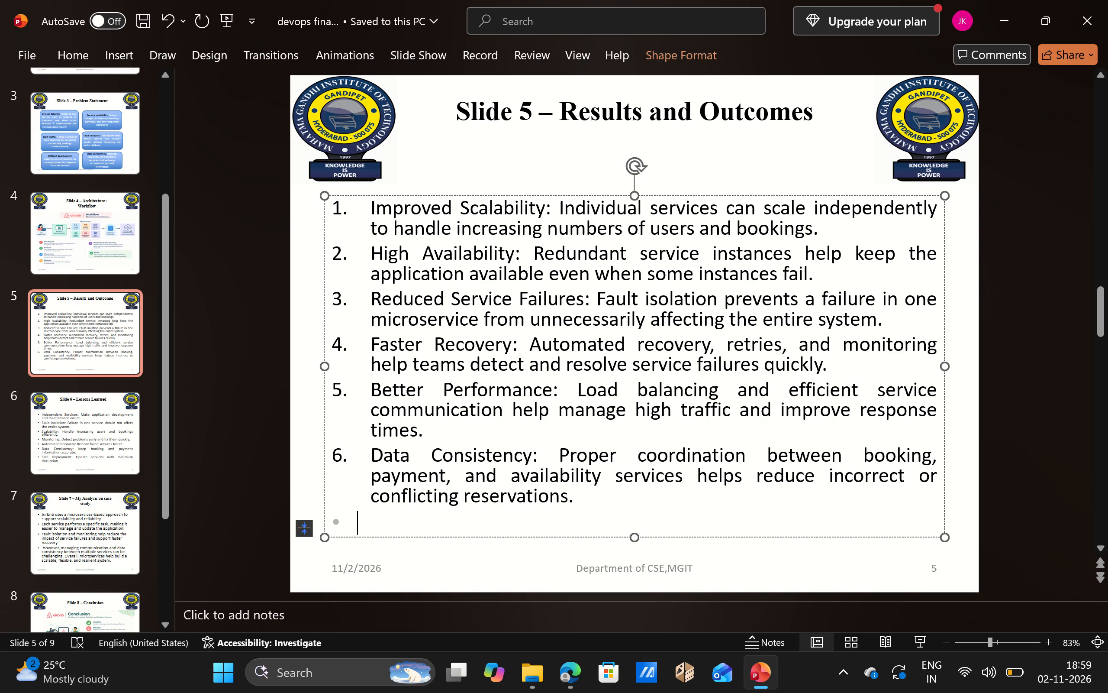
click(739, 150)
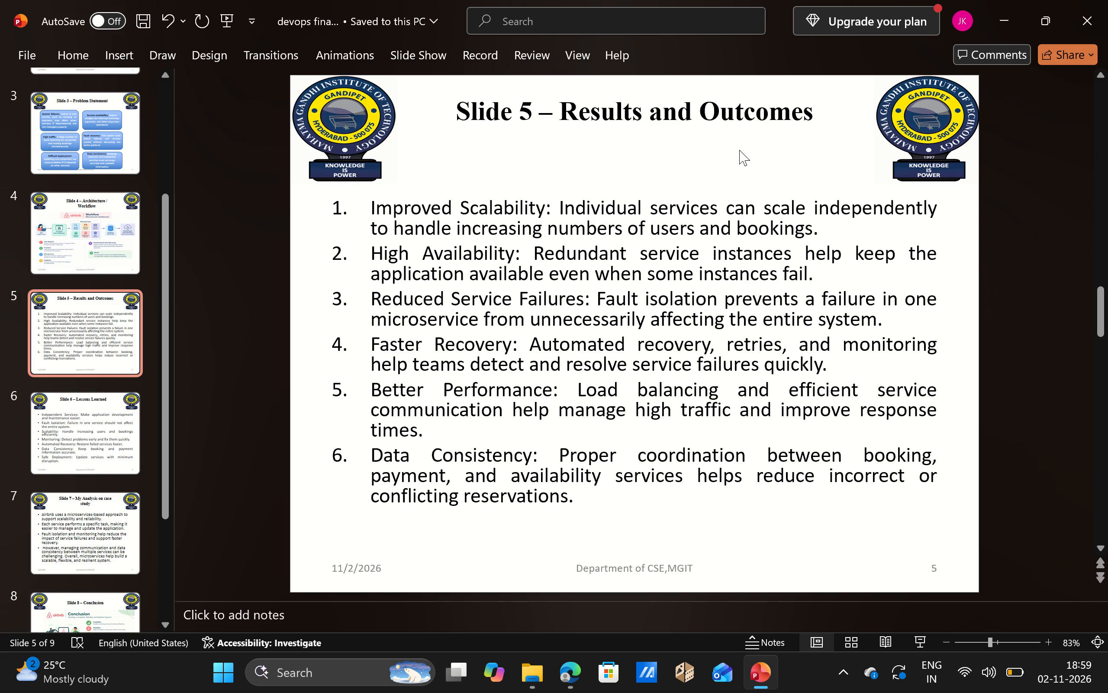
Insert a small rectangle shape over the first two points on the Results and Outcomes slide.
click(108, 57)
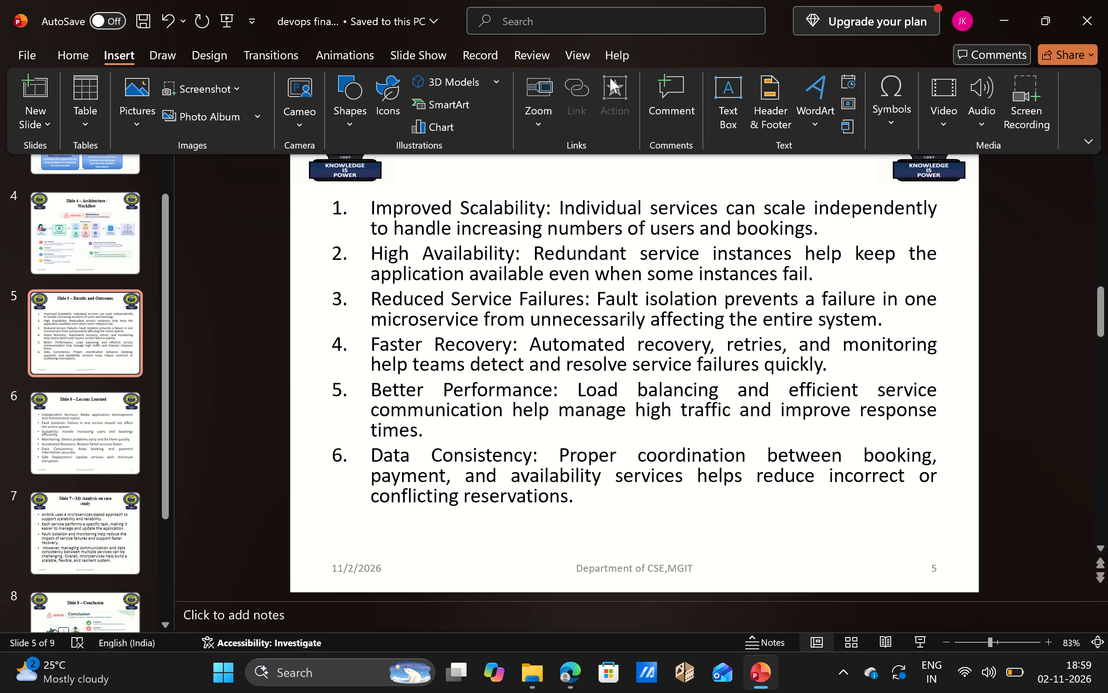
click(361, 91)
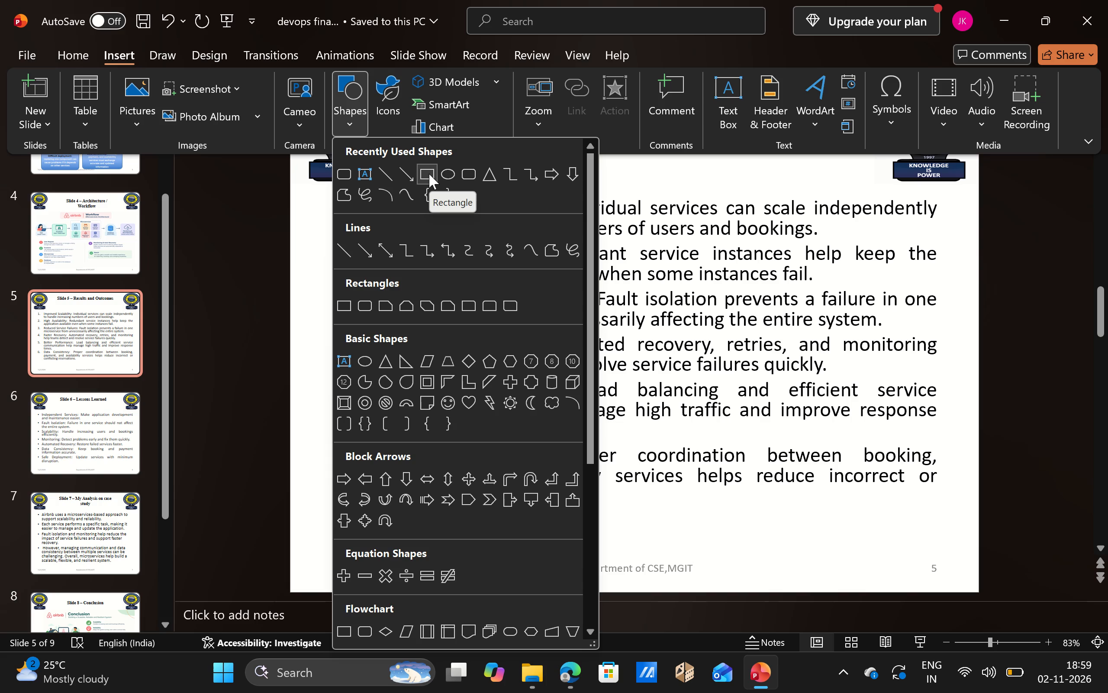
click(429, 174)
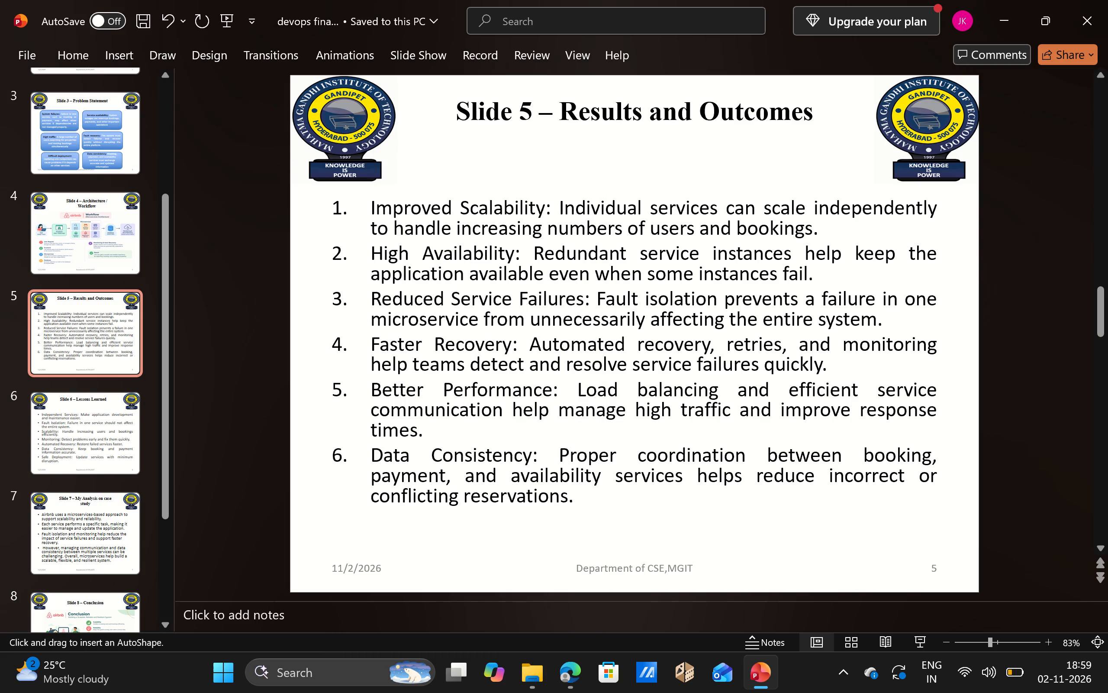
click(441, 207)
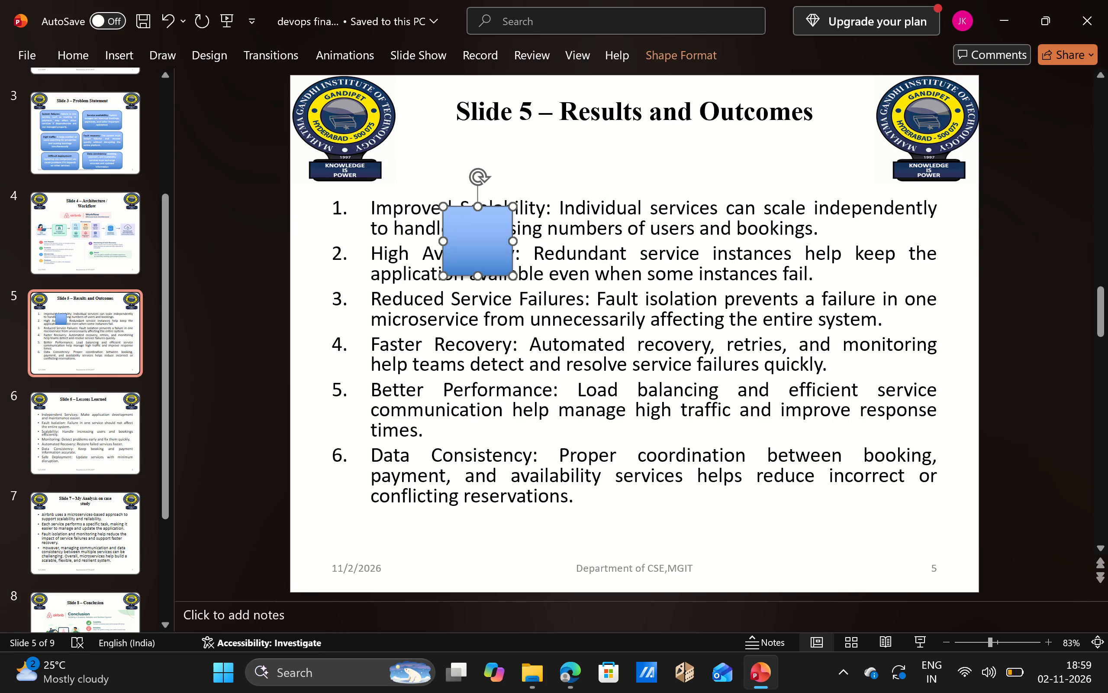
click(501, 240)
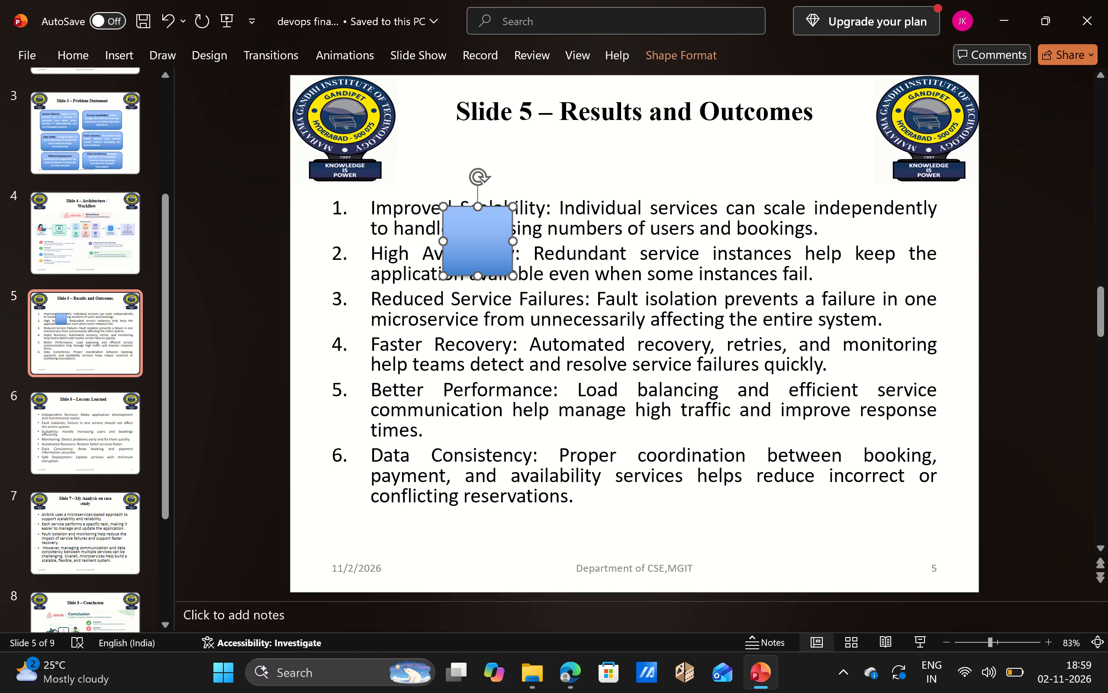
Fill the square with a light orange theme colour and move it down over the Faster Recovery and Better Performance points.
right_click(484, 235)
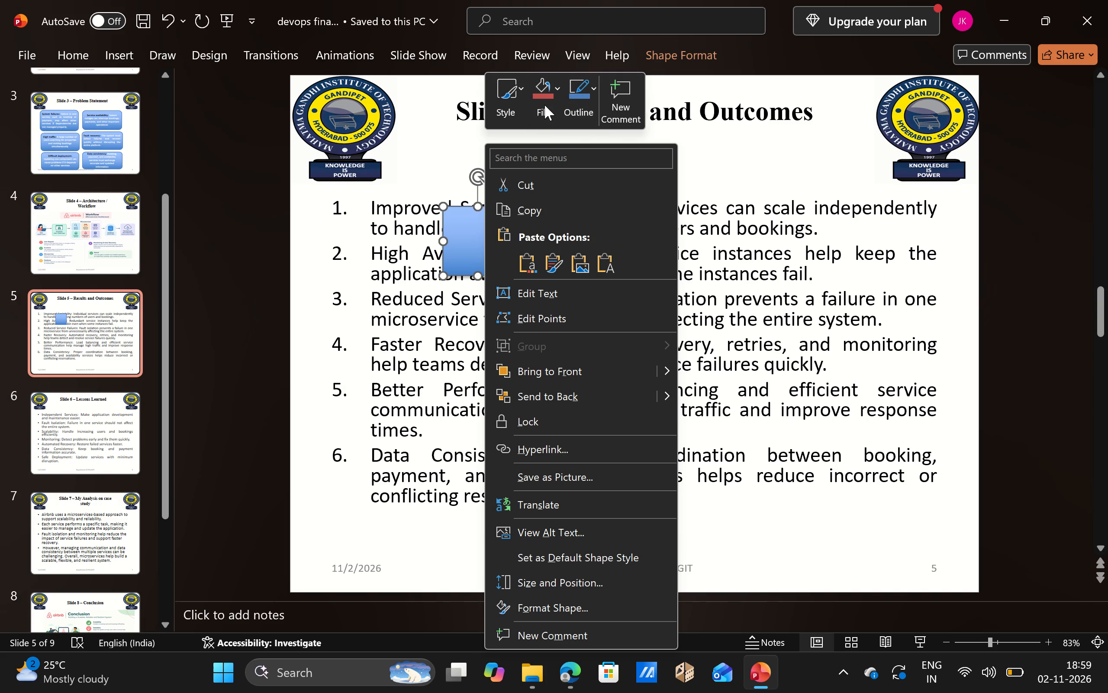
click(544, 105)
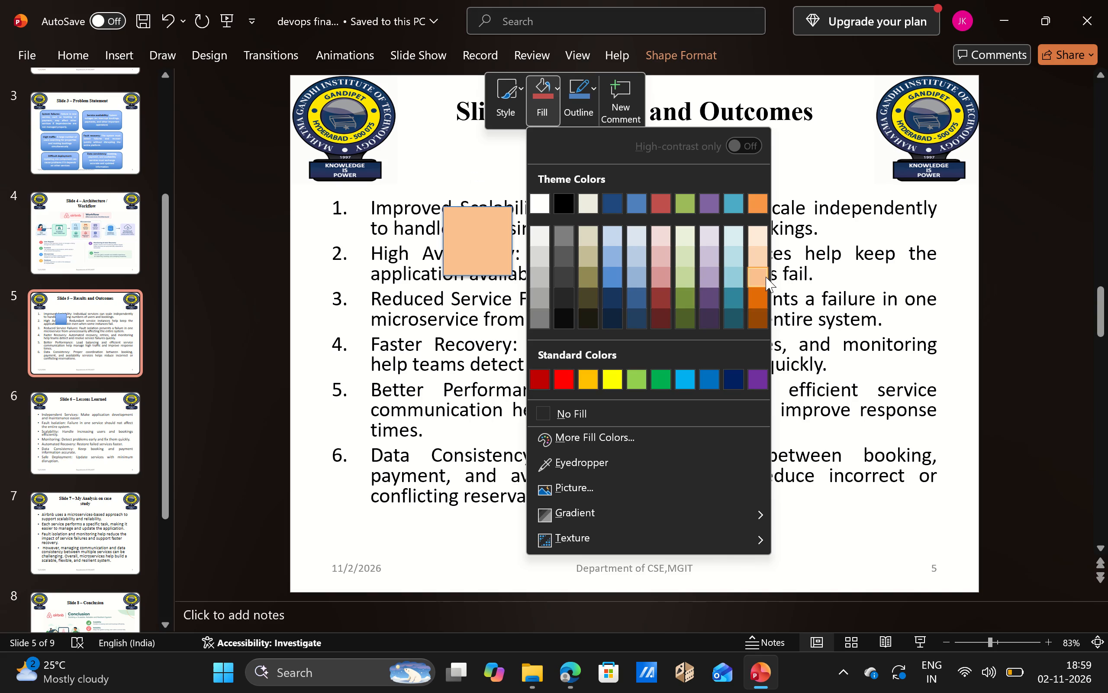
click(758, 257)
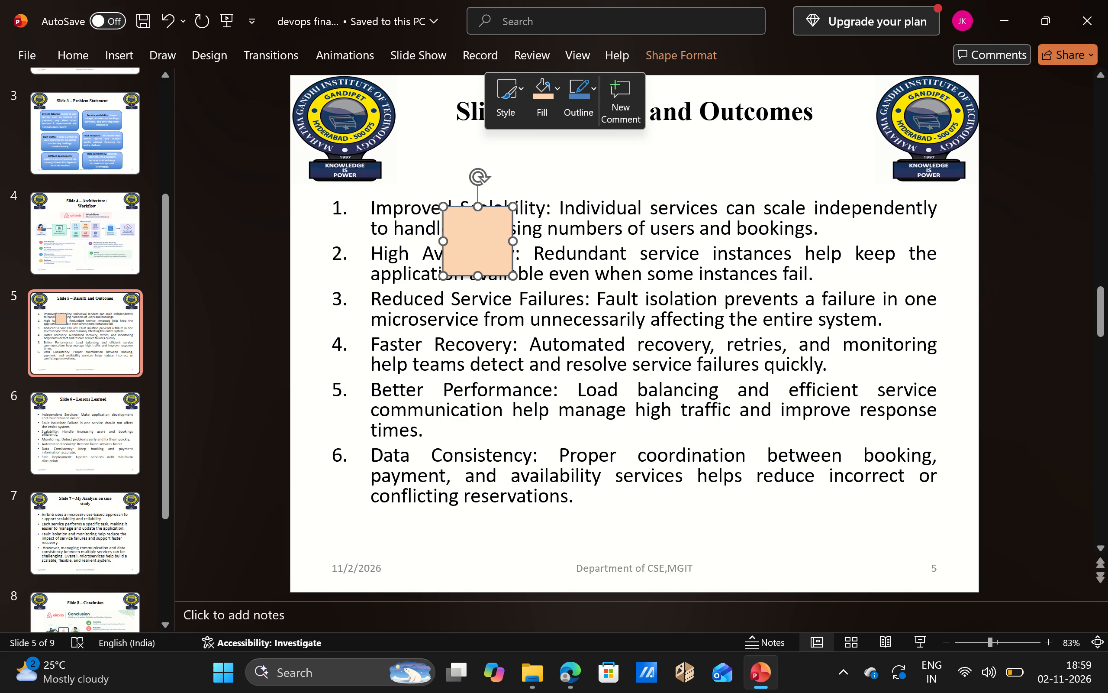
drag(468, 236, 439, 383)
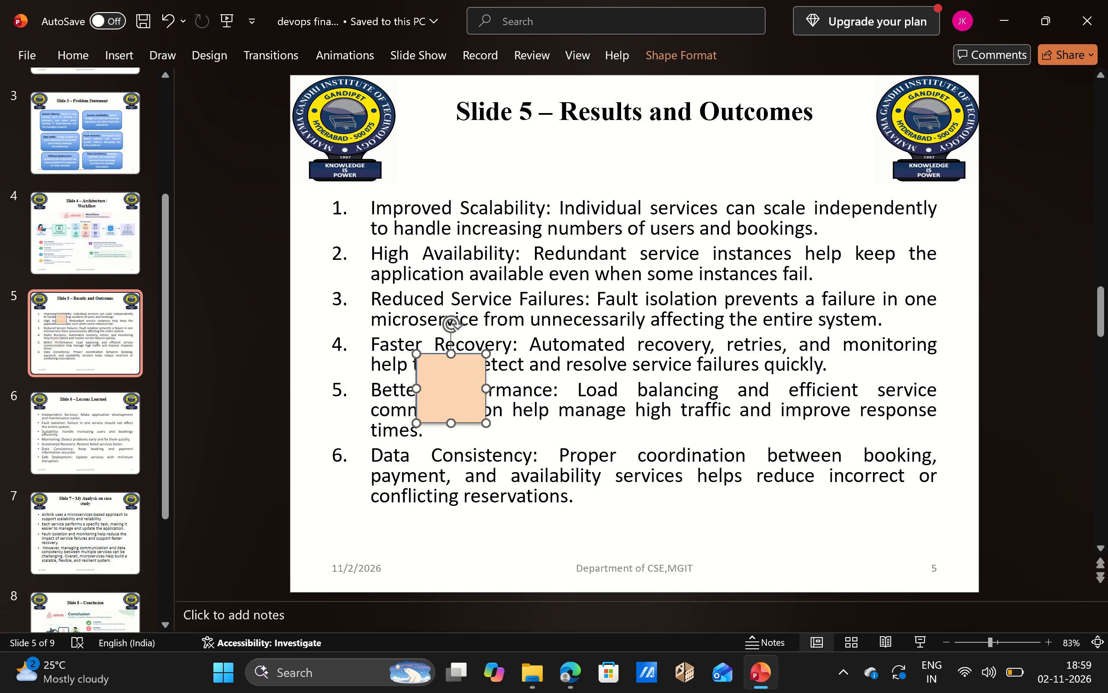
Copy the text of the first three points, from Improved Scalability through Reduced Service Failures.
drag(369, 207, 409, 207)
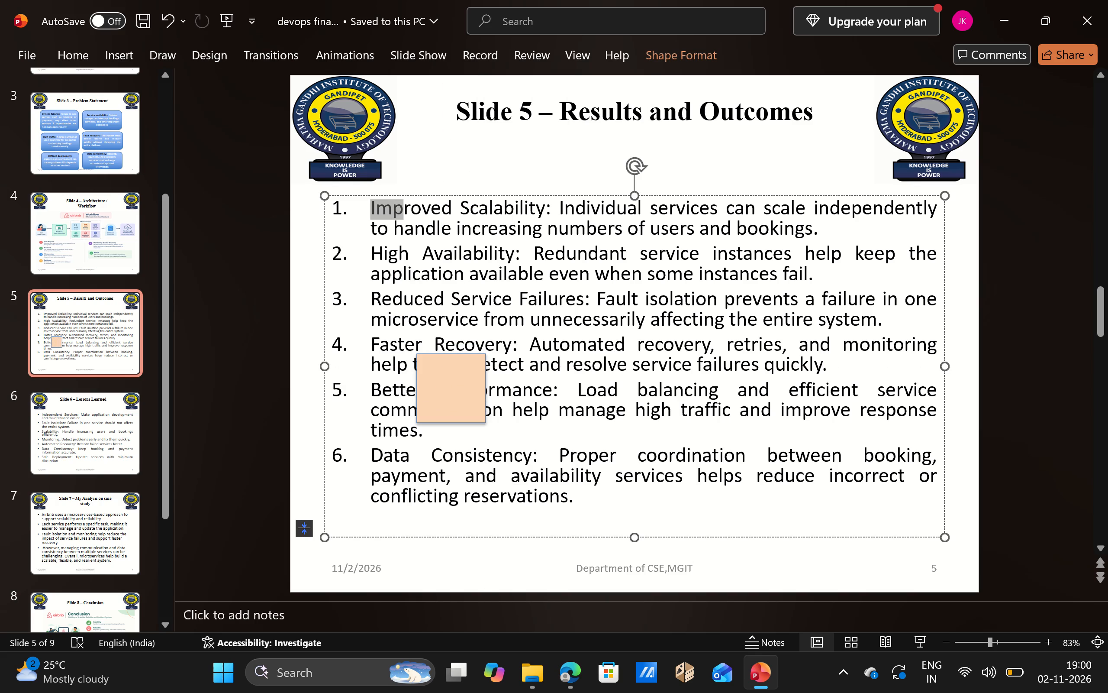
drag(409, 207, 411, 209)
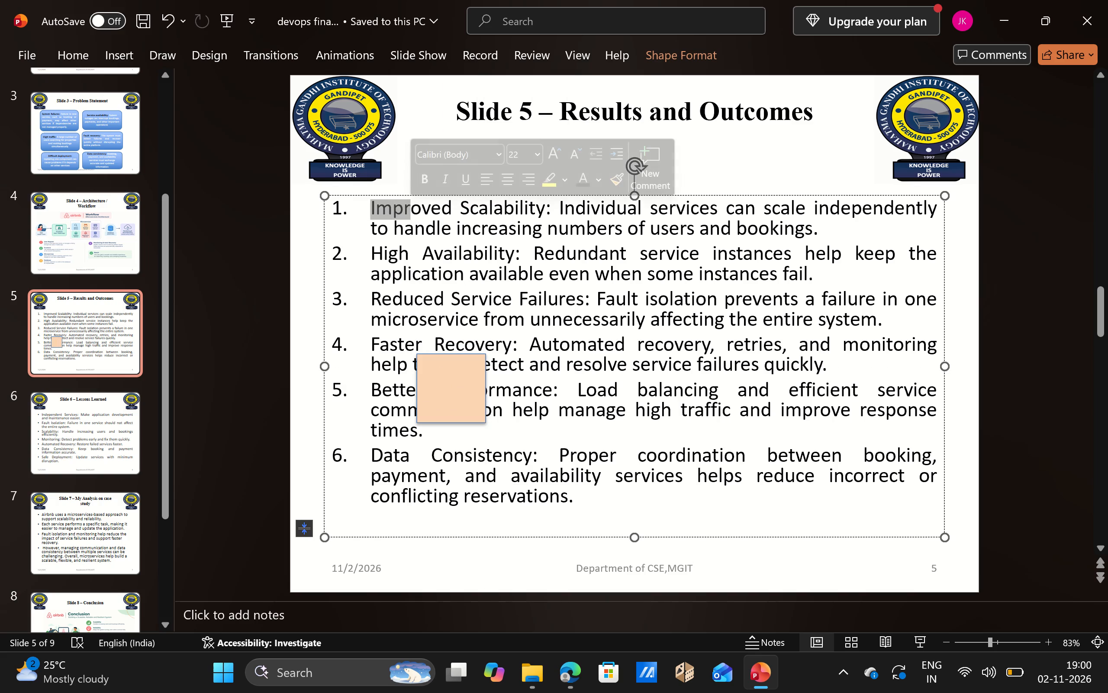
click(359, 218)
click(333, 214)
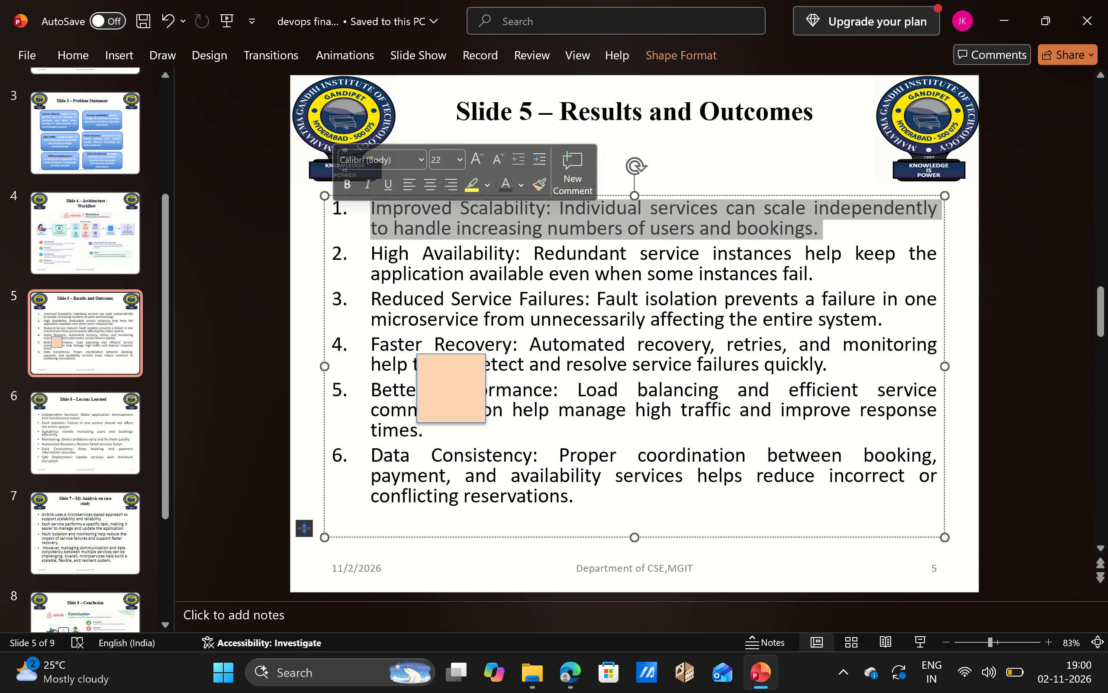
click(334, 227)
drag(337, 207, 359, 265)
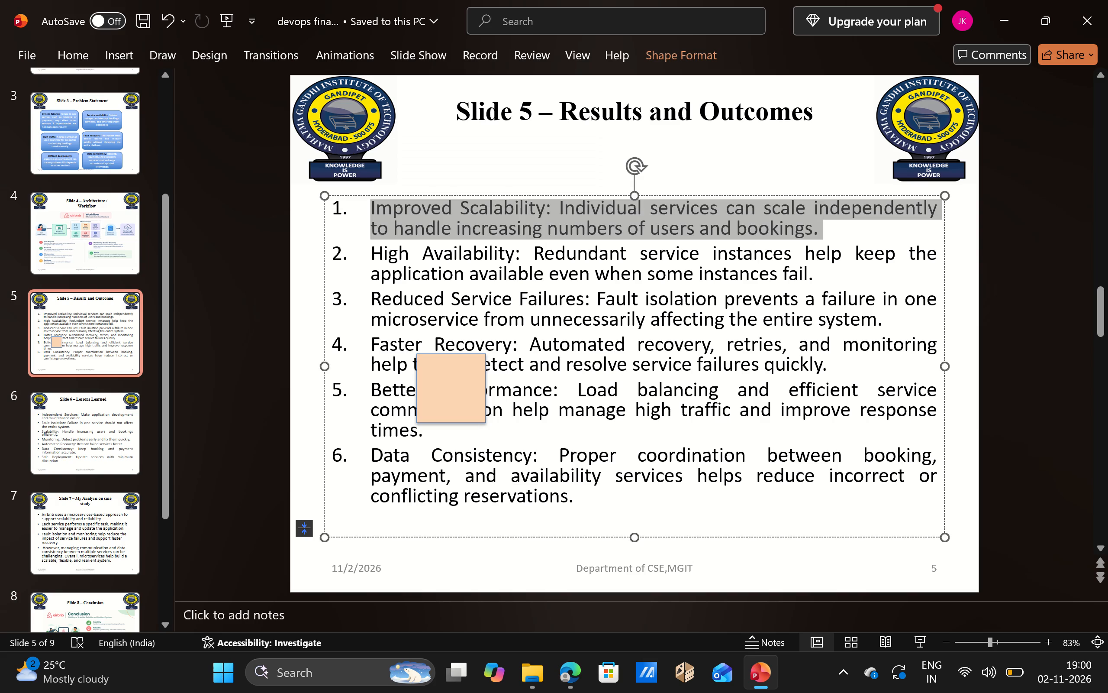
click(345, 230)
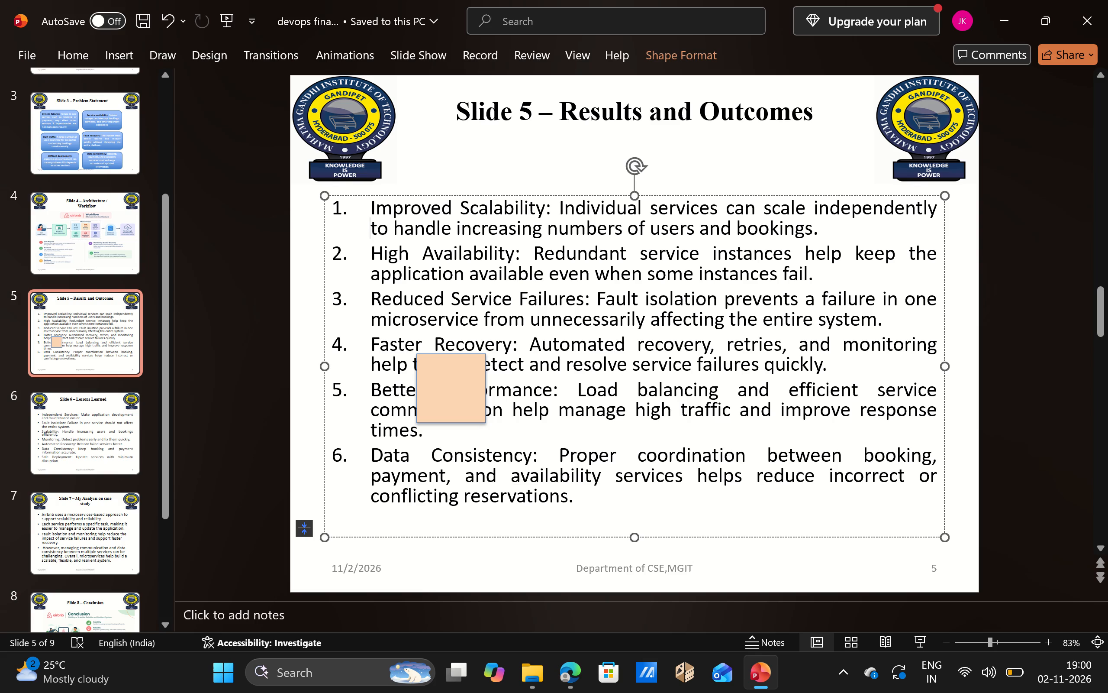
drag(372, 210, 835, 309)
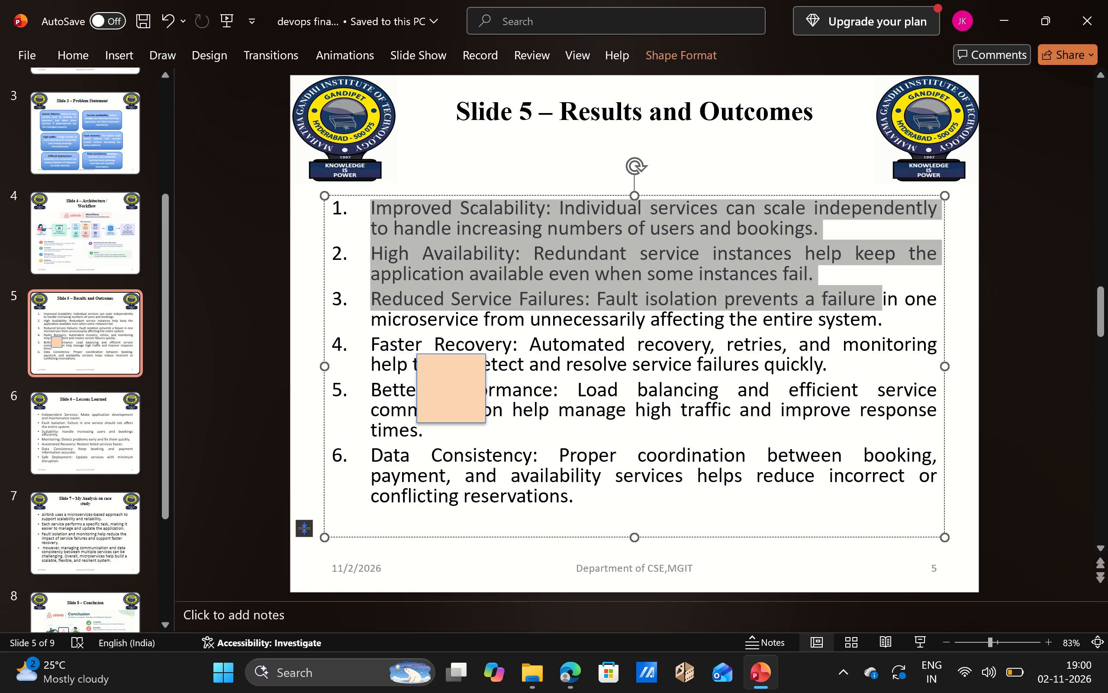
drag(835, 309, 888, 324)
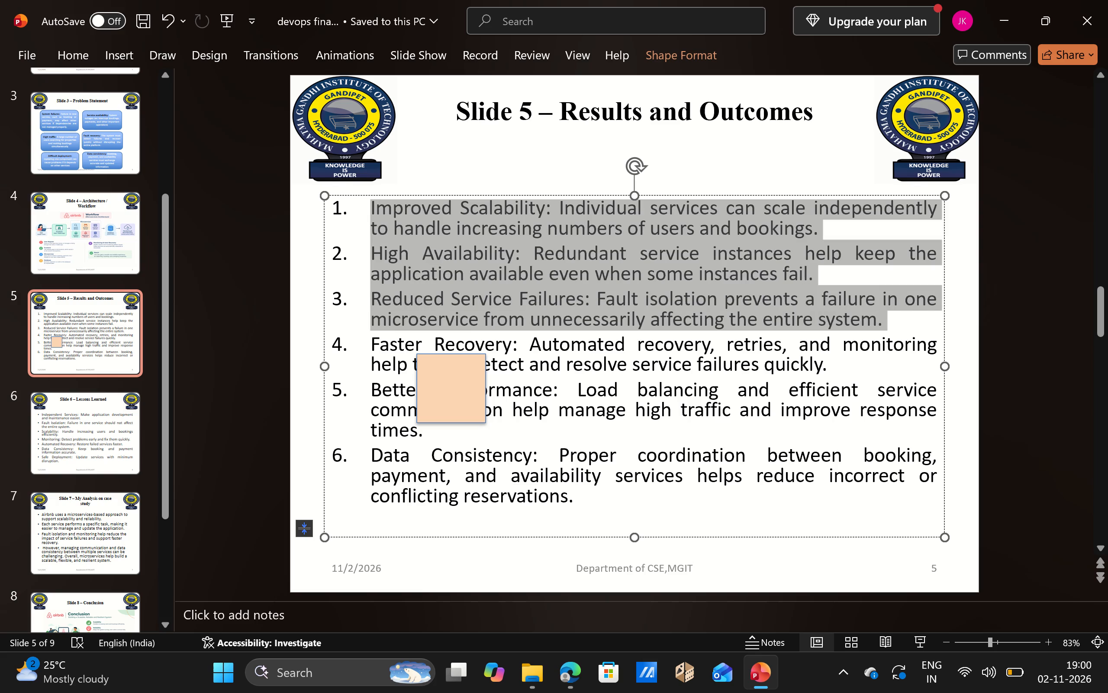
drag(888, 324, 890, 321)
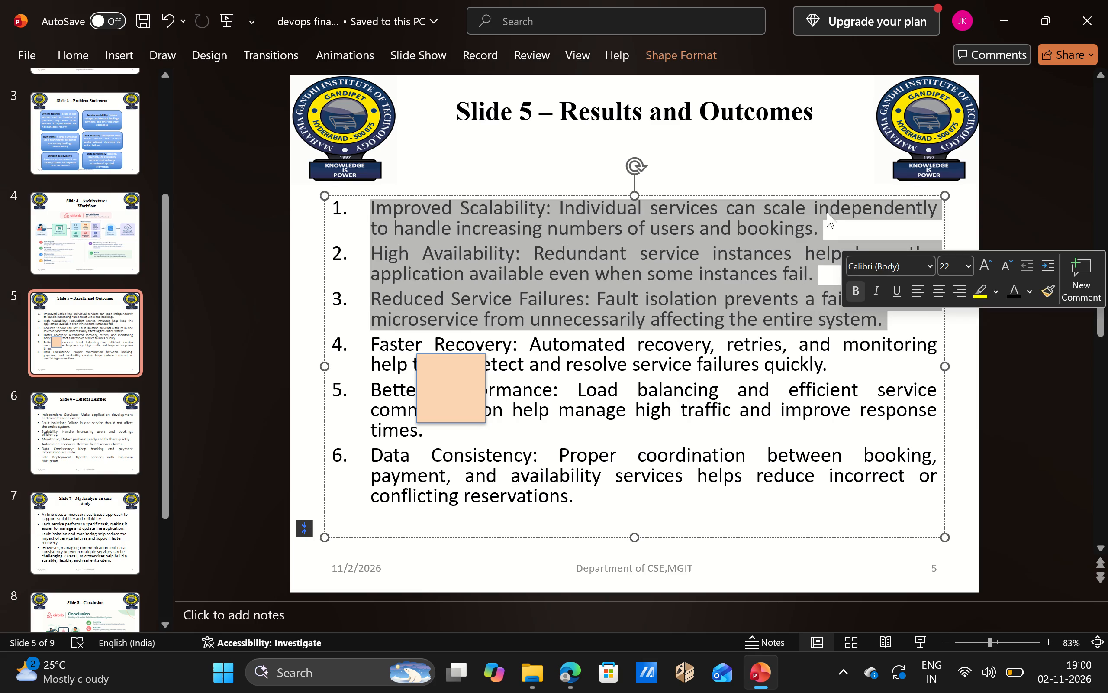
key(ctrl+c)
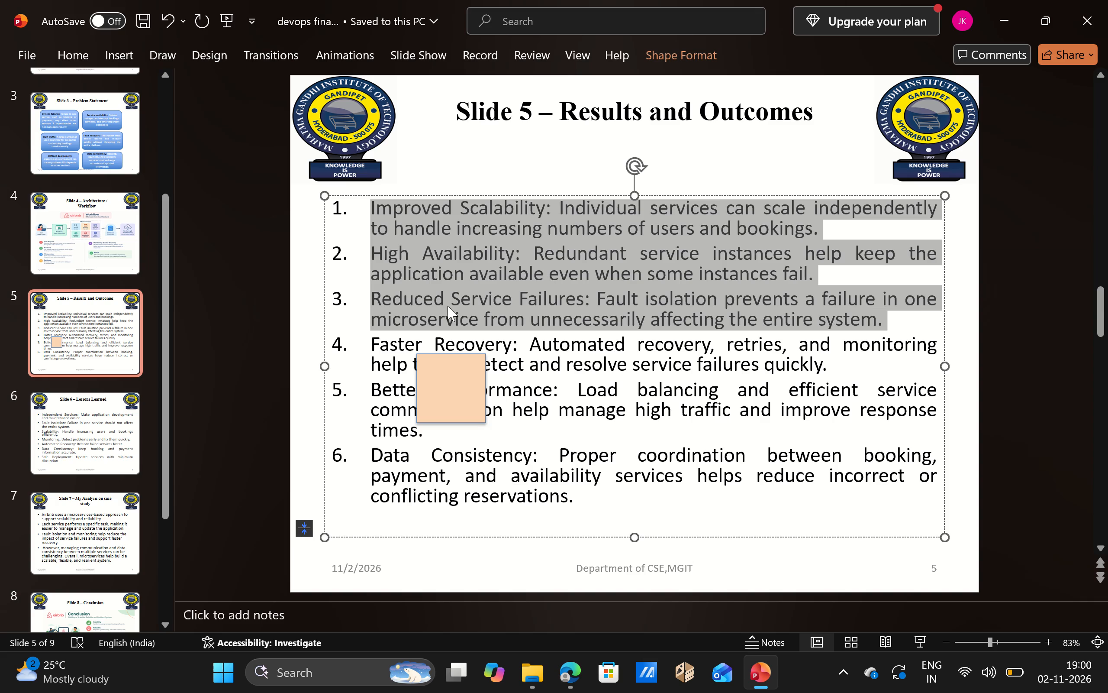
Widen the square rightward into a horizontal rectangle reaching about the middle of the slide's text lines.
click(448, 368)
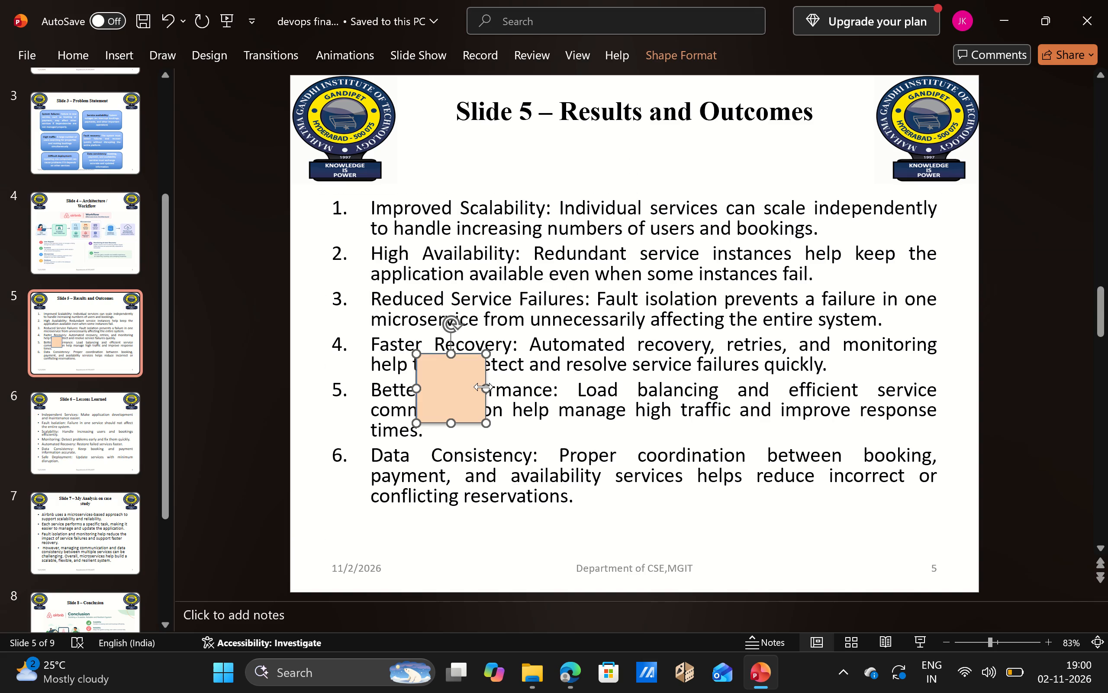
drag(484, 387, 658, 388)
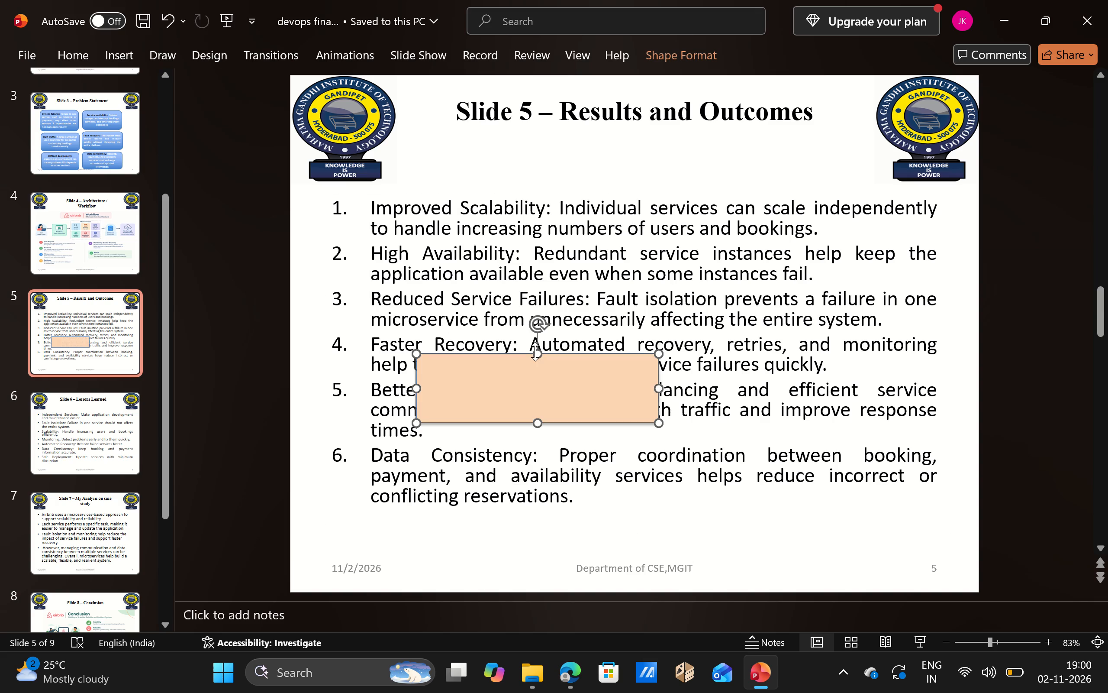
Fill the rectangle with the light blue theme colour.
right_click(546, 382)
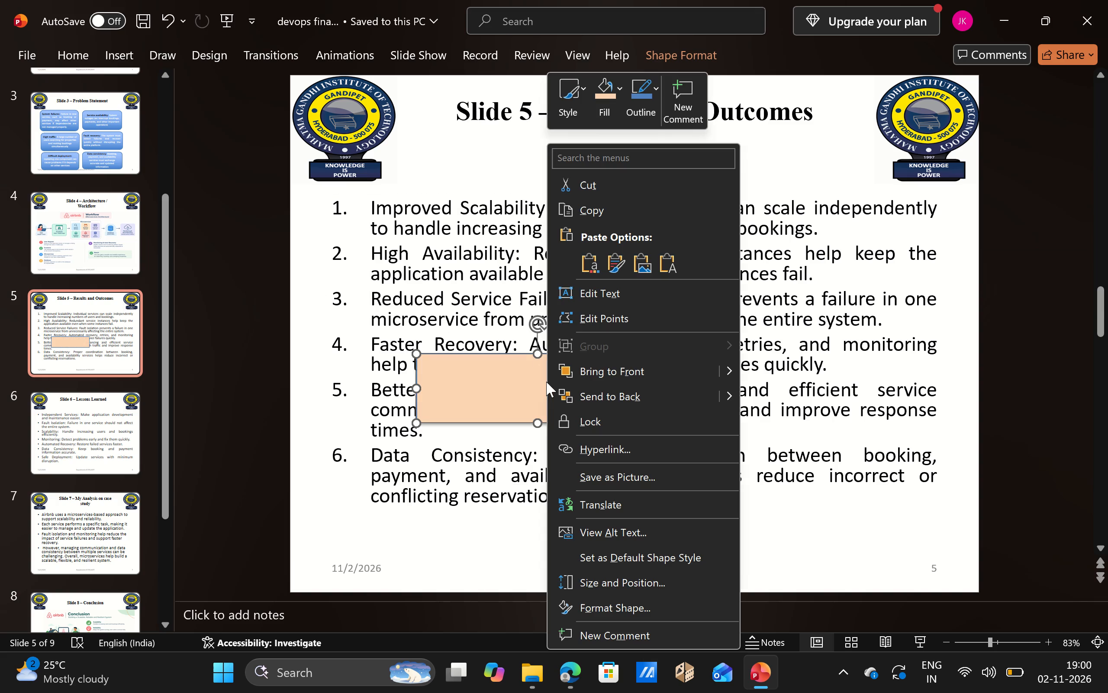
click(612, 85)
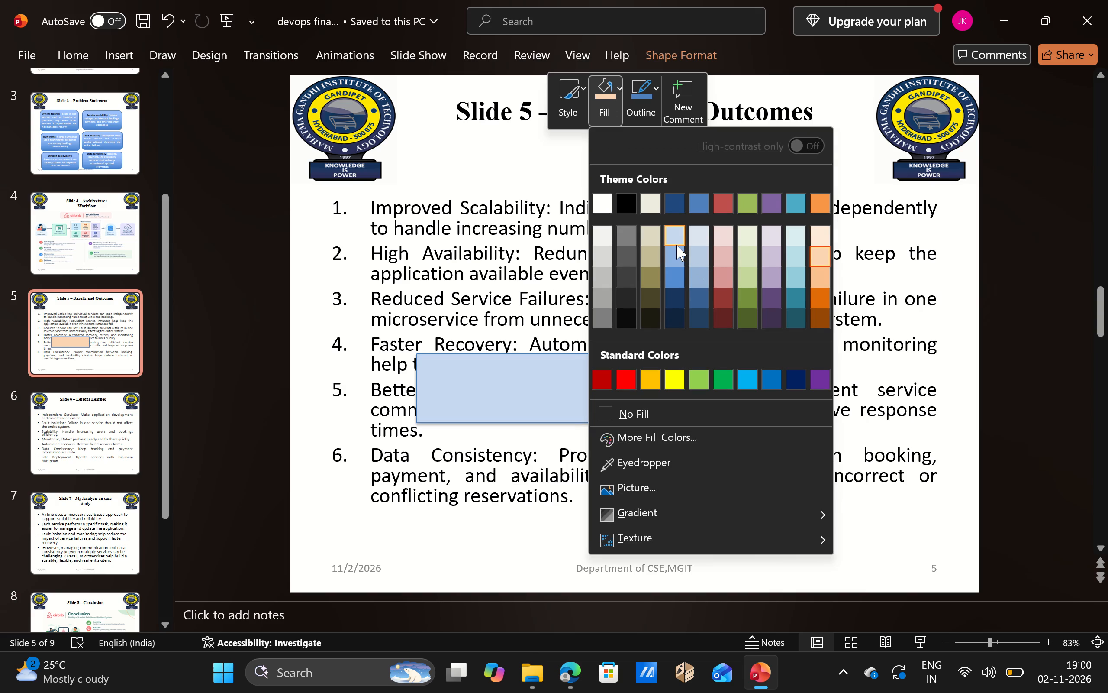
click(676, 245)
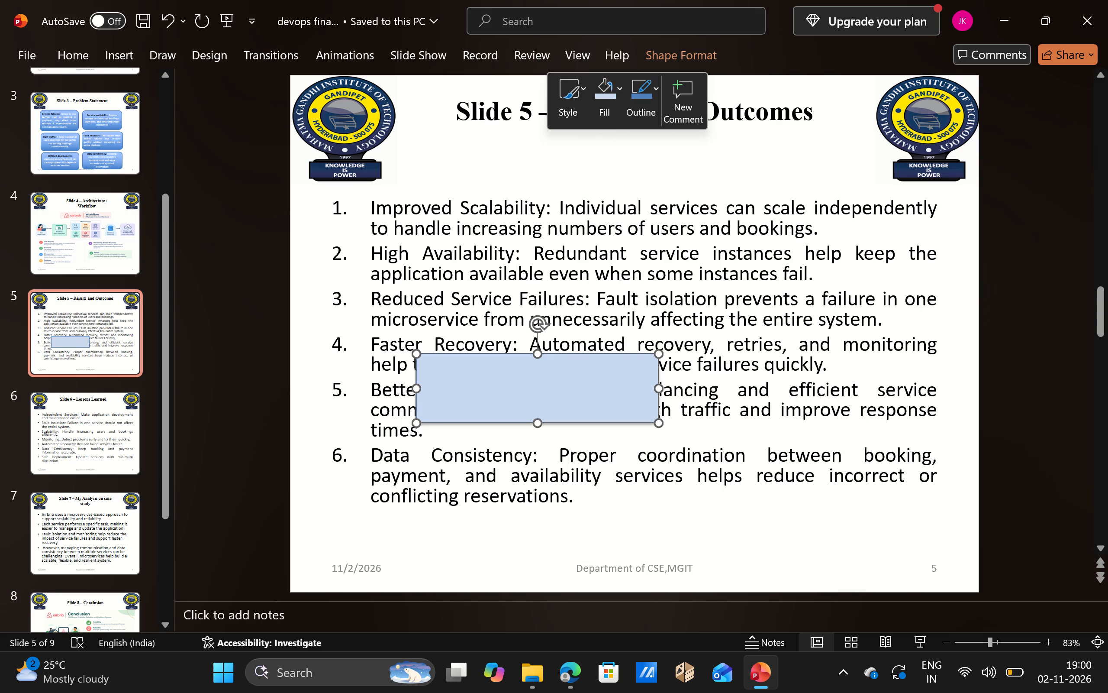
Stretch the rectangle into a tall panel spanning the list's height and move it over the left part of the numbered list.
drag(535, 423, 548, 566)
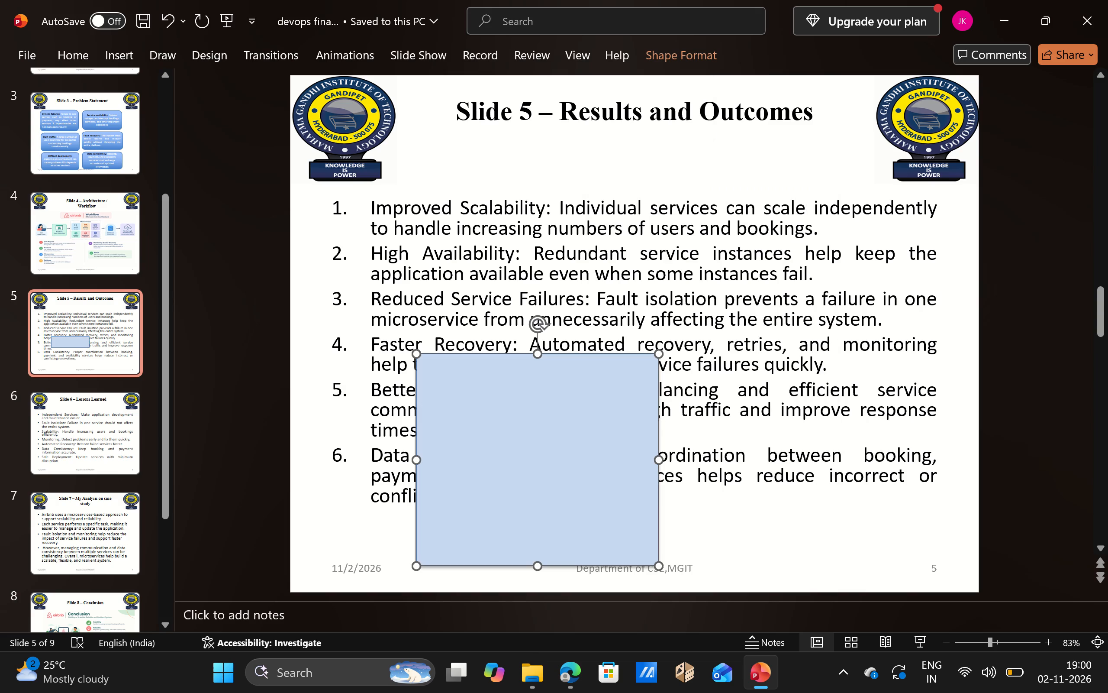
drag(538, 352, 528, 165)
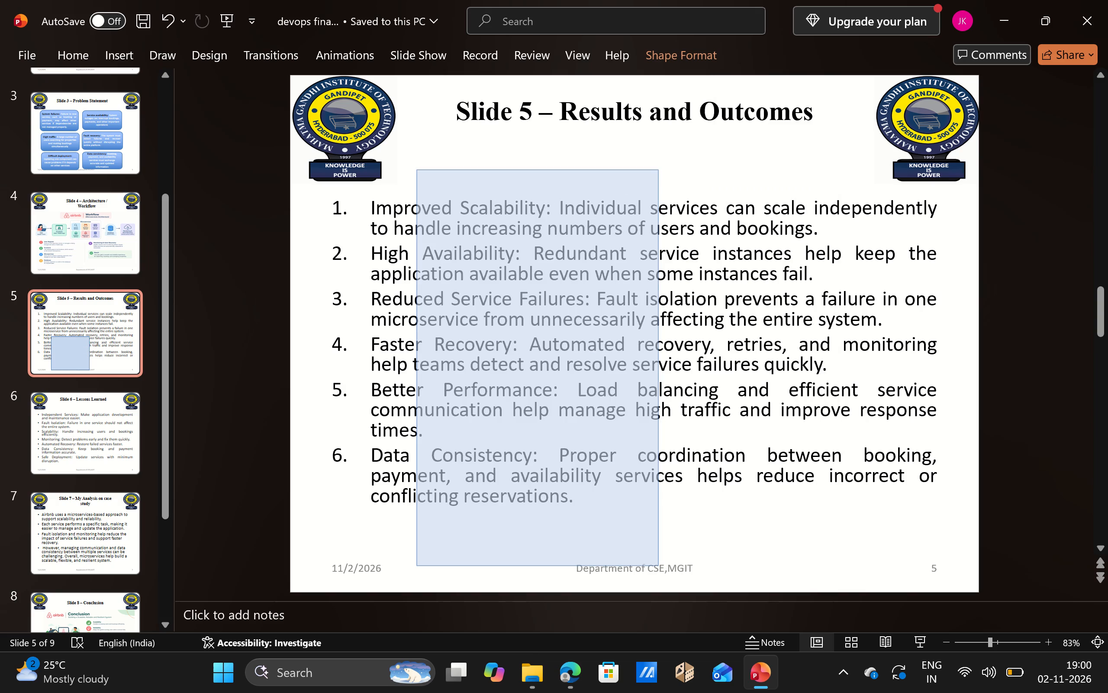
drag(528, 165, 525, 159)
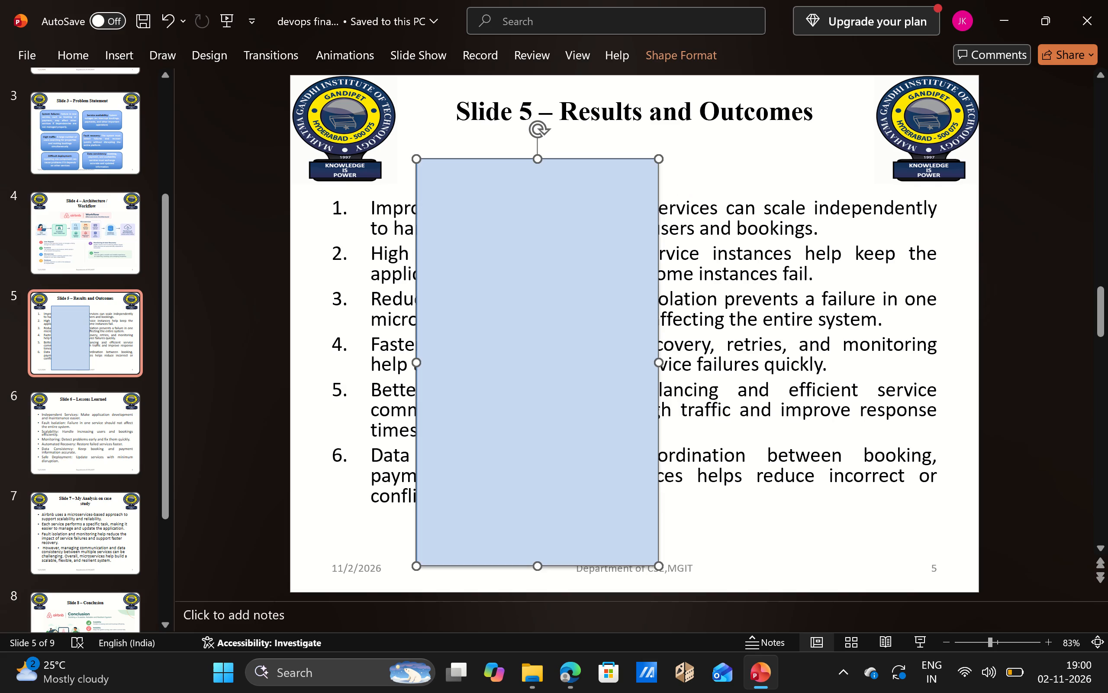
drag(484, 188, 403, 214)
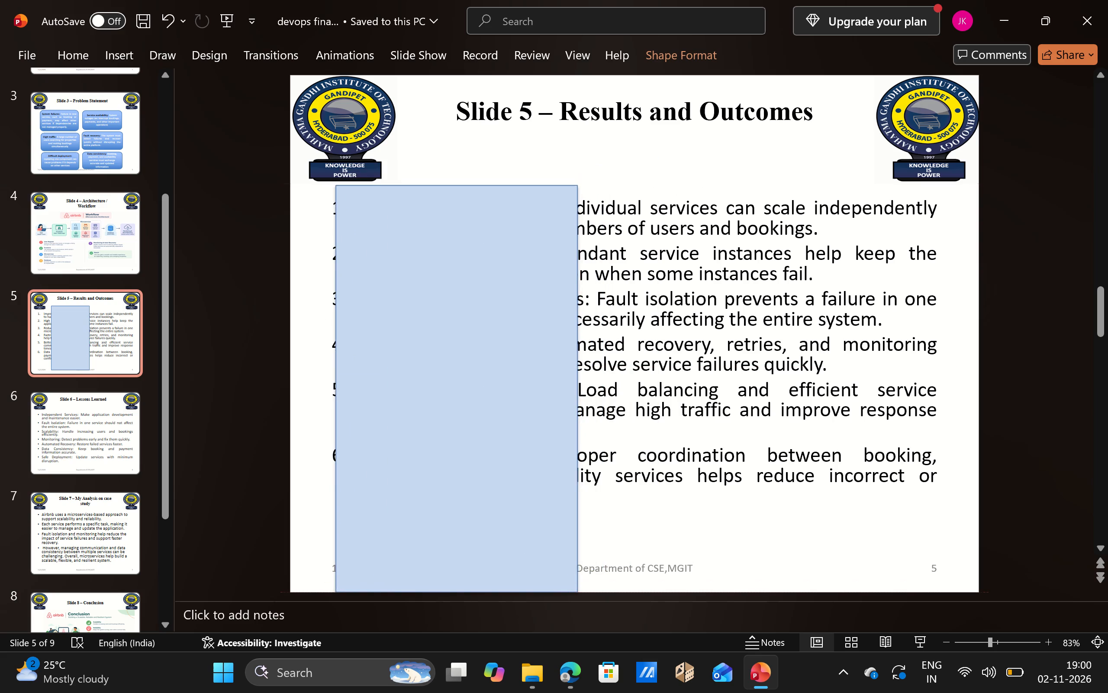
drag(403, 214, 399, 208)
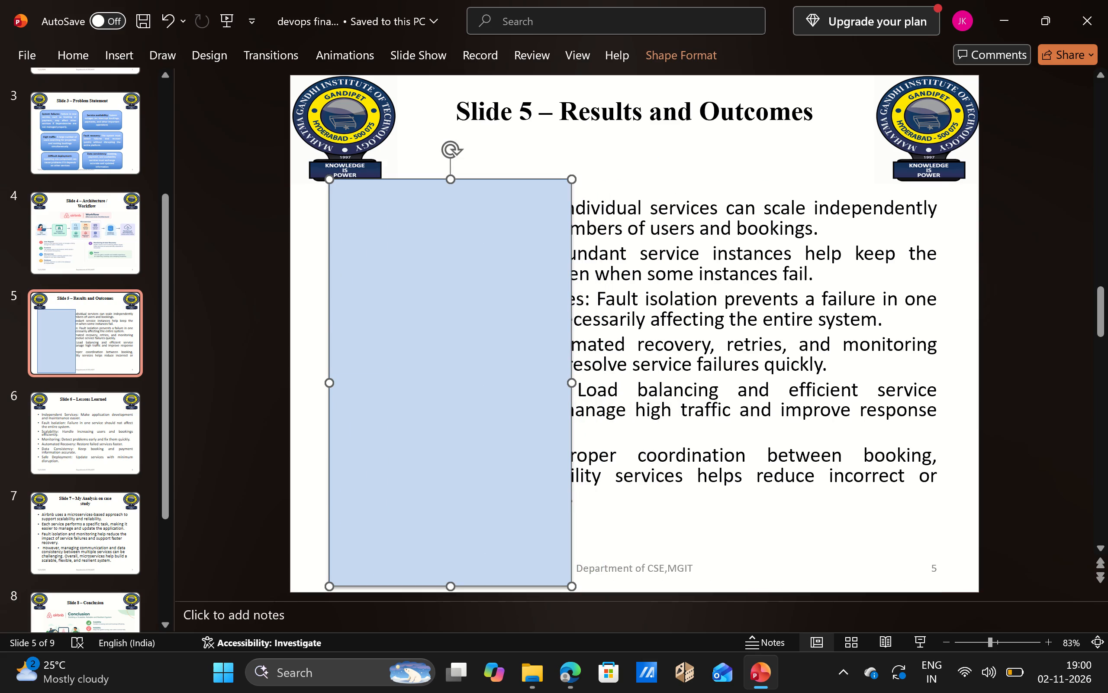
Widen the light blue panel toward the slide's middle and trim its height so it ends just above the footer date.
drag(570, 382, 625, 385)
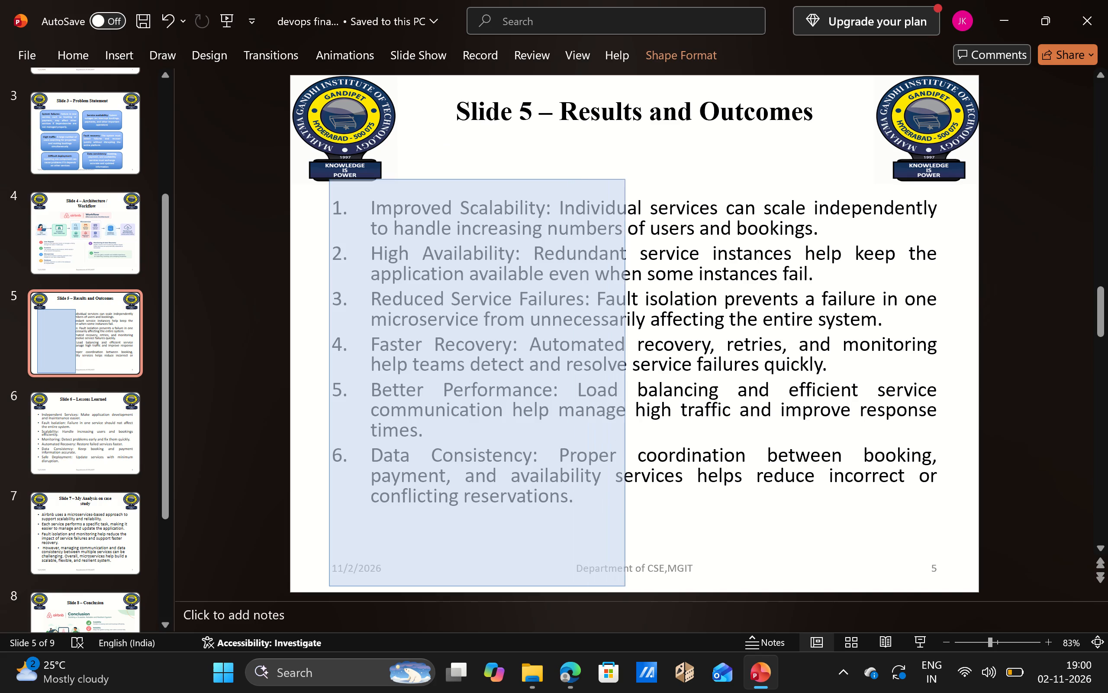
drag(625, 385, 611, 386)
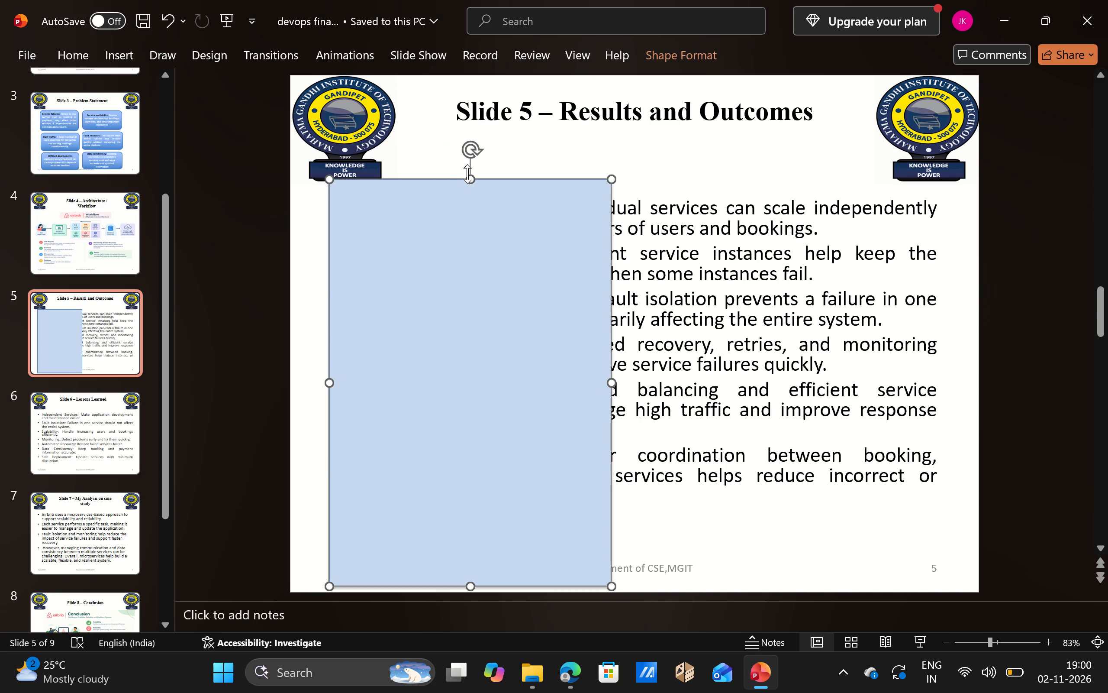
drag(468, 175, 465, 187)
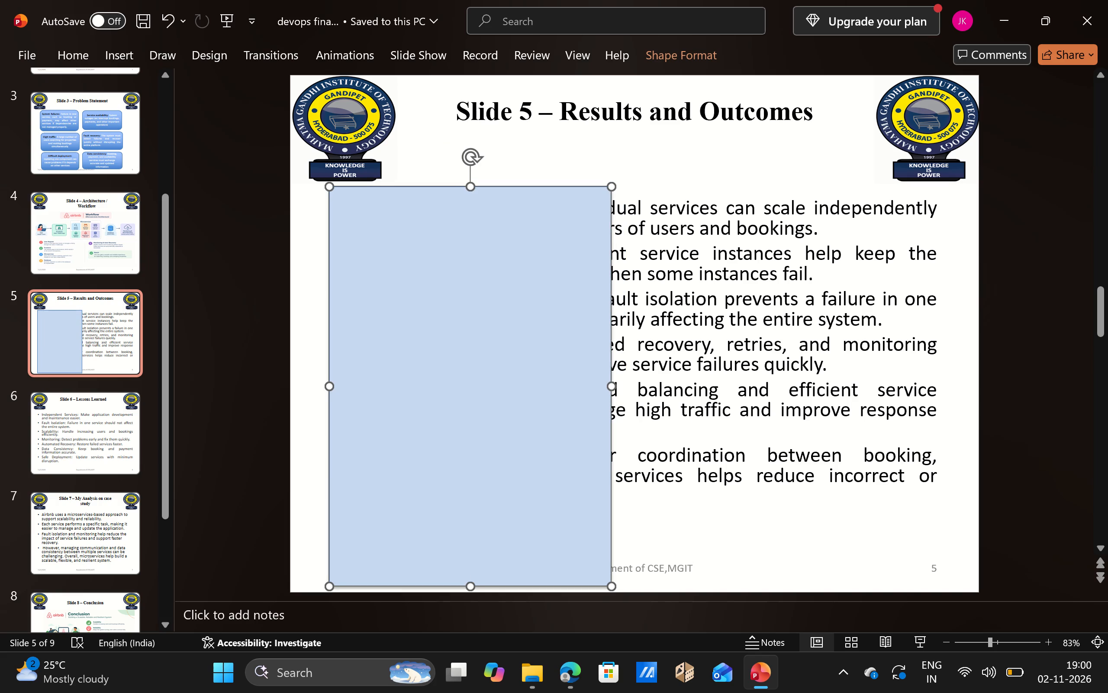
drag(470, 587, 476, 562)
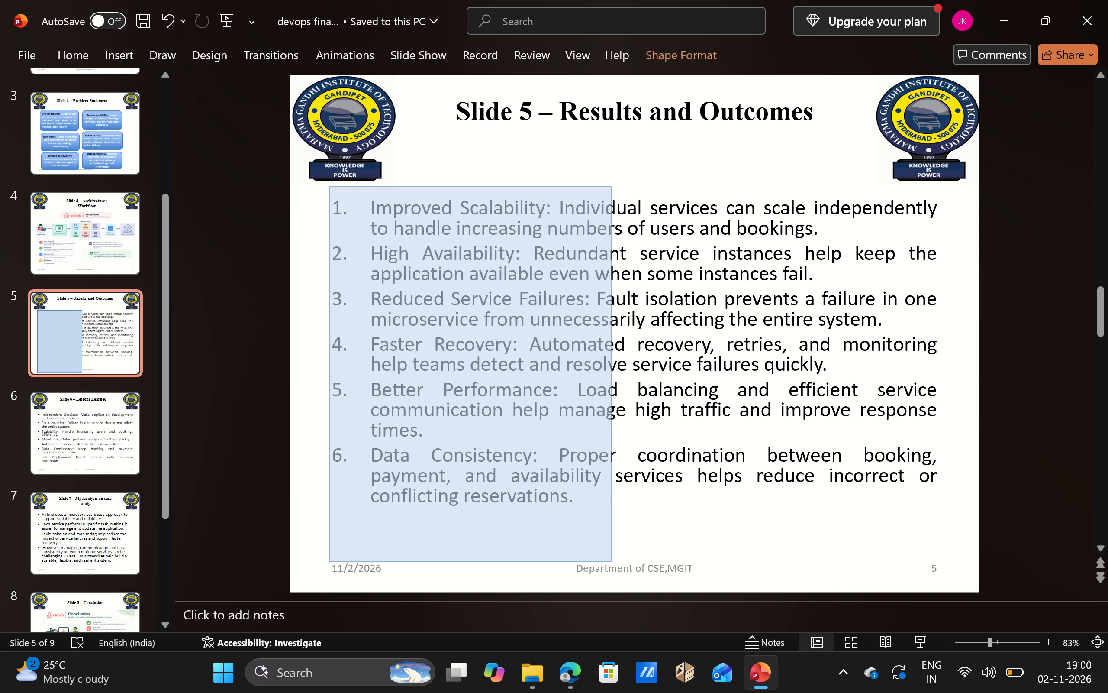
drag(476, 562, 473, 547)
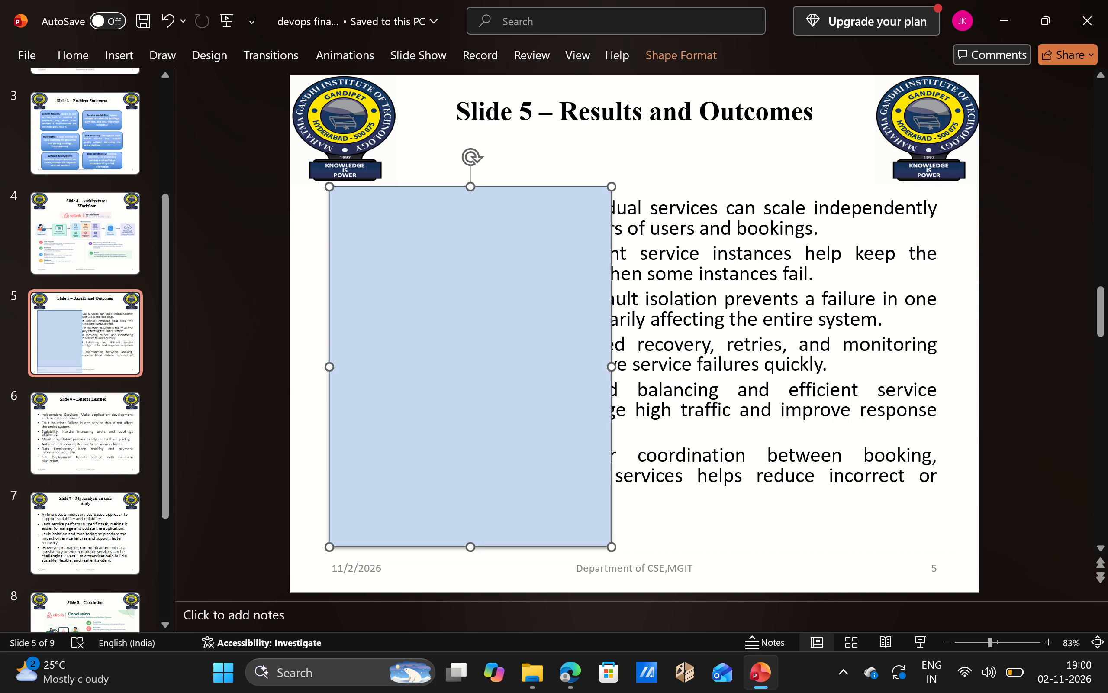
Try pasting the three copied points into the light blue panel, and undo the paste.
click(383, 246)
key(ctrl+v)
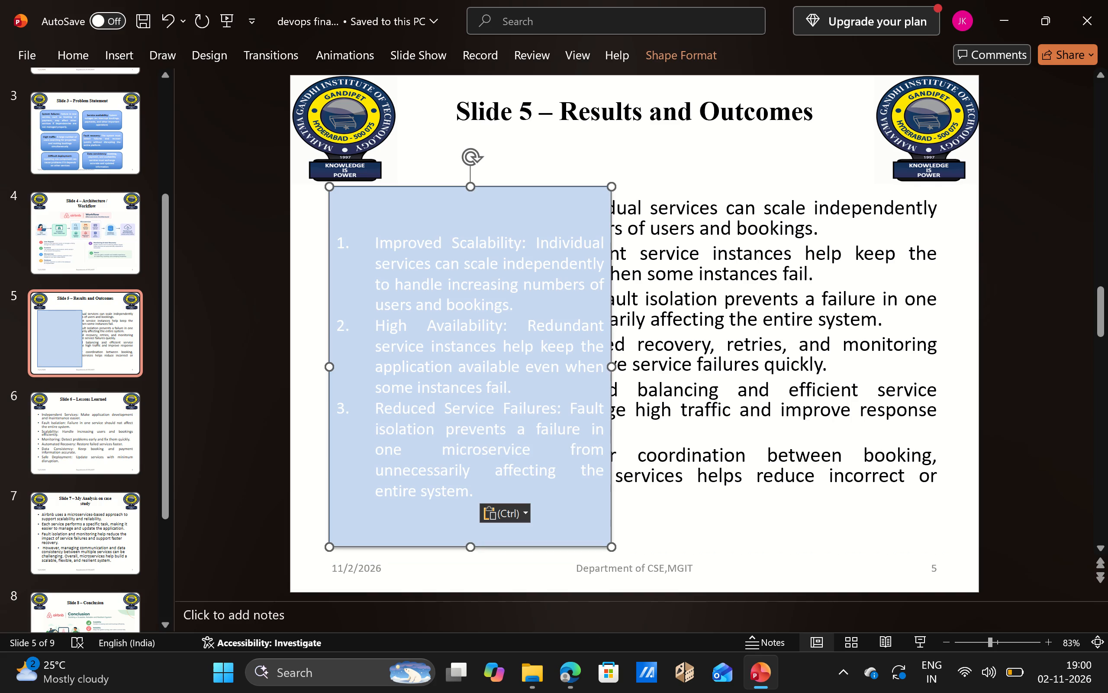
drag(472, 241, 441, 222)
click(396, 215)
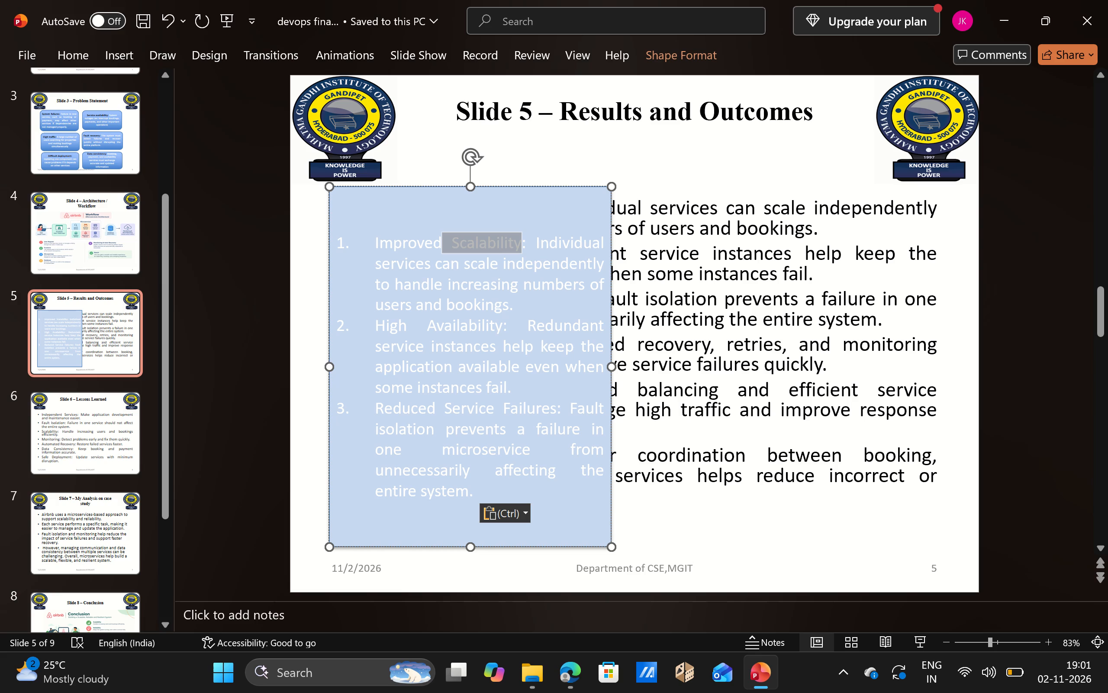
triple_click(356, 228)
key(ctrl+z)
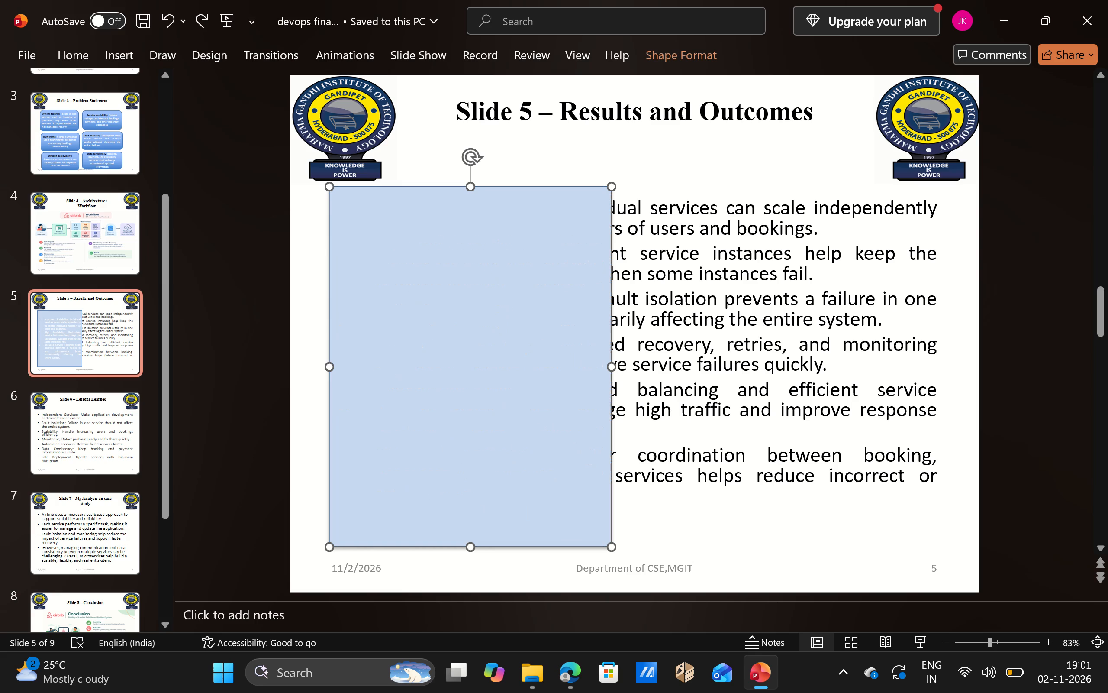
Paste the three copied points, Improved Scalability through Reduced Service Failures, into the light blue panel.
click(358, 198)
click(345, 200)
key(ctrl+v)
drag(461, 324, 454, 313)
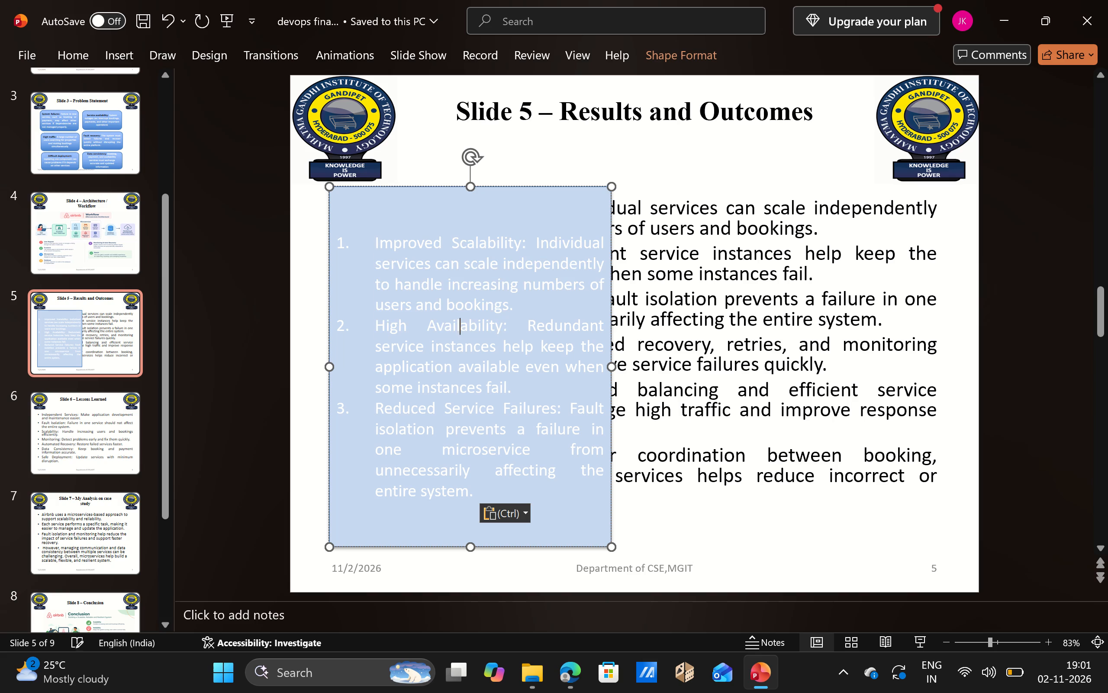
drag(454, 313, 391, 256)
Widen the filled panel past the slide's middle and pull its upper-left corner slightly inward.
drag(612, 366, 692, 376)
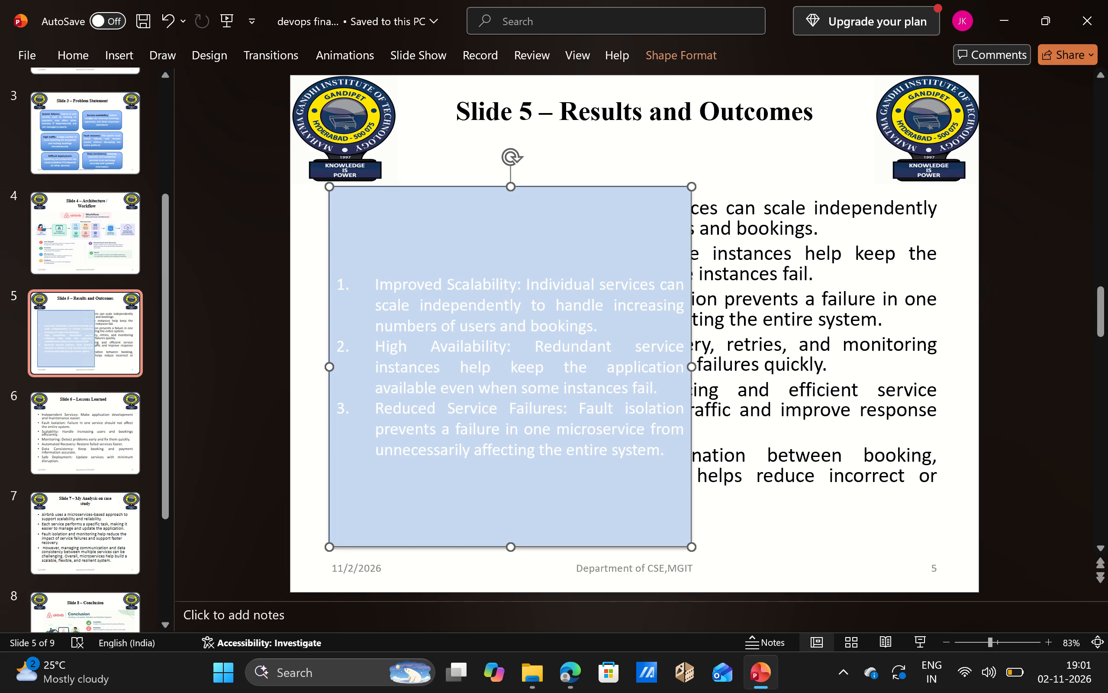
drag(330, 185, 364, 210)
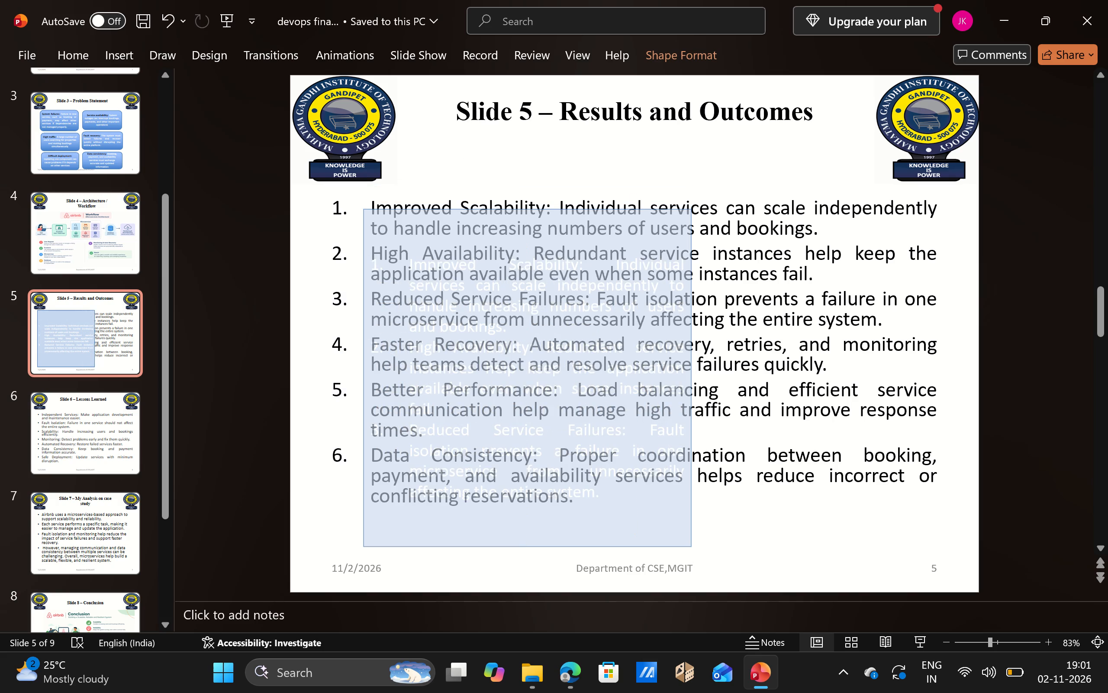
drag(364, 210, 360, 205)
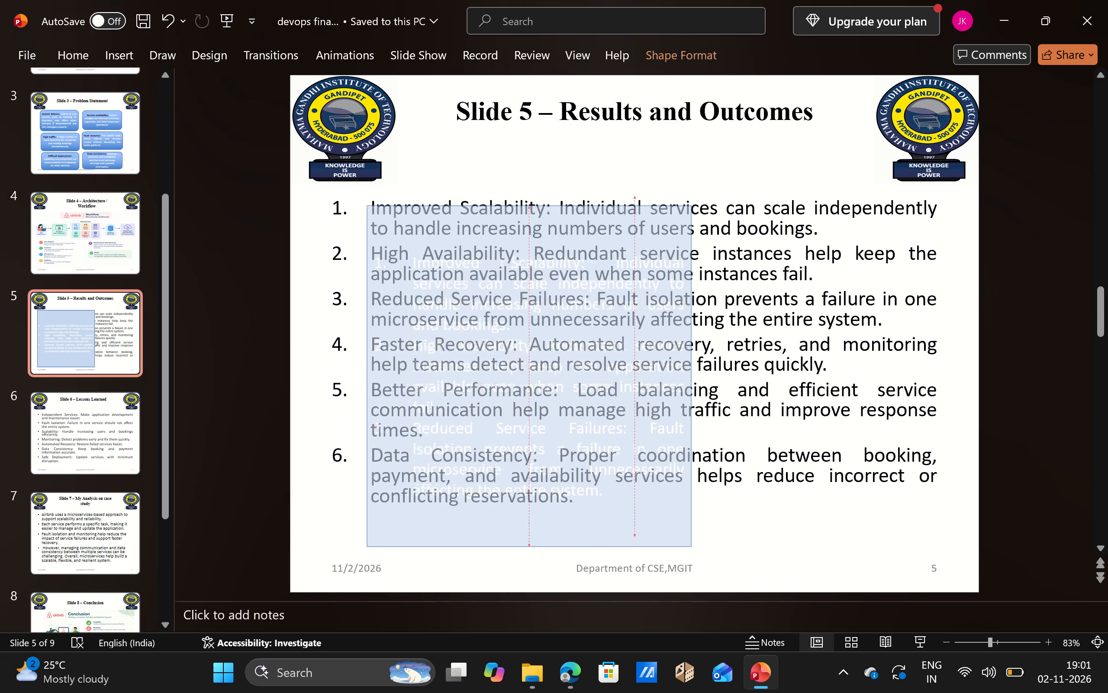
drag(360, 205, 336, 192)
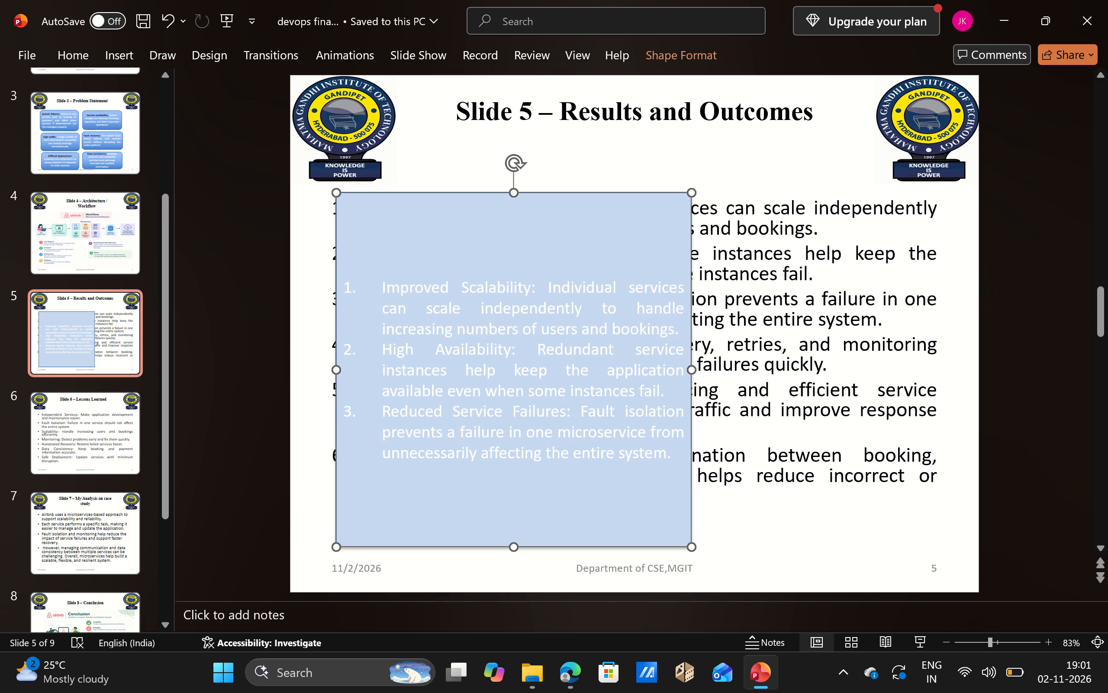
Remove the numbering from the Improved Scalability point in the panel.
click(679, 330)
click(378, 268)
click(374, 288)
key(BackSpace)
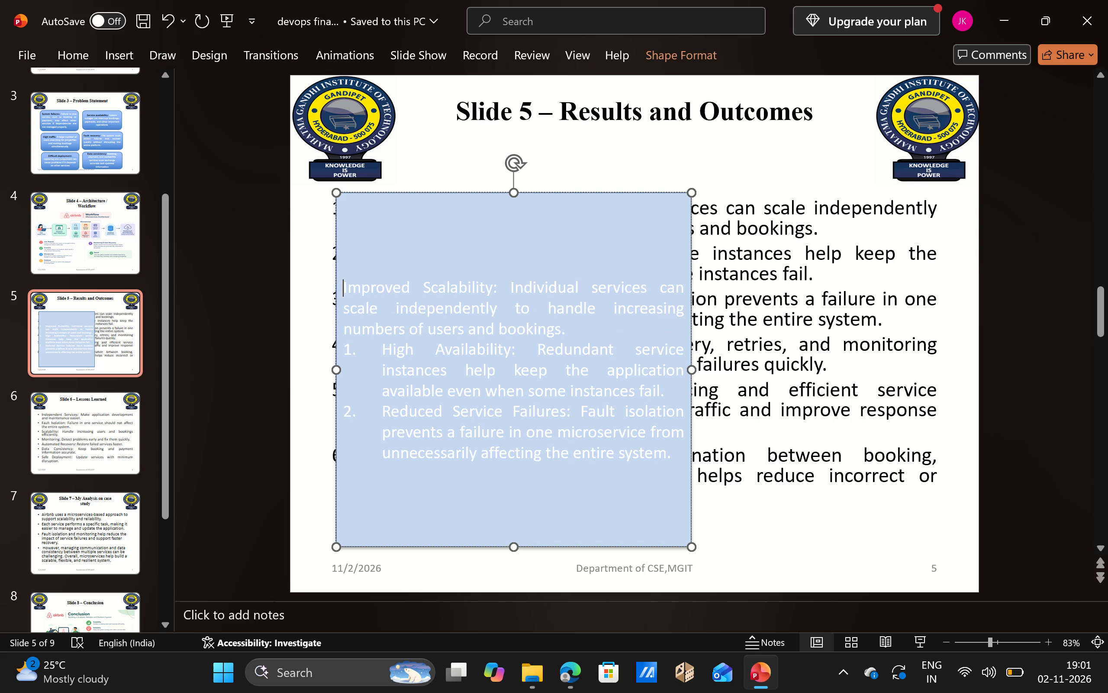
key(BackSpace)
key(BackSpace)
key(BackSpace)
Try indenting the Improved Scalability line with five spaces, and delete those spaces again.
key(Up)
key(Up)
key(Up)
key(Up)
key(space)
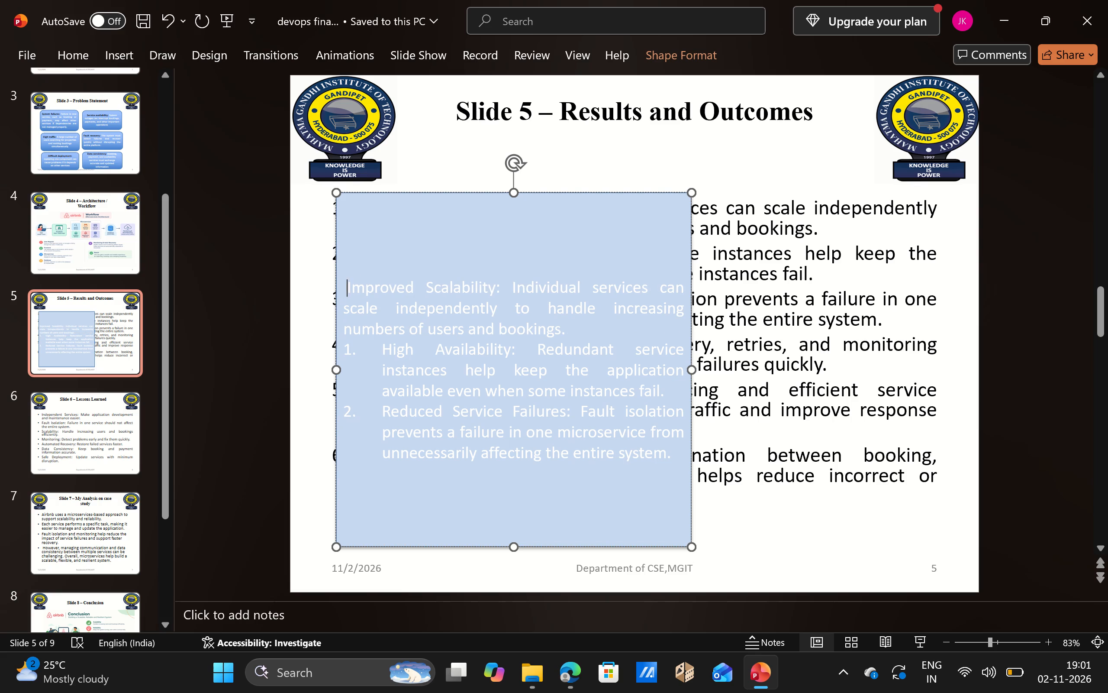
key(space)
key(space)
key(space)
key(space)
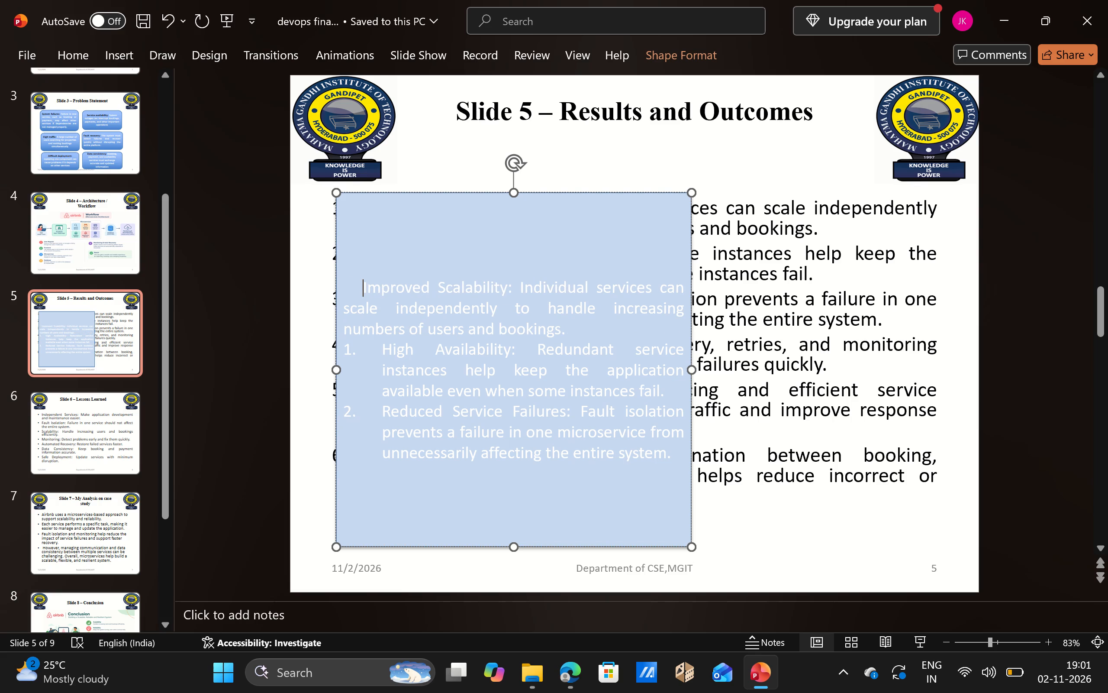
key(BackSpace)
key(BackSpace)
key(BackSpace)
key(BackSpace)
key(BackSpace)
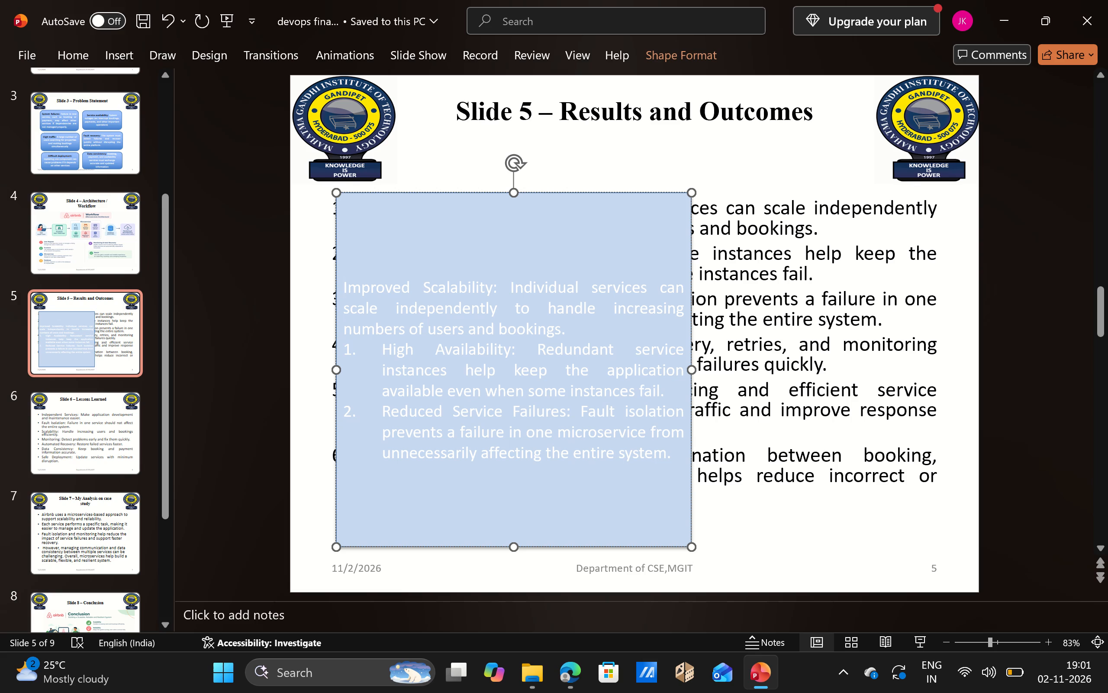
Add a blank line after the Improved Scalability point and another after the High Availability point in the panel.
click(578, 327)
key(Return)
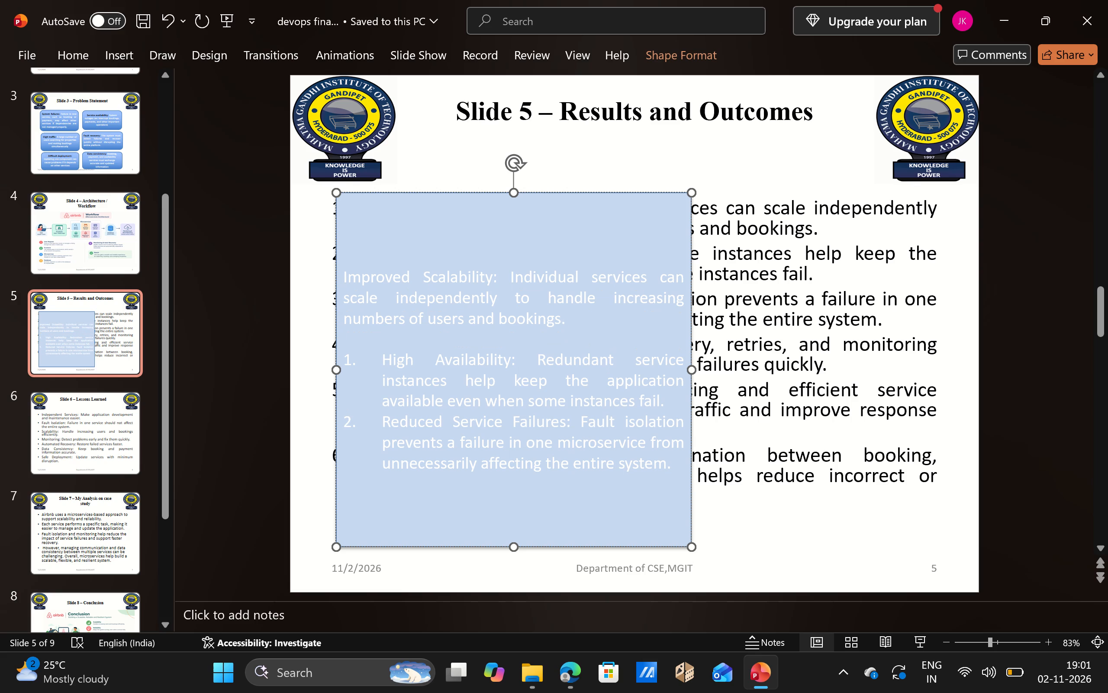
click(665, 405)
key(Return)
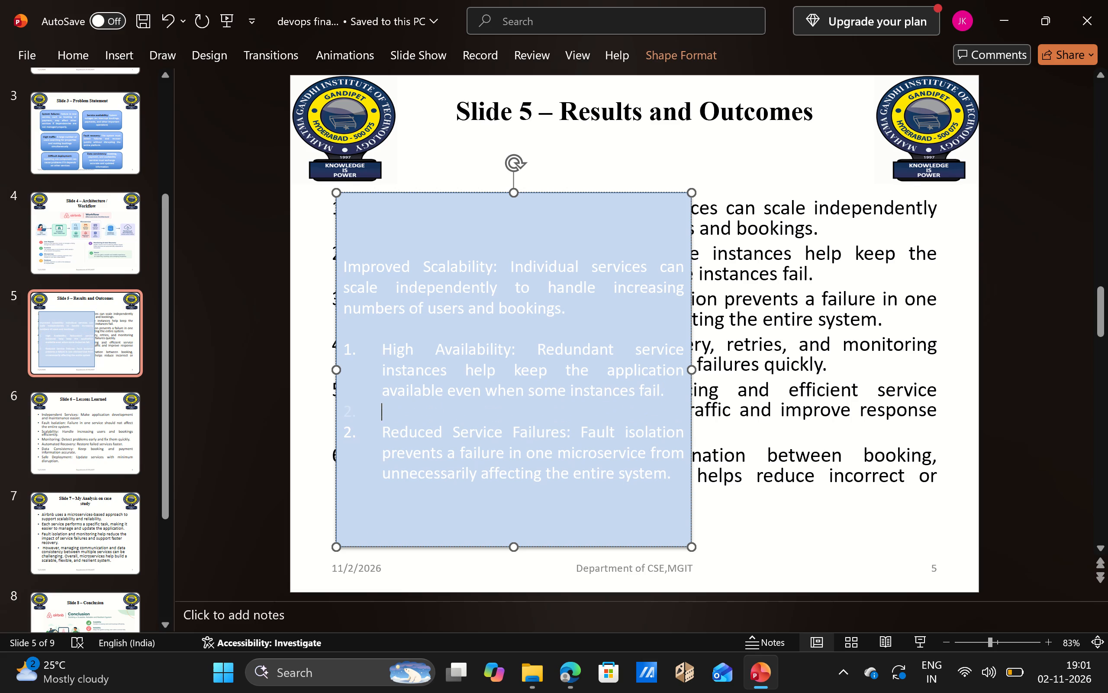
Remove the numbering from the High Availability and Reduced Service Failures points, keeping a blank line between all three points.
click(386, 353)
key(BackSpace)
key(BackSpace)
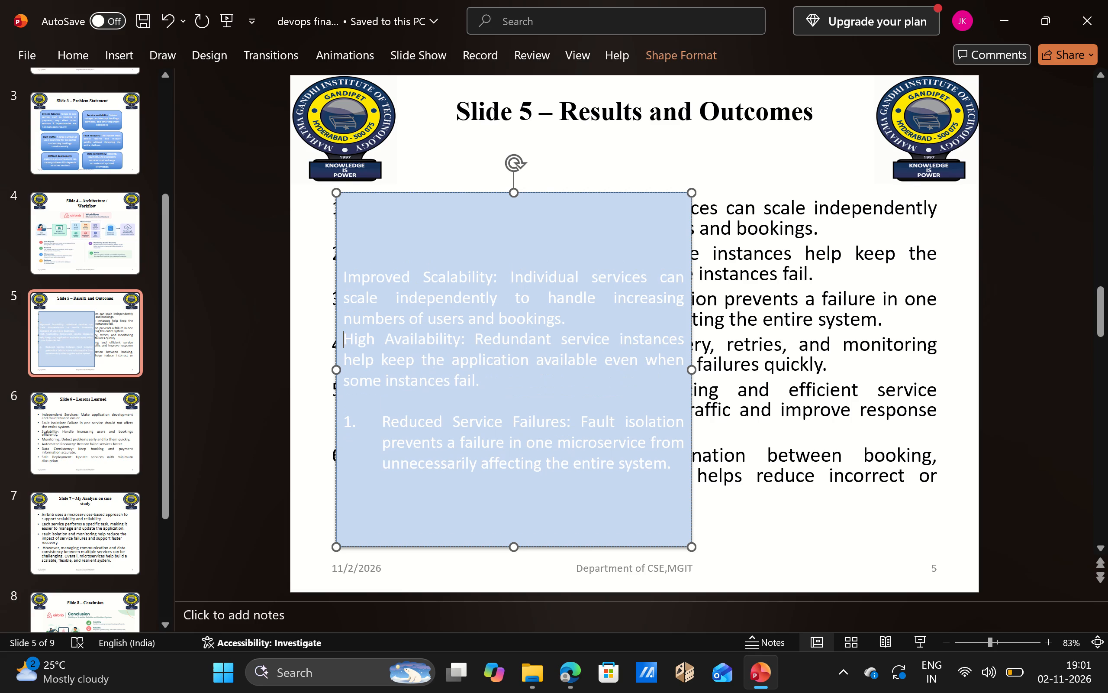
key(Return)
click(386, 430)
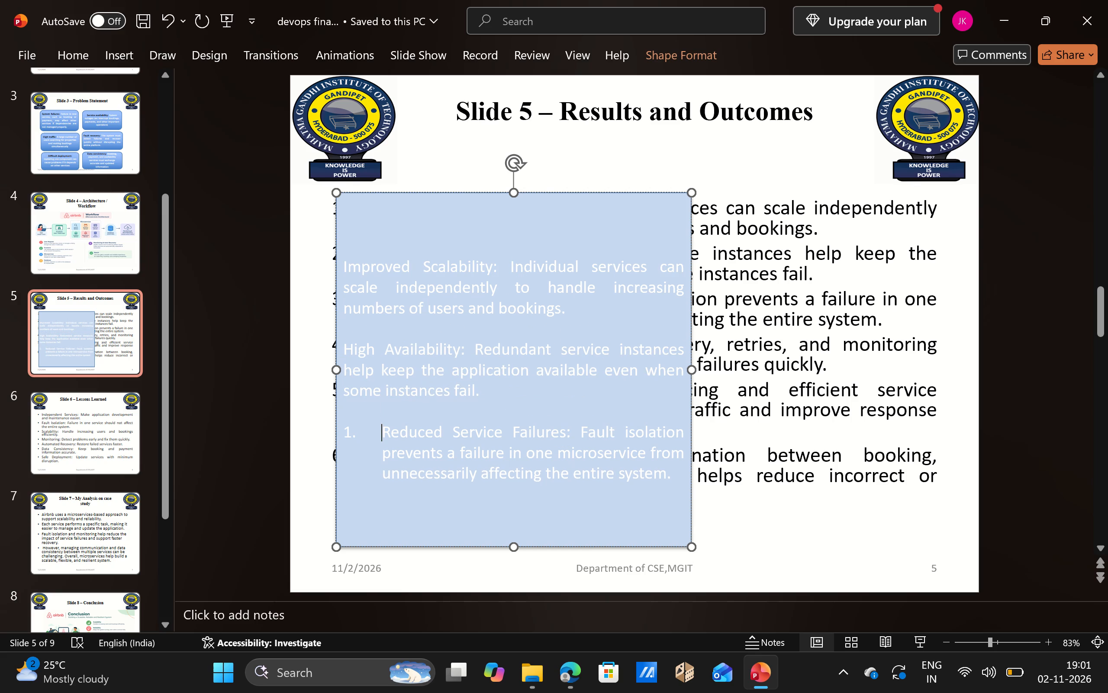
key(BackSpace)
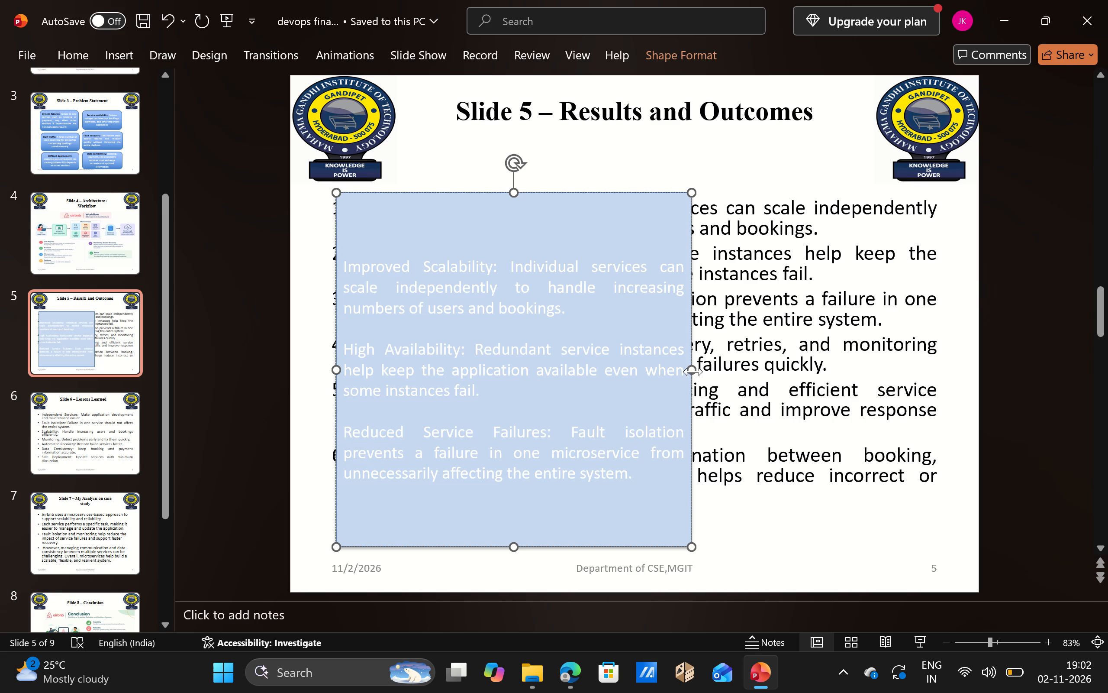
Narrow the light blue panel so its far edge sits at about the middle of the slide.
drag(694, 371, 638, 378)
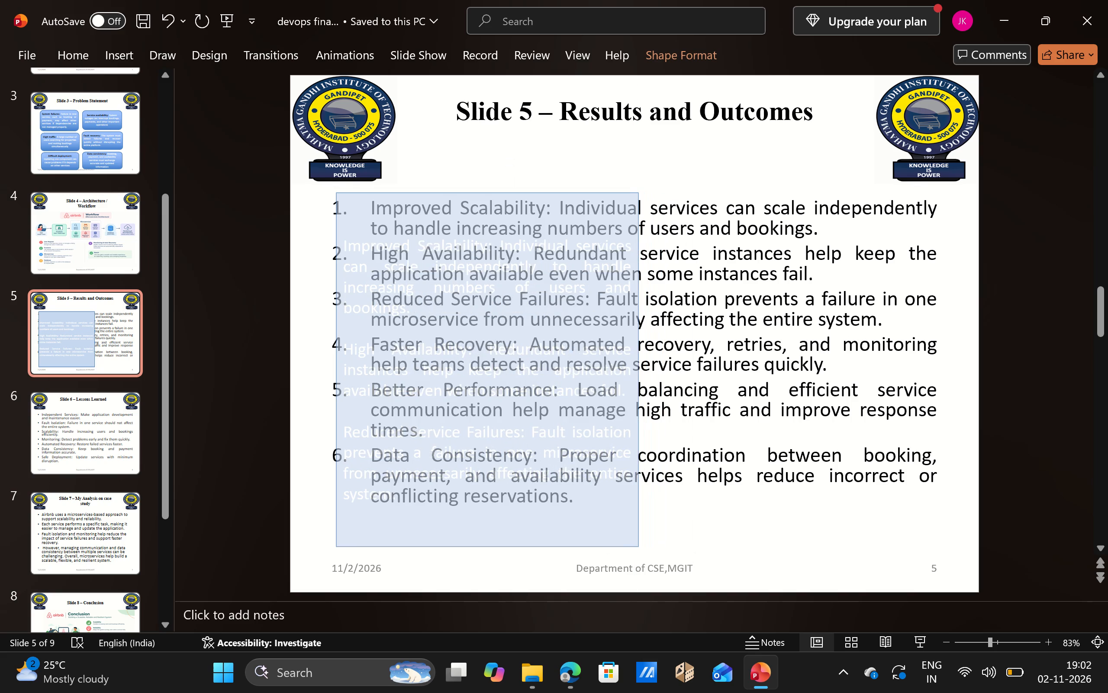
drag(638, 378, 633, 378)
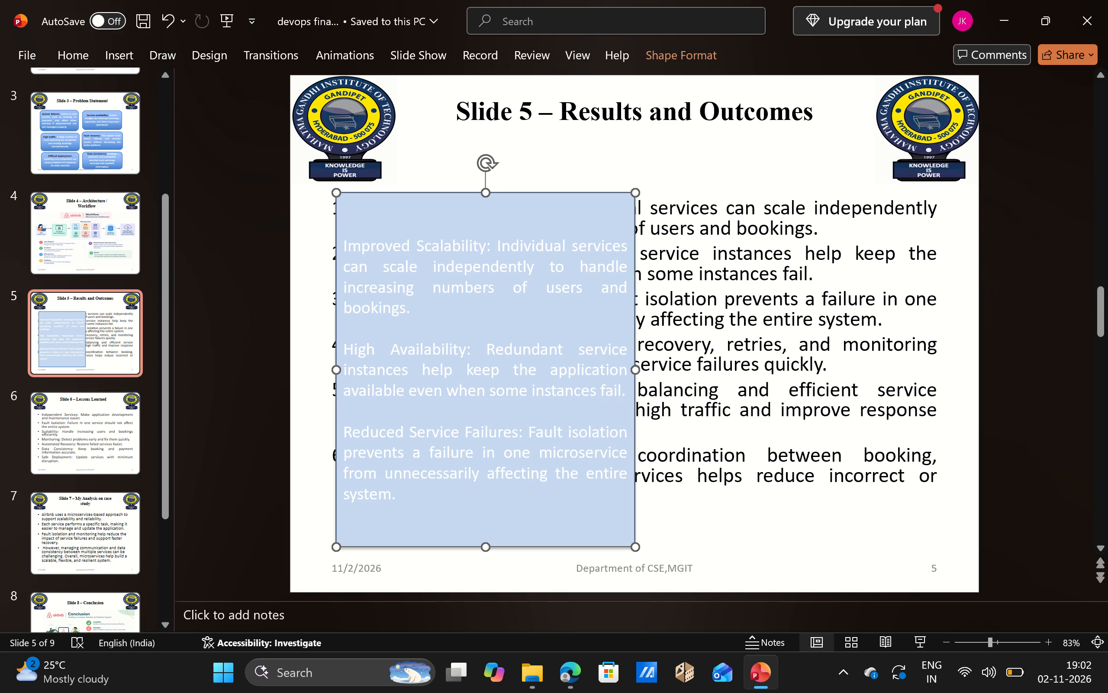
Copy the text of the last three points, Faster Recovery through Data Consistency, from the original numbered list.
click(740, 531)
drag(739, 498, 704, 445)
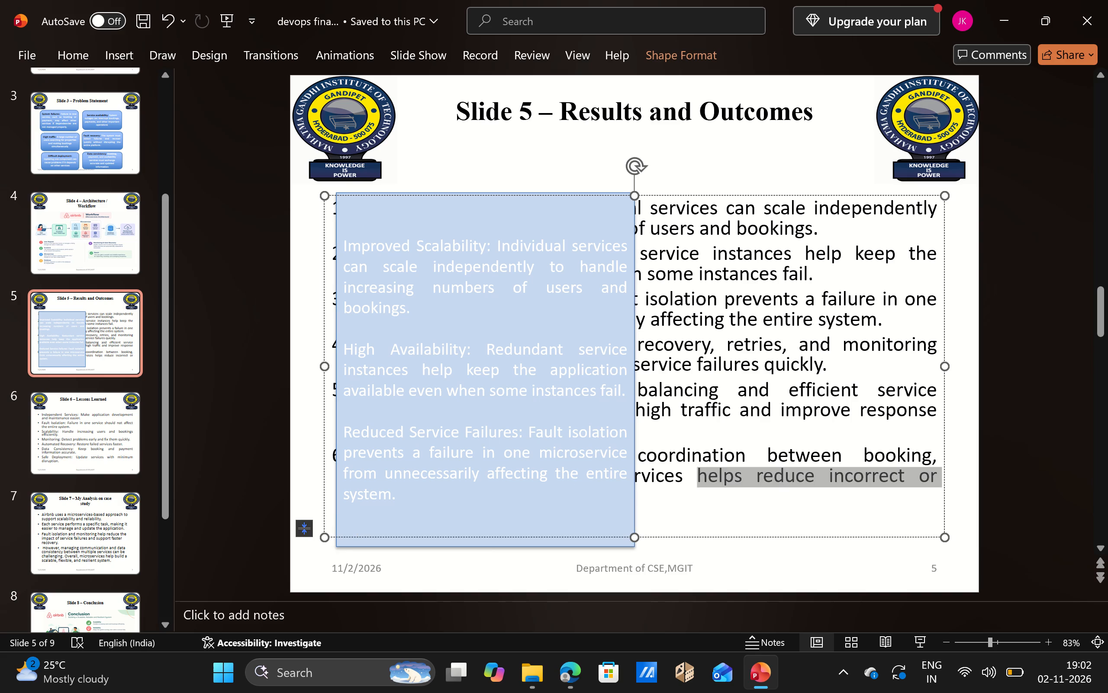
drag(704, 445, 459, 399)
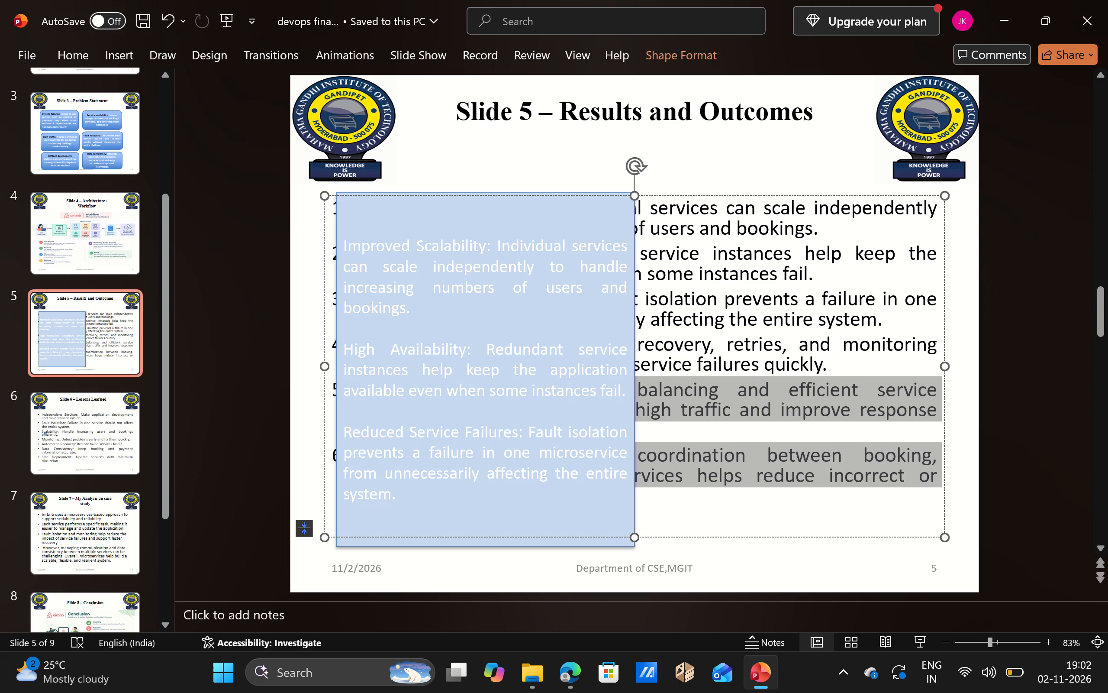
drag(459, 399, 322, 336)
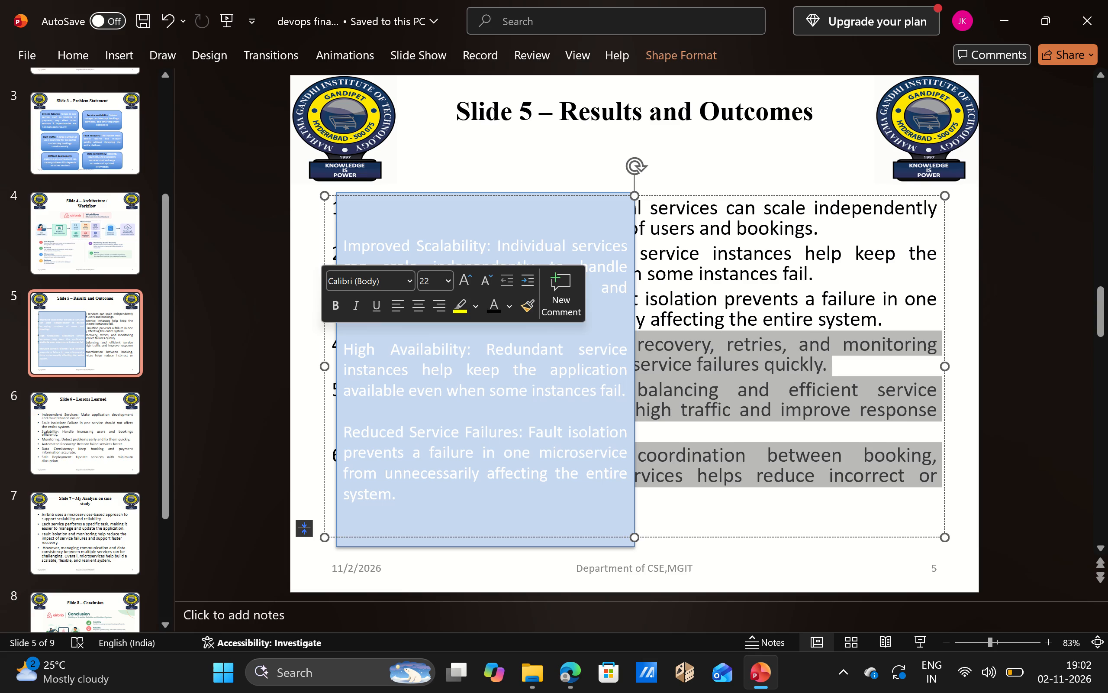
key(ctrl+c)
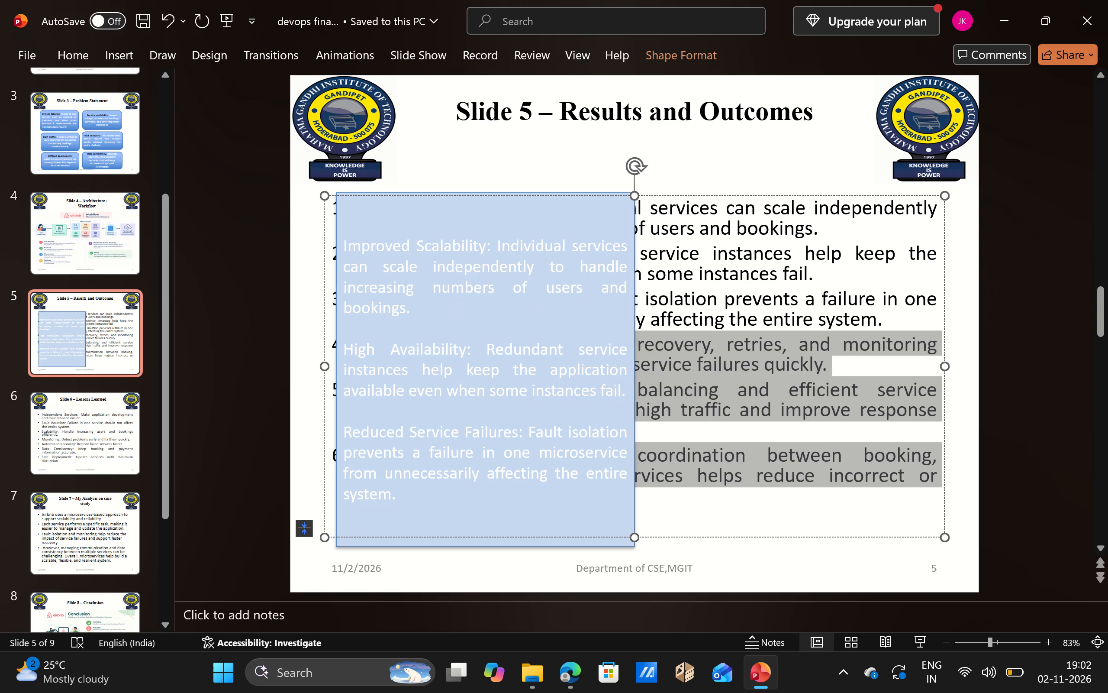
click(82, 52)
Insert a second rectangle over the light blue panel and stretch it into a tall, narrow block.
click(113, 53)
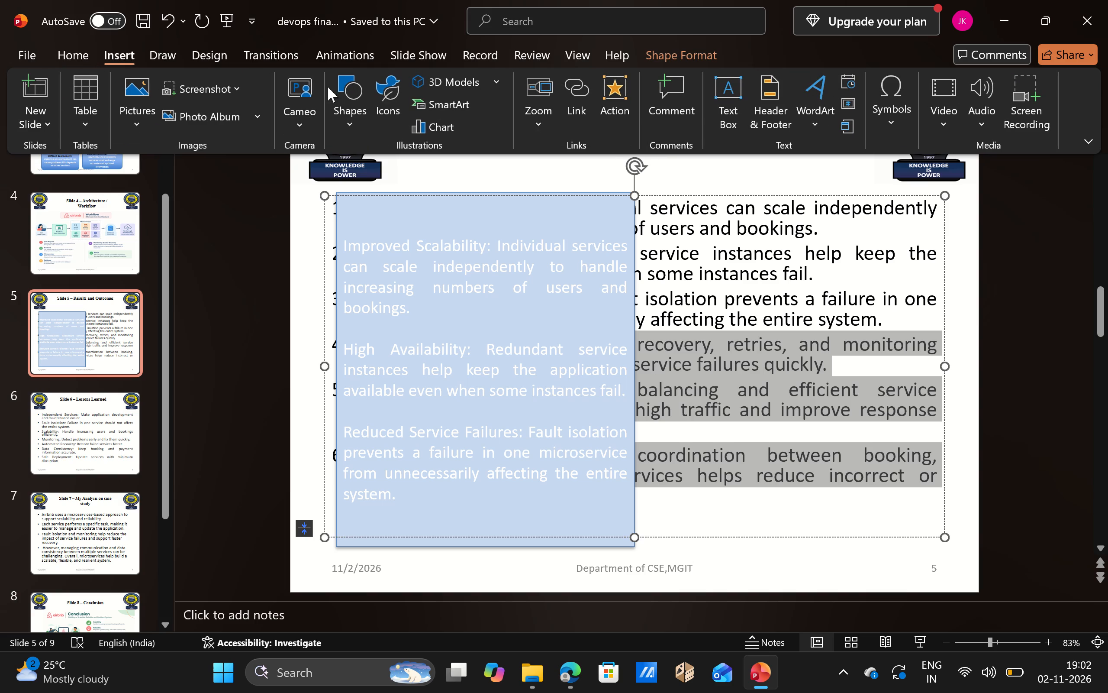
click(357, 97)
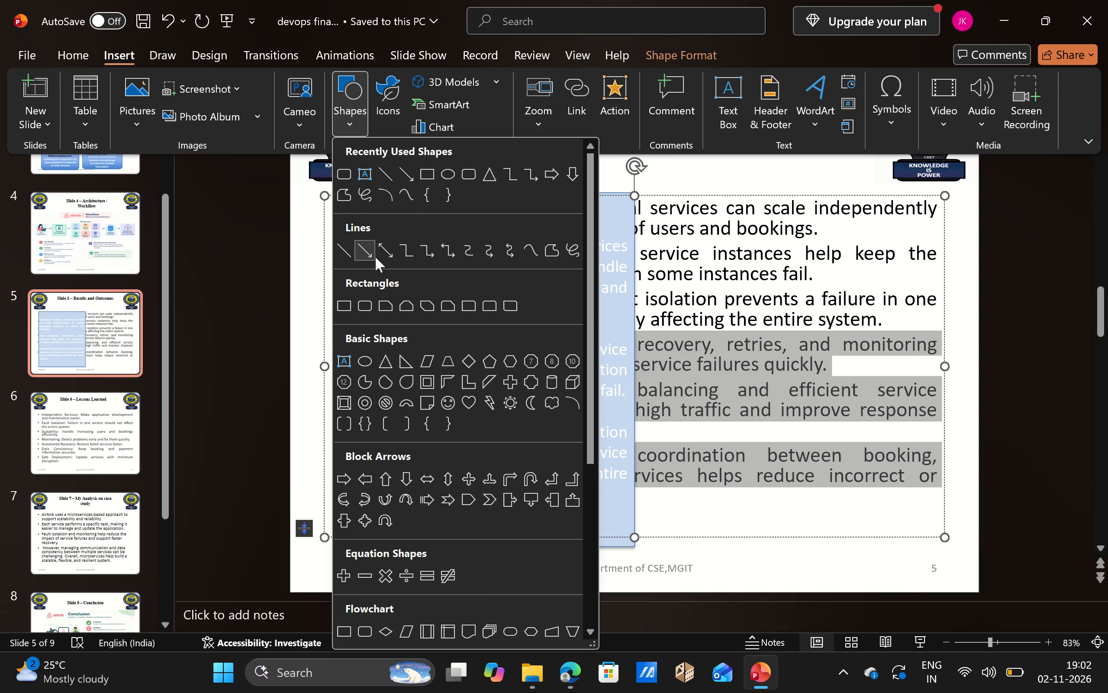
click(426, 179)
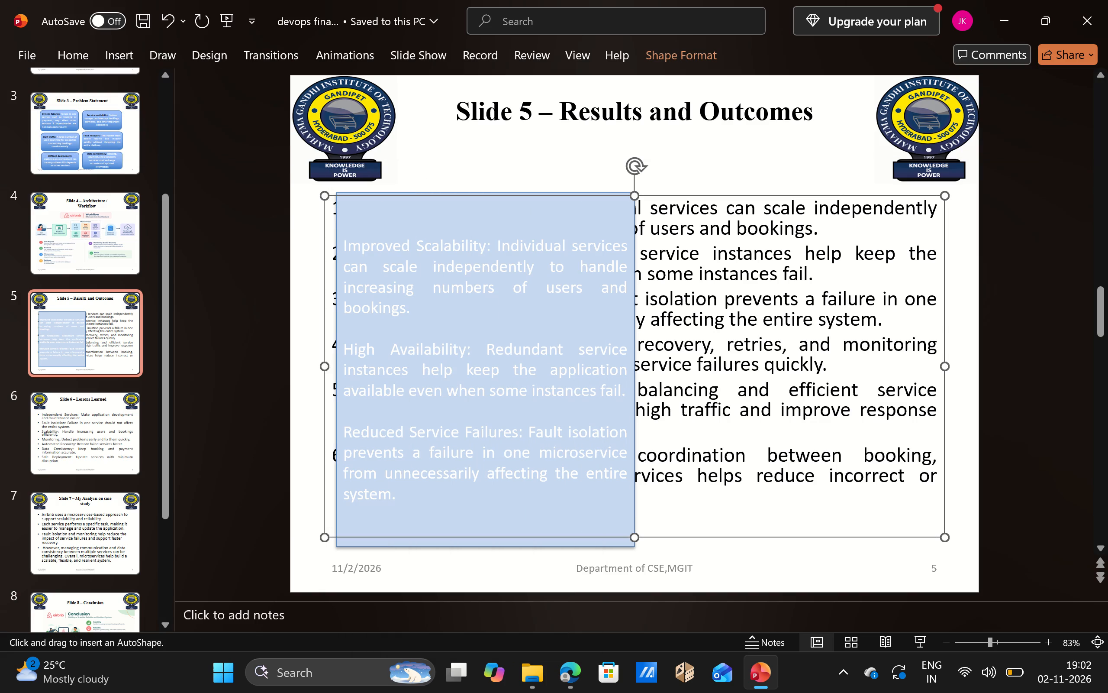
drag(531, 228, 631, 219)
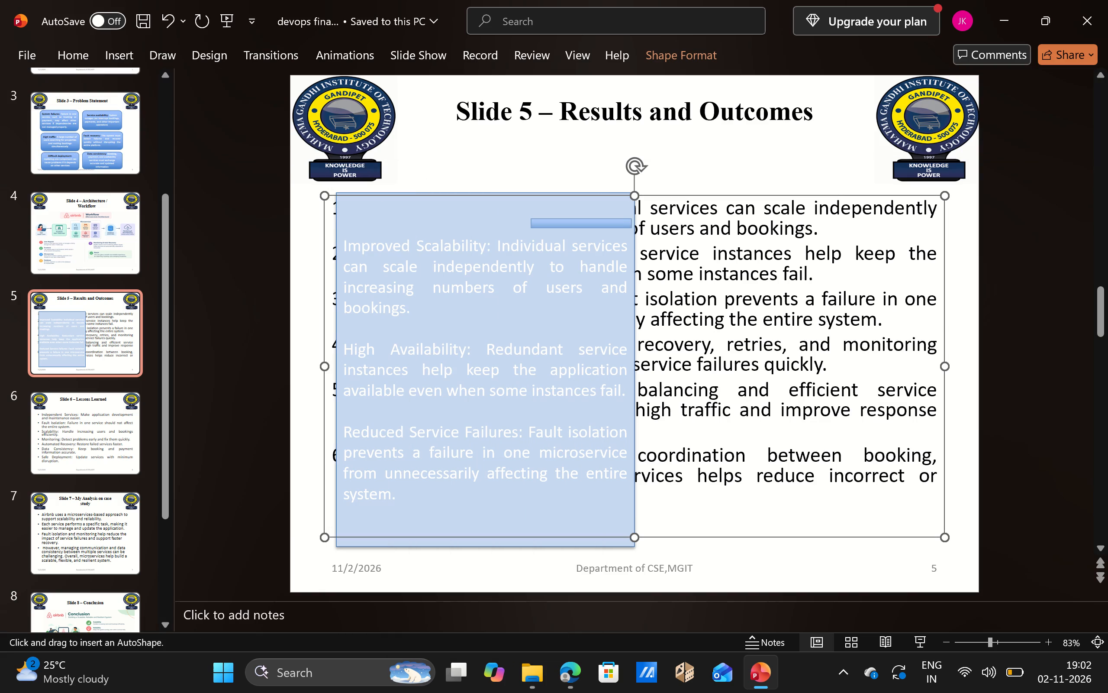
drag(631, 219, 591, 215)
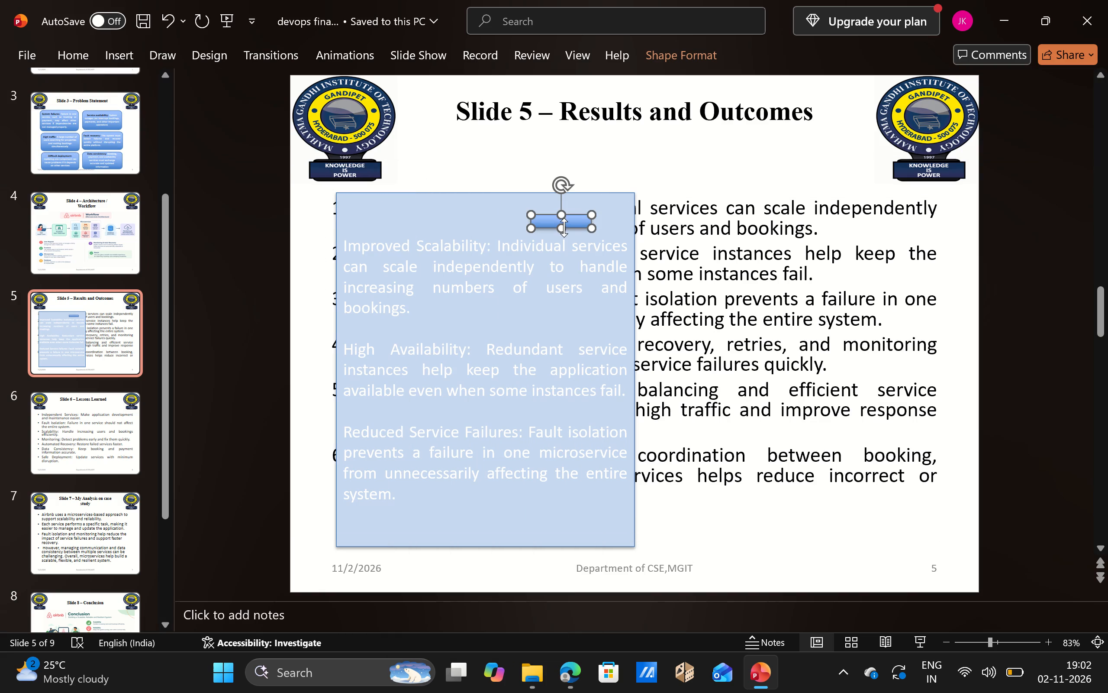
drag(563, 228, 564, 488)
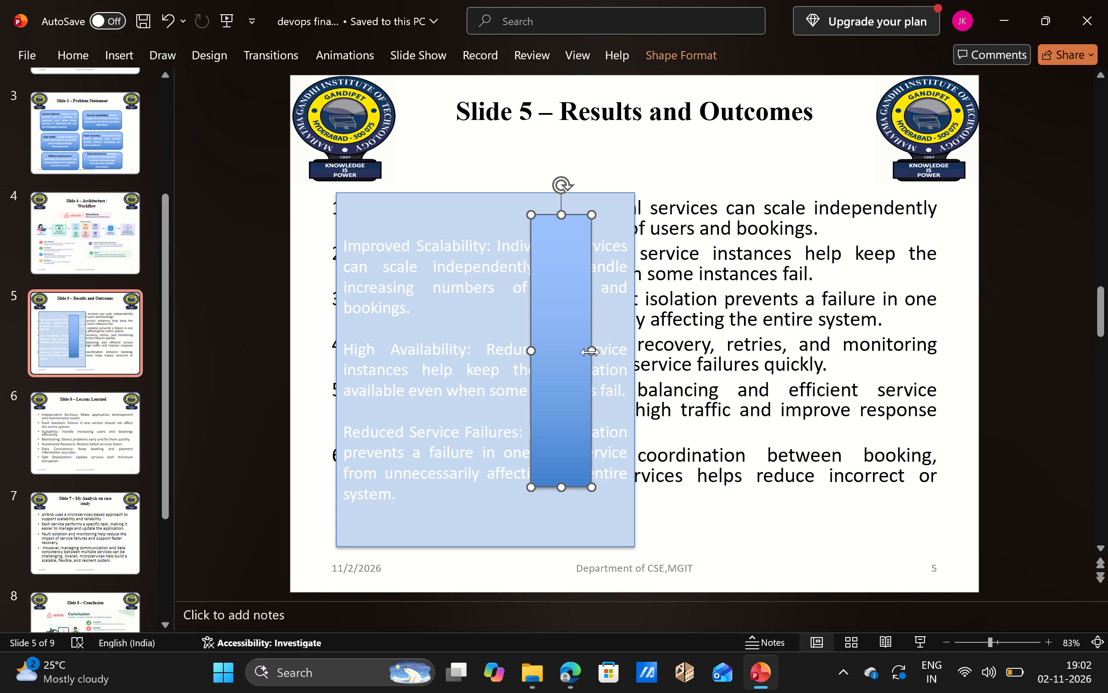
Move the original numbered list up and away from the panel, and copy its last three points, Faster Recovery through Data Consistency.
drag(712, 198, 883, 156)
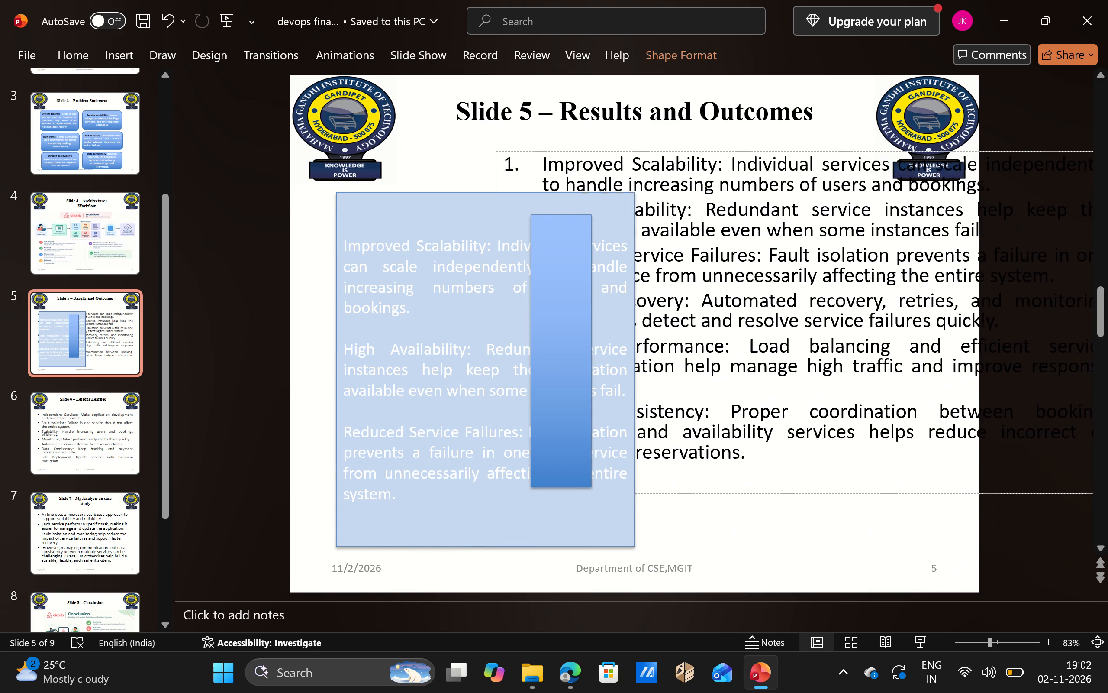
drag(883, 156, 870, 175)
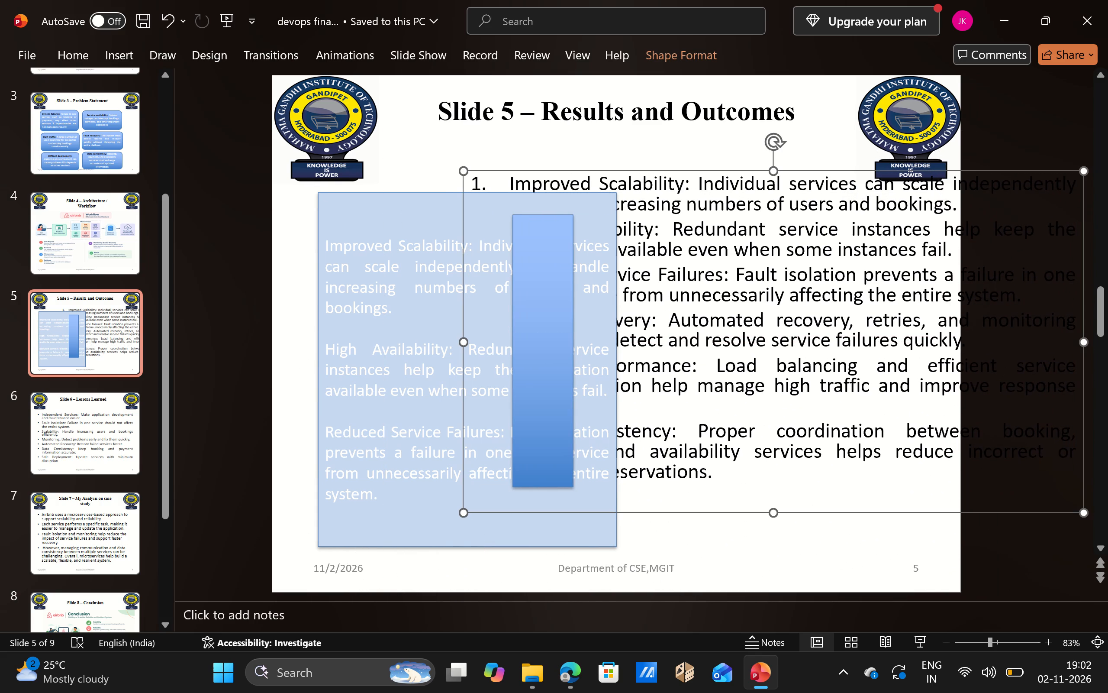
drag(510, 176, 973, 448)
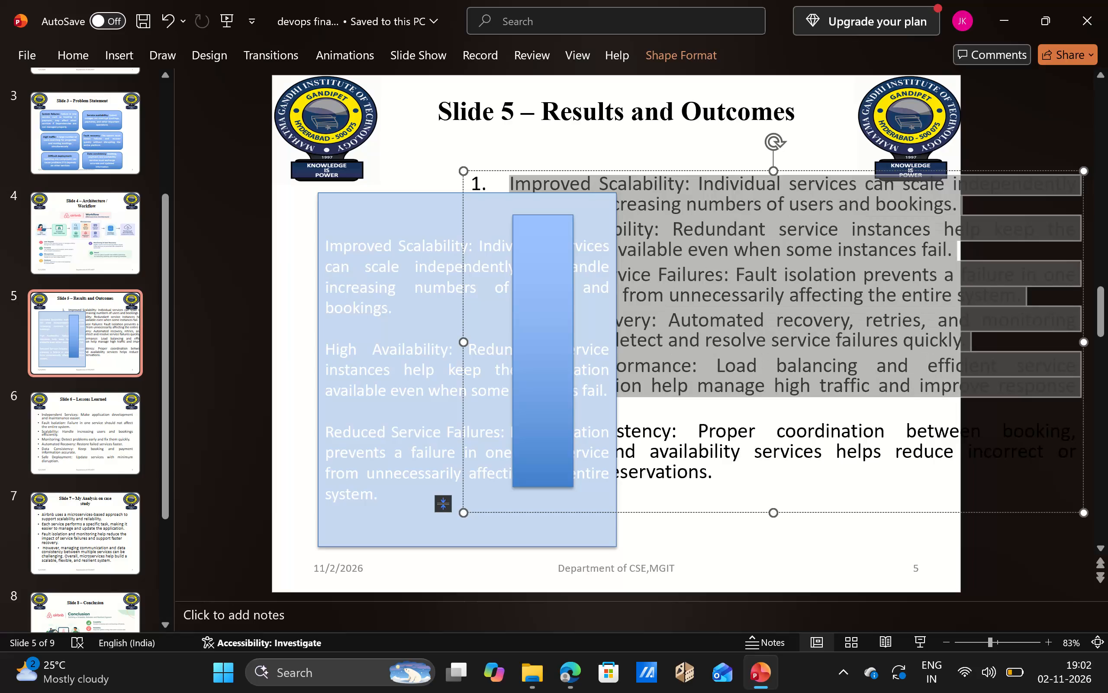
drag(973, 448, 983, 486)
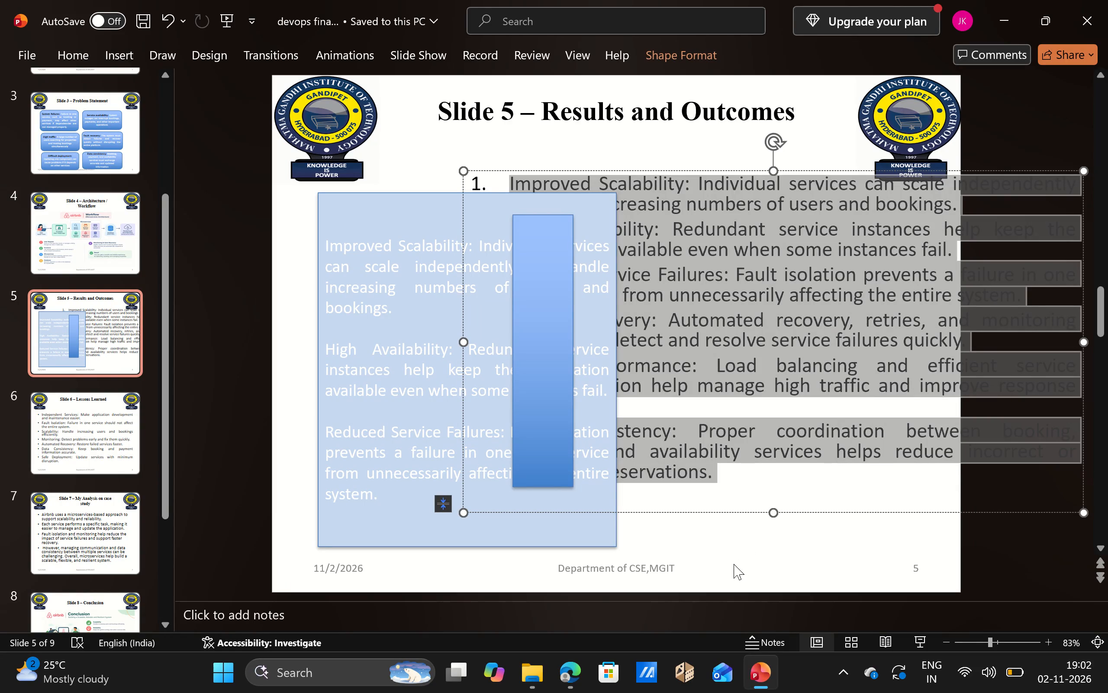
click(766, 404)
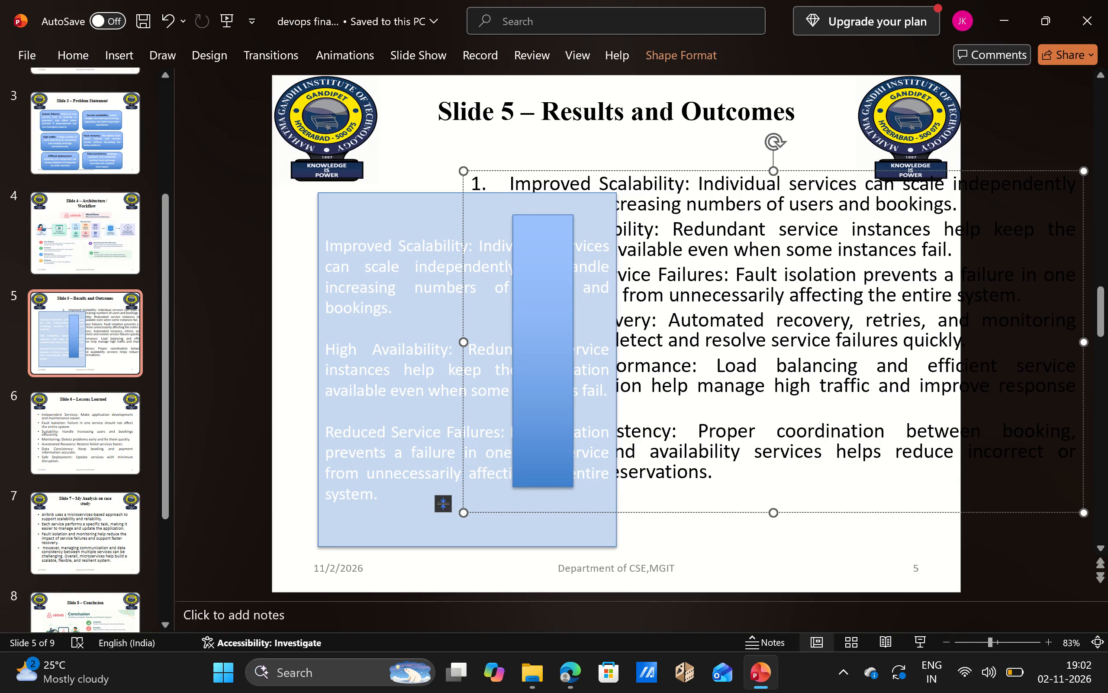
drag(721, 477, 631, 312)
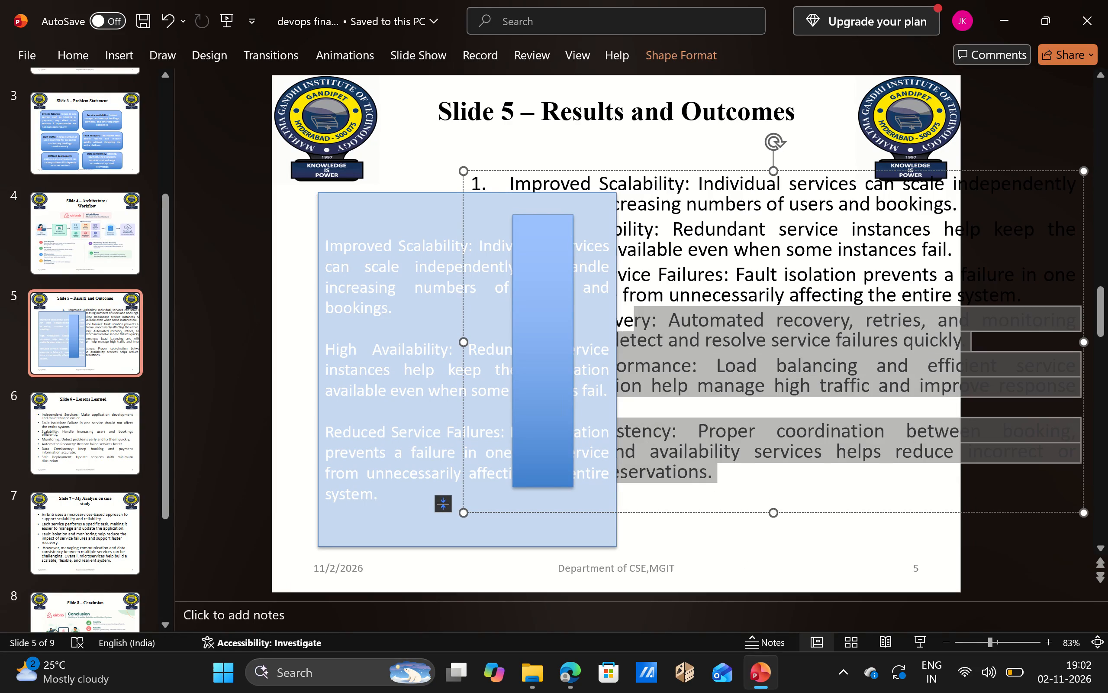
drag(631, 312, 405, 317)
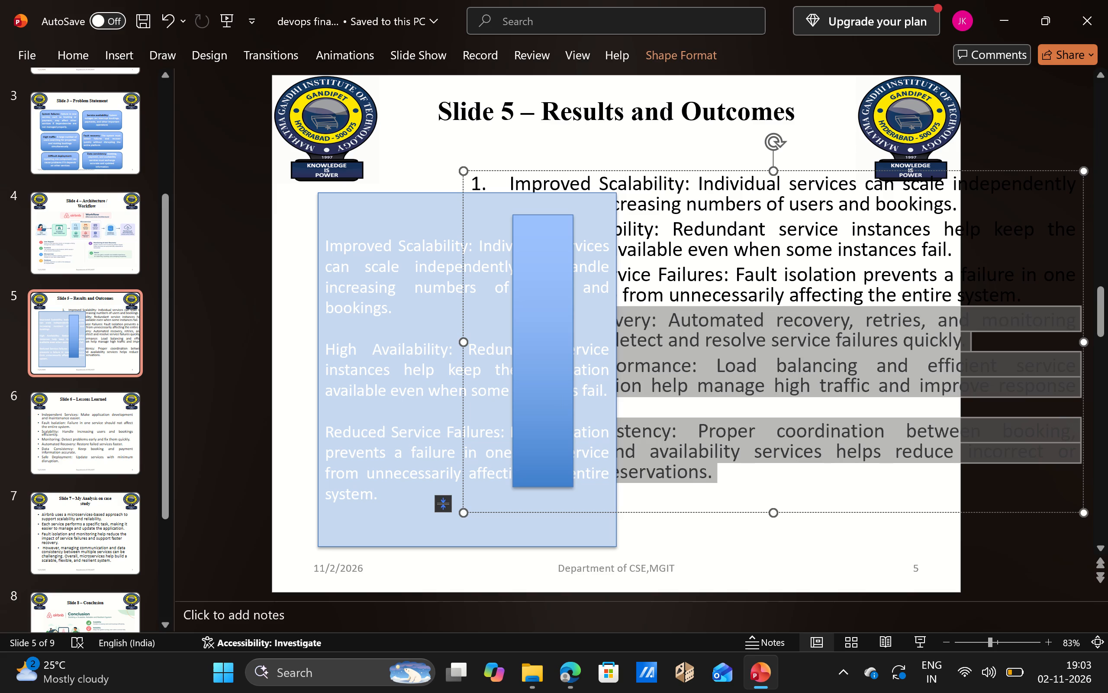
drag(405, 317, 393, 313)
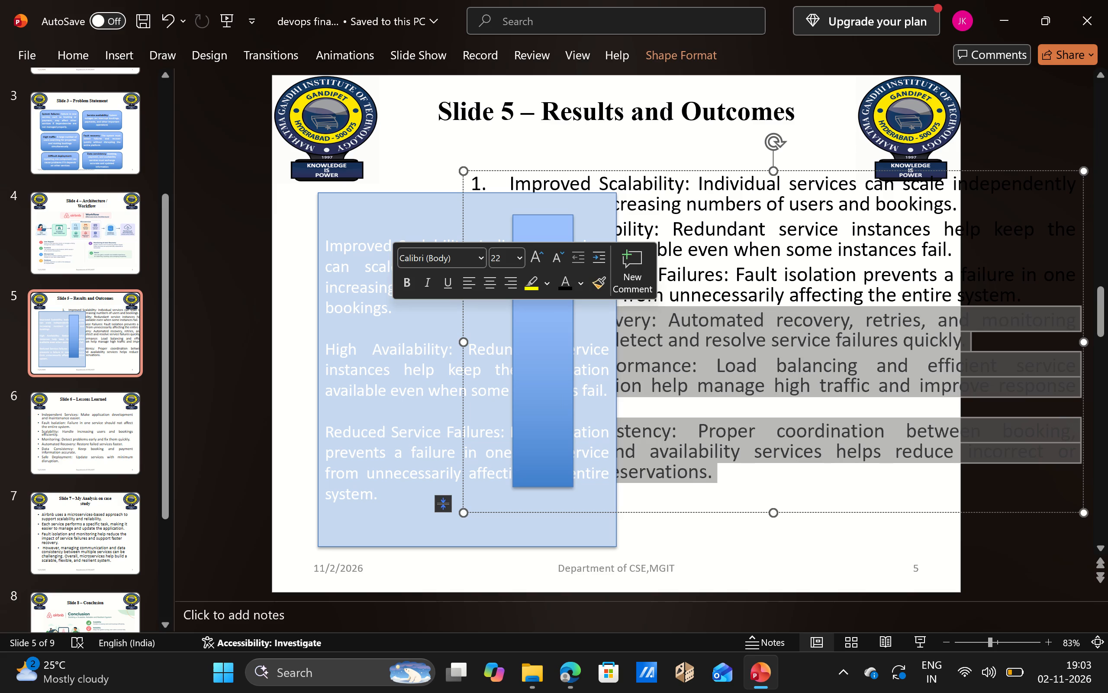
key(ctrl+c)
Delete all the text of the original numbered list.
click(690, 252)
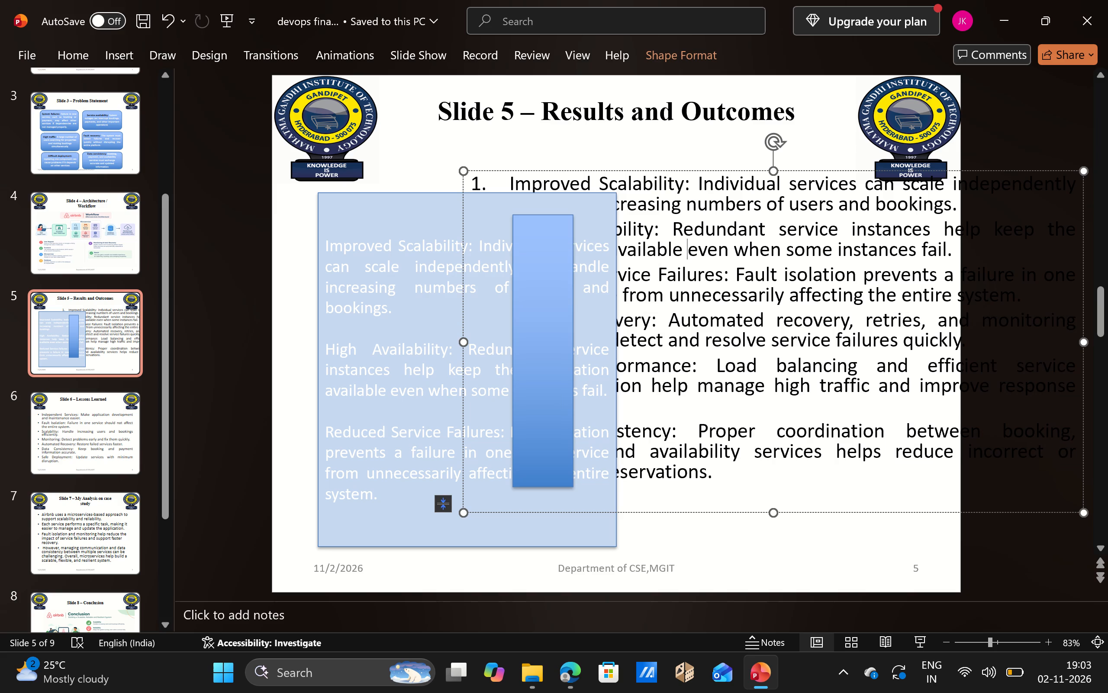
click(756, 259)
key(ctrl+a)
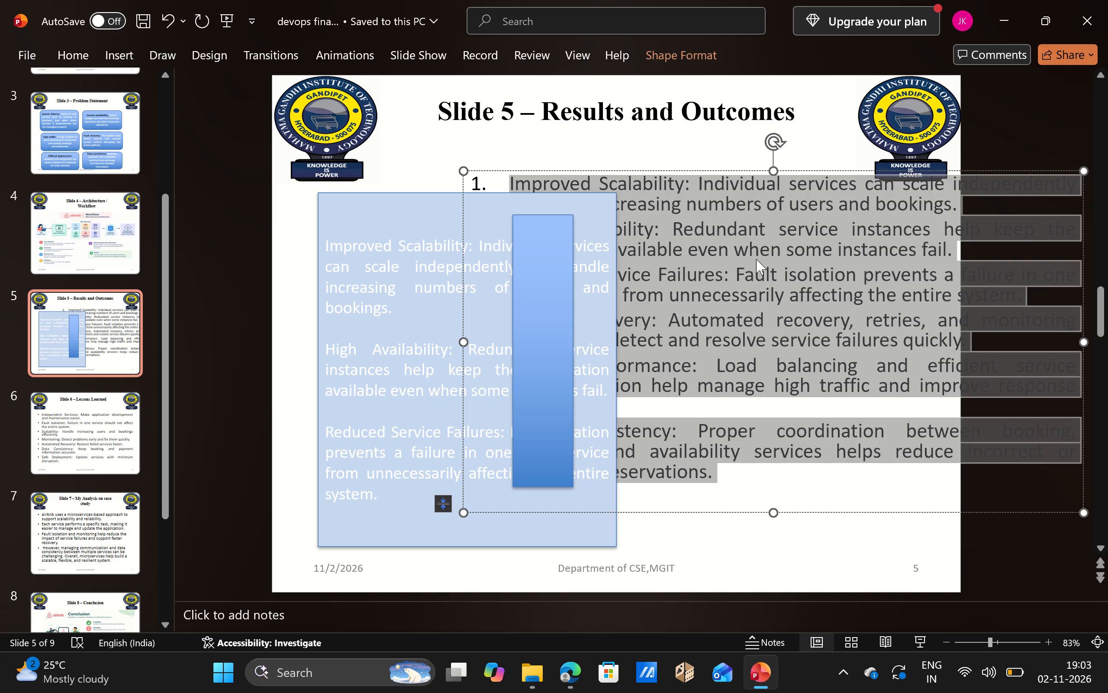
key(BackSpace)
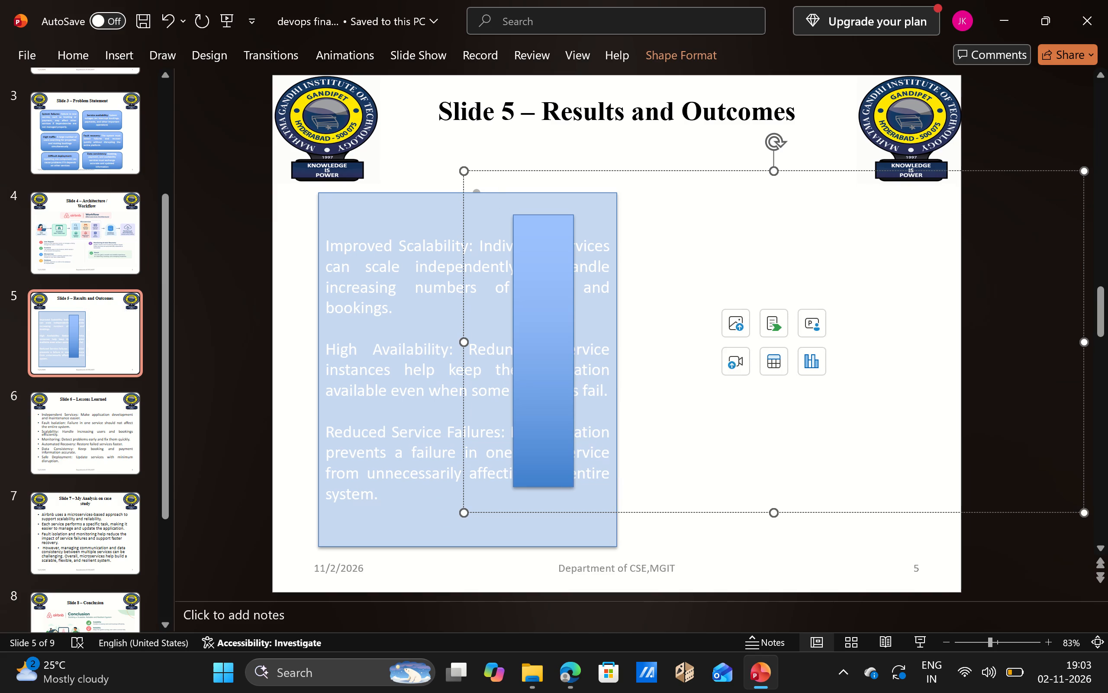
key(BackSpace)
key(BackSpace)
Move the new rectangle beside the light blue panel and resize it to about the same width and height, leaving a narrow gap.
drag(548, 239, 698, 227)
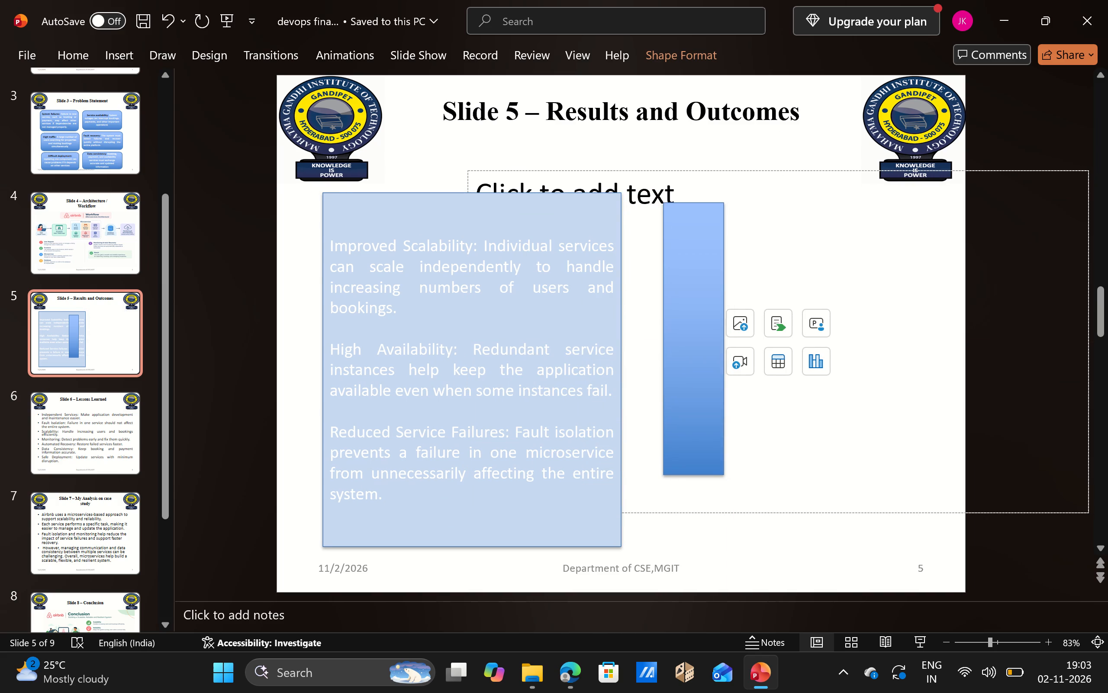
drag(698, 227, 696, 227)
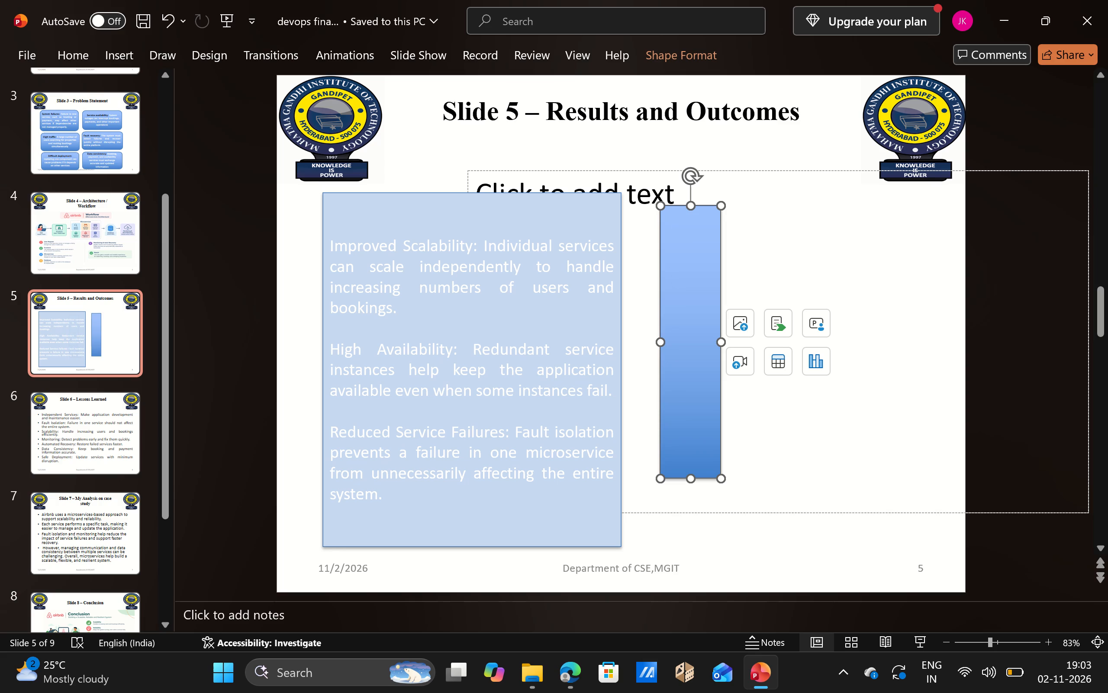
drag(720, 342, 791, 342)
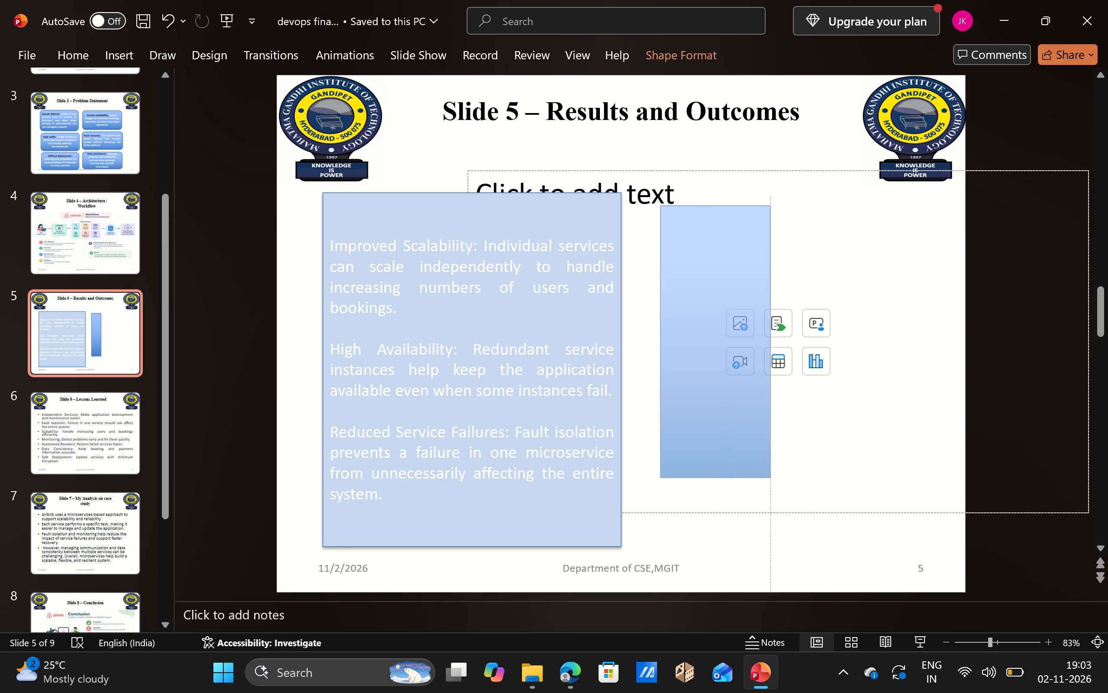
drag(791, 342, 983, 356)
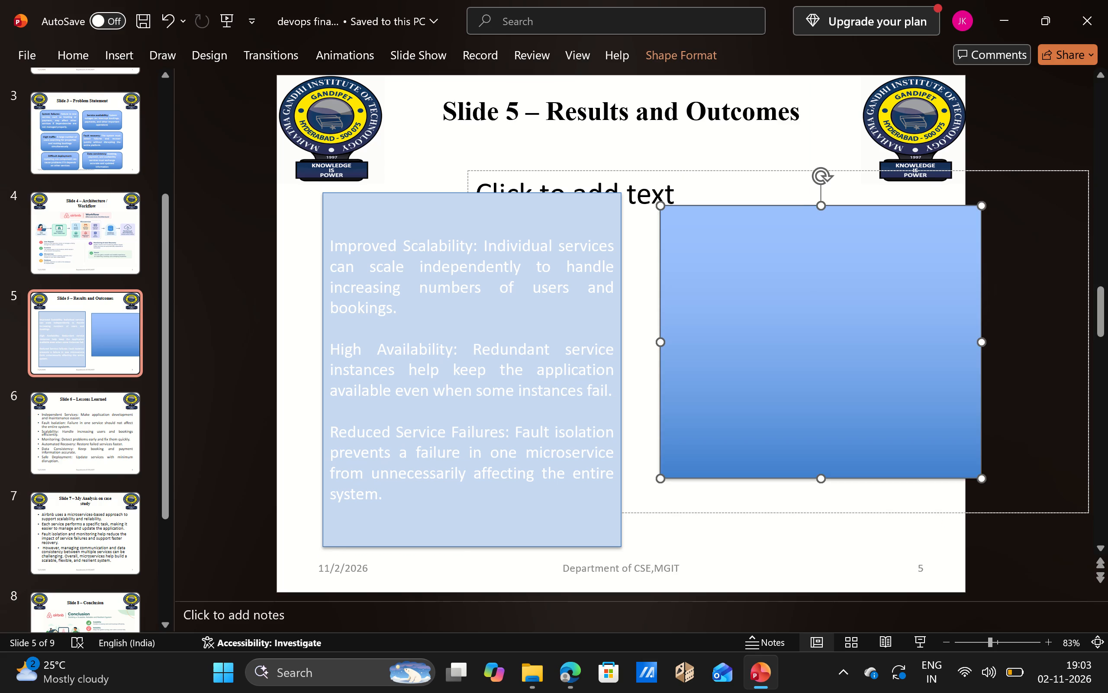
drag(979, 340, 940, 353)
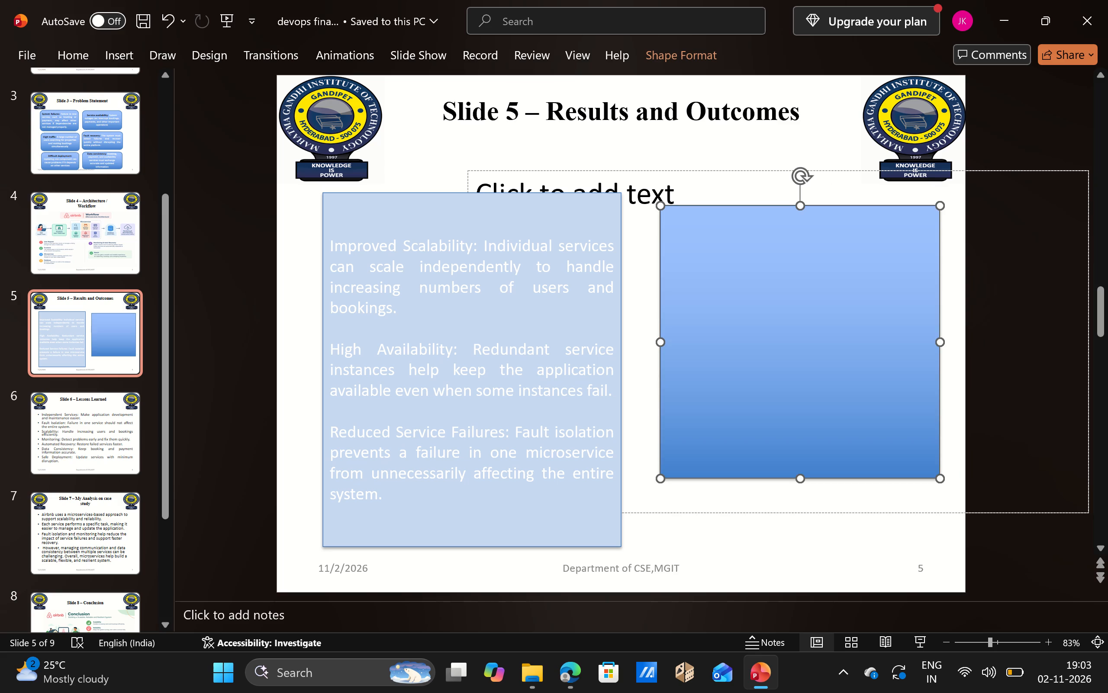
drag(660, 345, 629, 347)
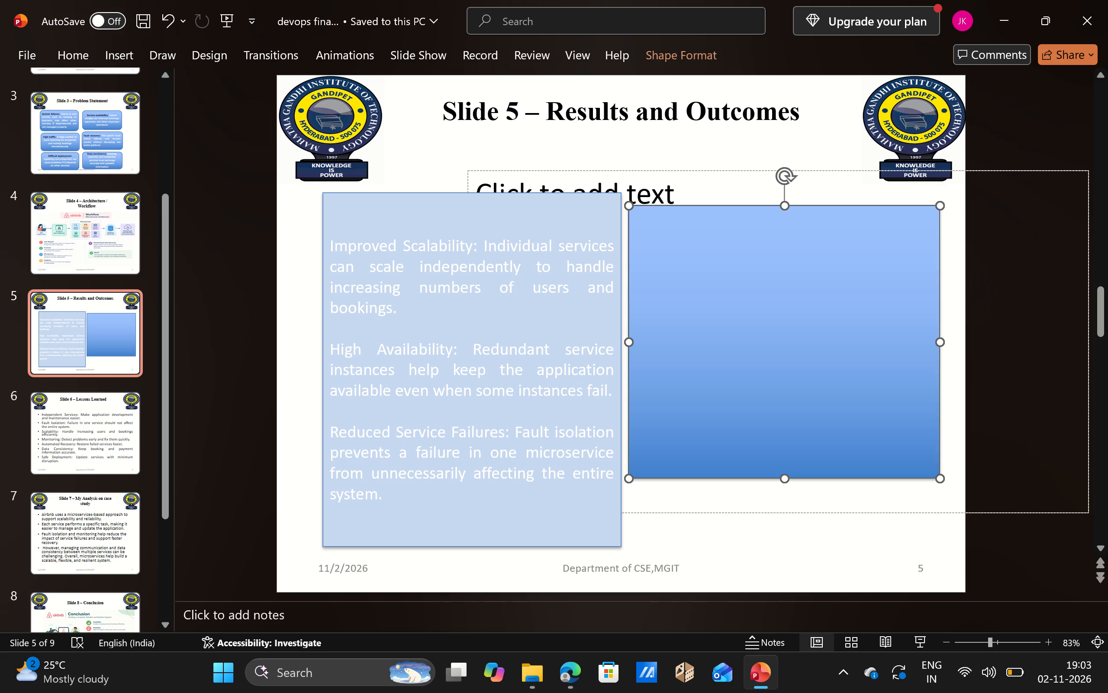
drag(785, 205, 783, 183)
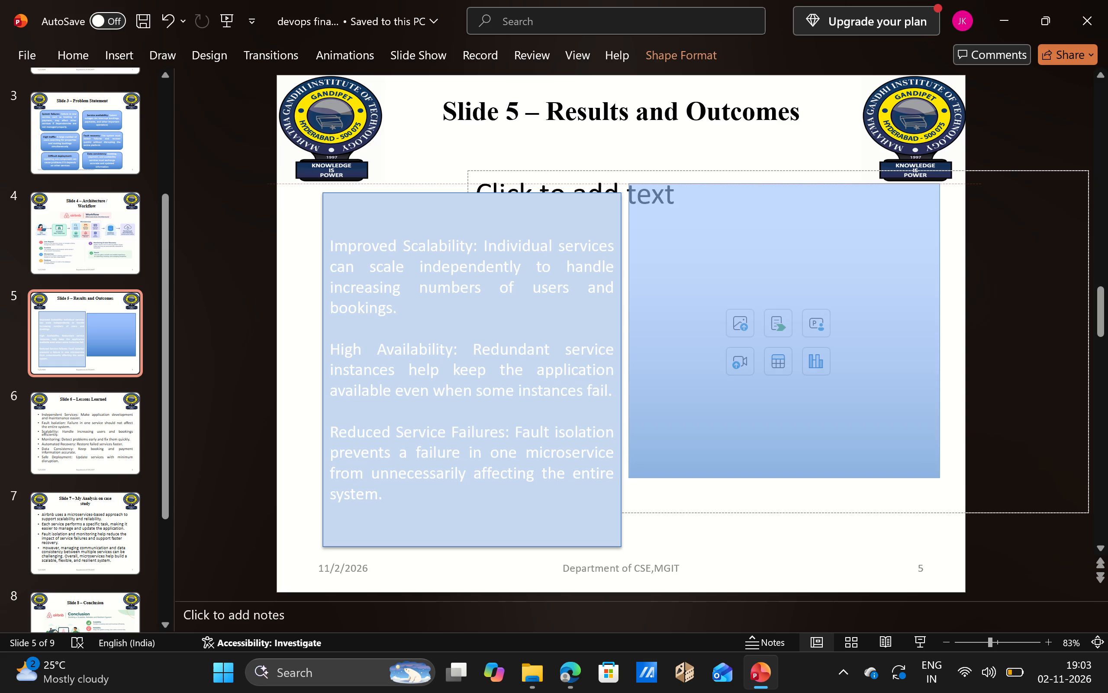
drag(783, 183, 783, 191)
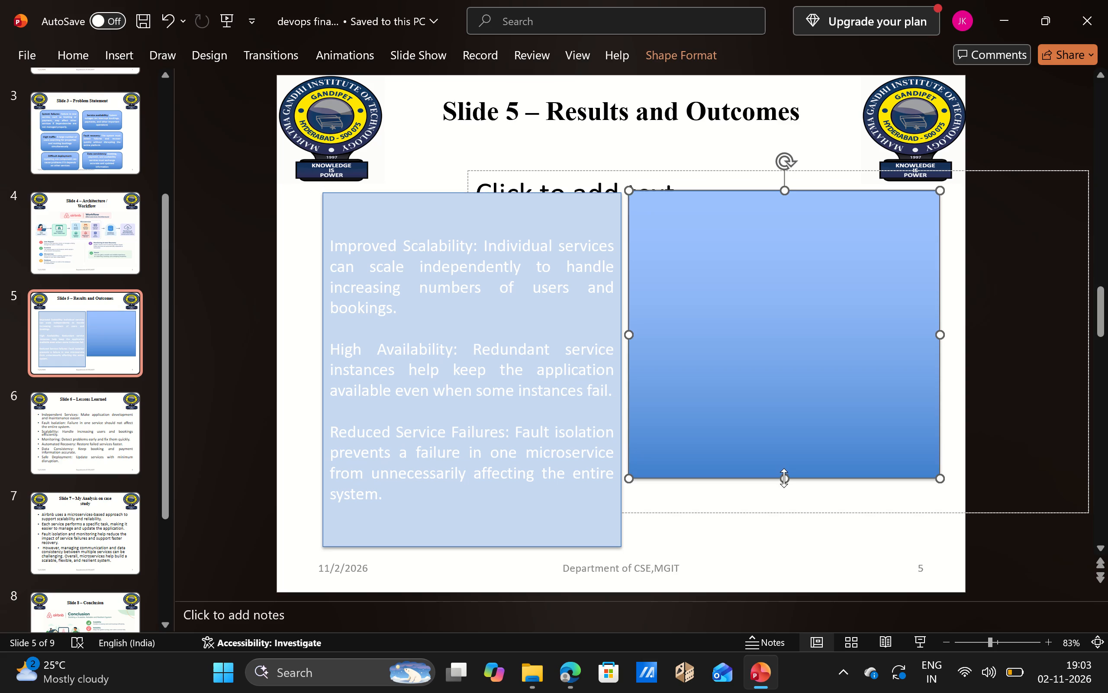
drag(784, 478, 779, 545)
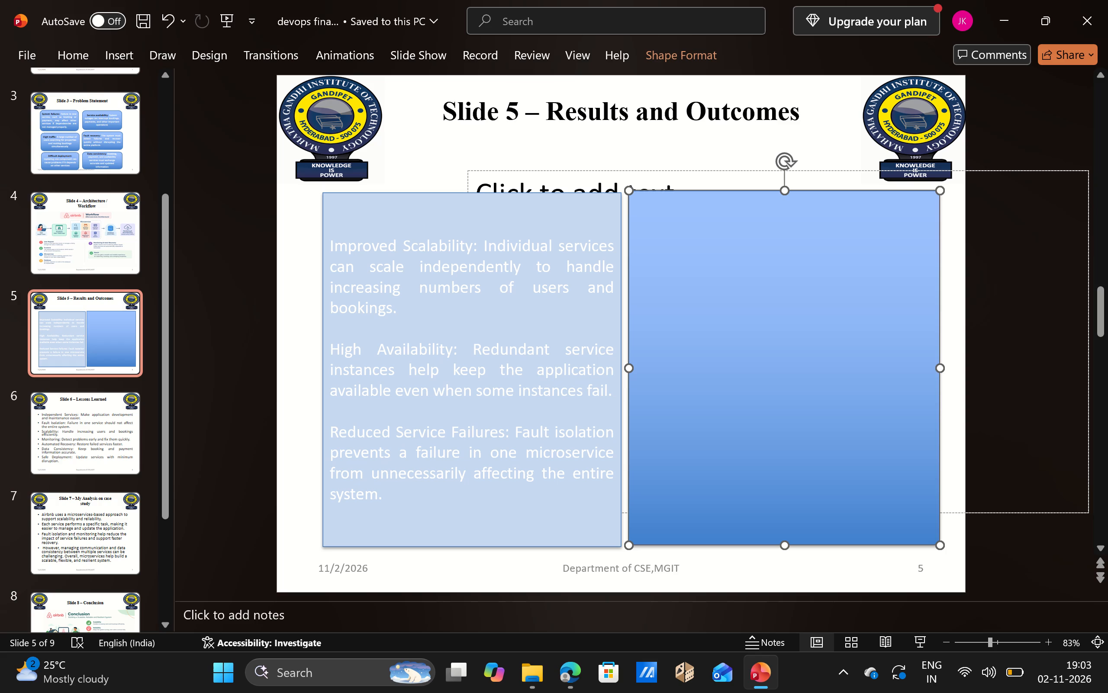
Paste the Faster Recovery, Better Performance and Data Consistency points into the new rectangle.
click(643, 207)
key(ctrl+v)
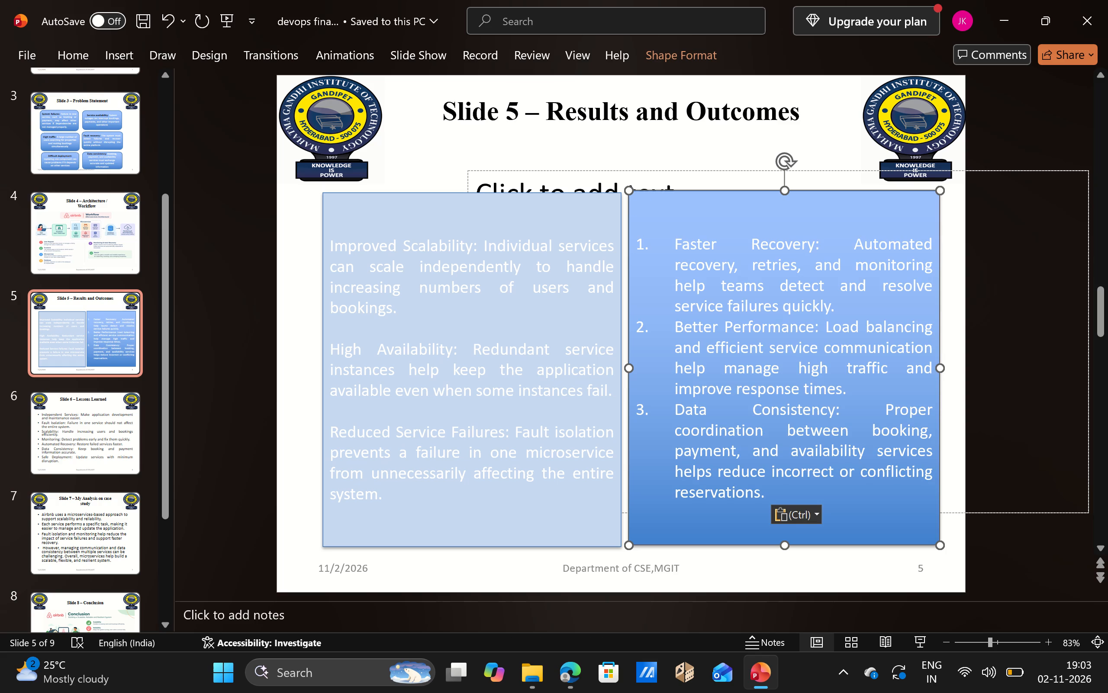
Remove the numbering from the Data Consistency, Better Performance and Faster Recovery points in the new rectangle.
click(677, 412)
key(BackSpace)
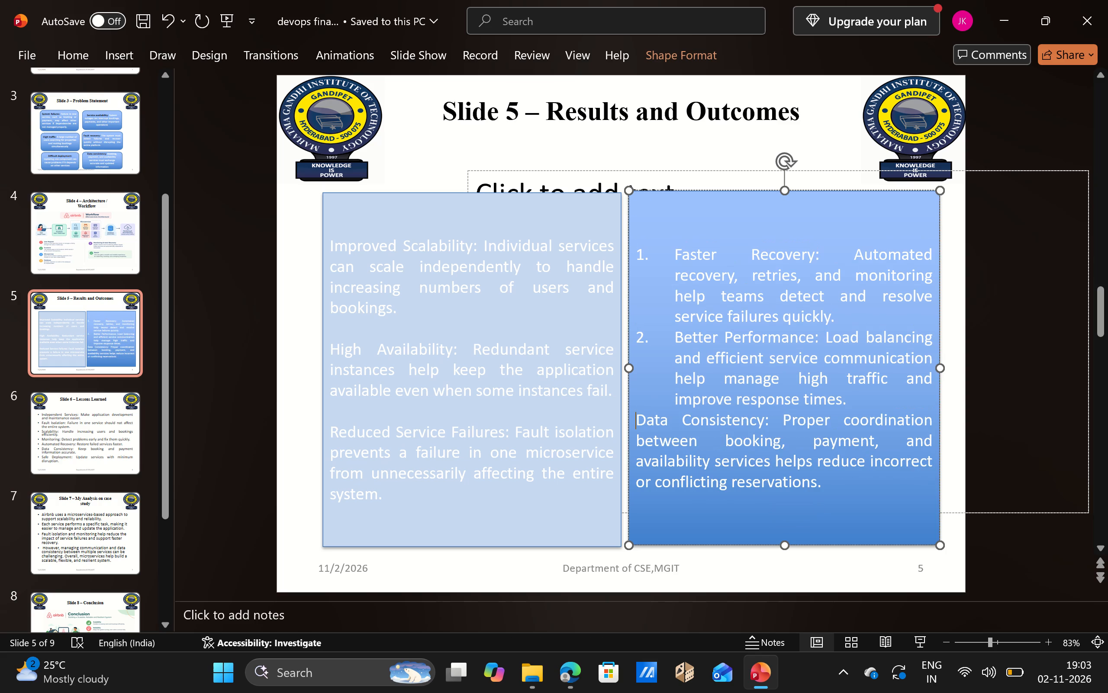
key(Up)
key(Up)
key(Up)
key(Up)
key(BackSpace)
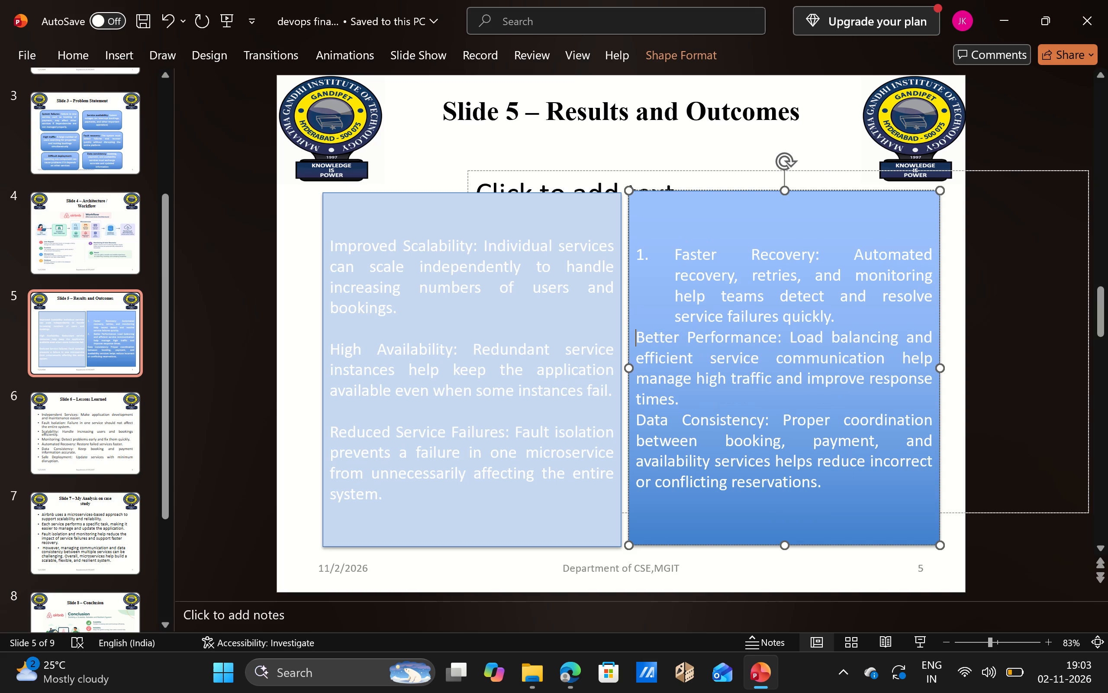
key(Up)
key(Up)
key(Up)
key(Up)
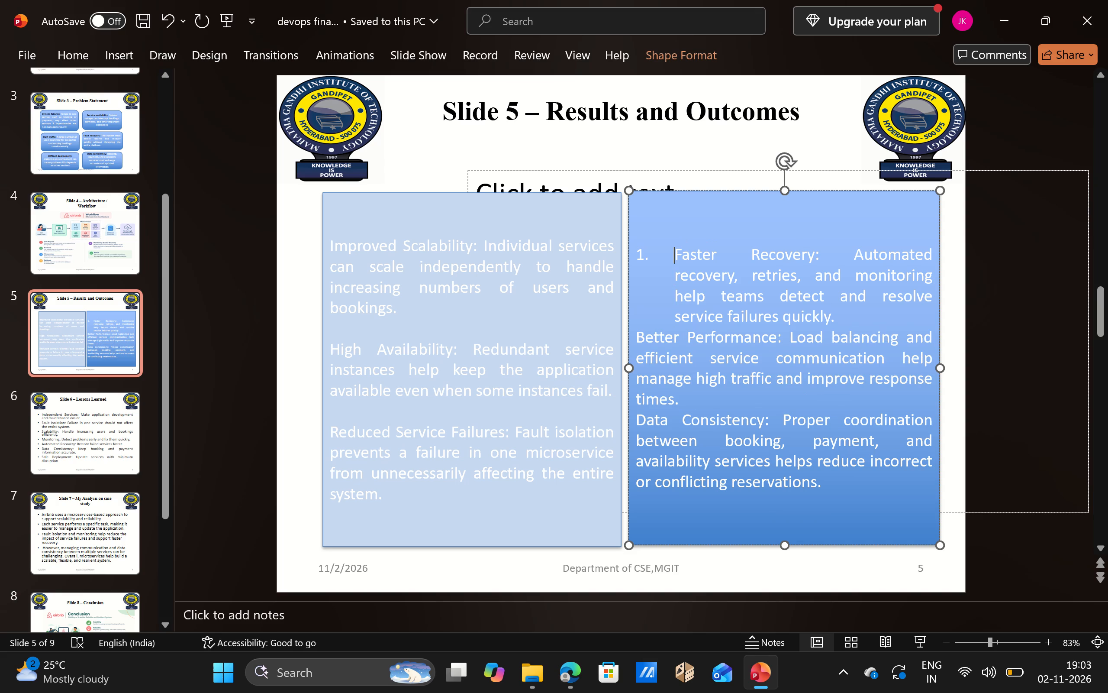
key(Up)
key(BackSpace)
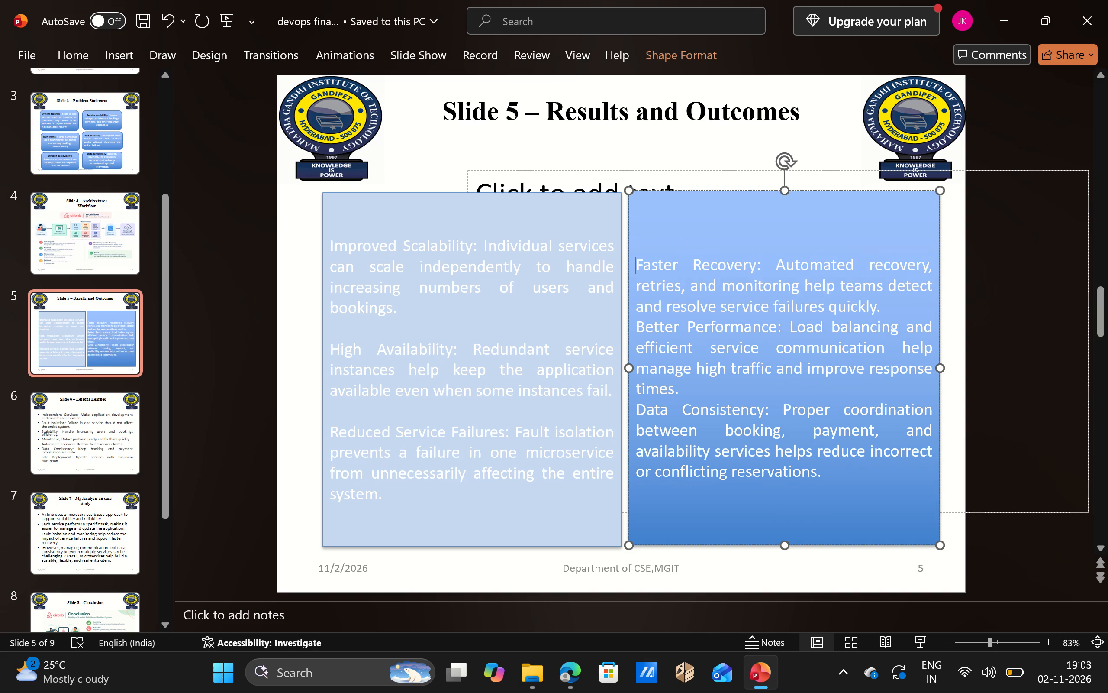
Add a blank line after the Faster Recovery point and another after the Better Performance point.
click(892, 309)
key(Return)
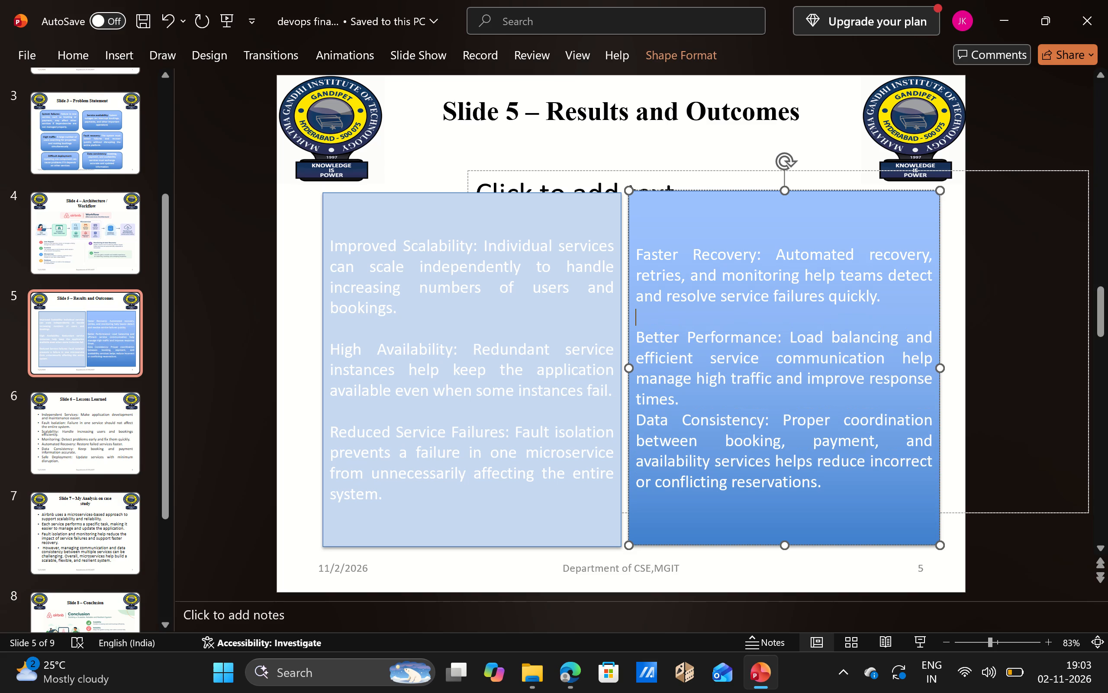
click(711, 404)
key(Return)
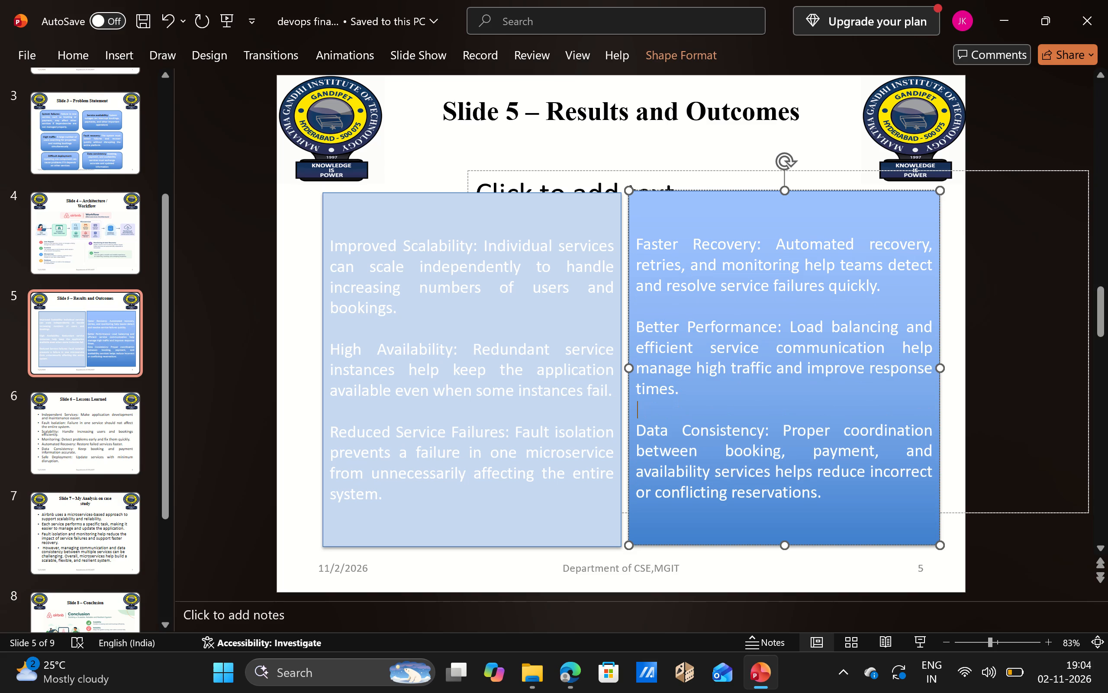
Change the font colour of all the text in both blue panels from white to black.
click(635, 243)
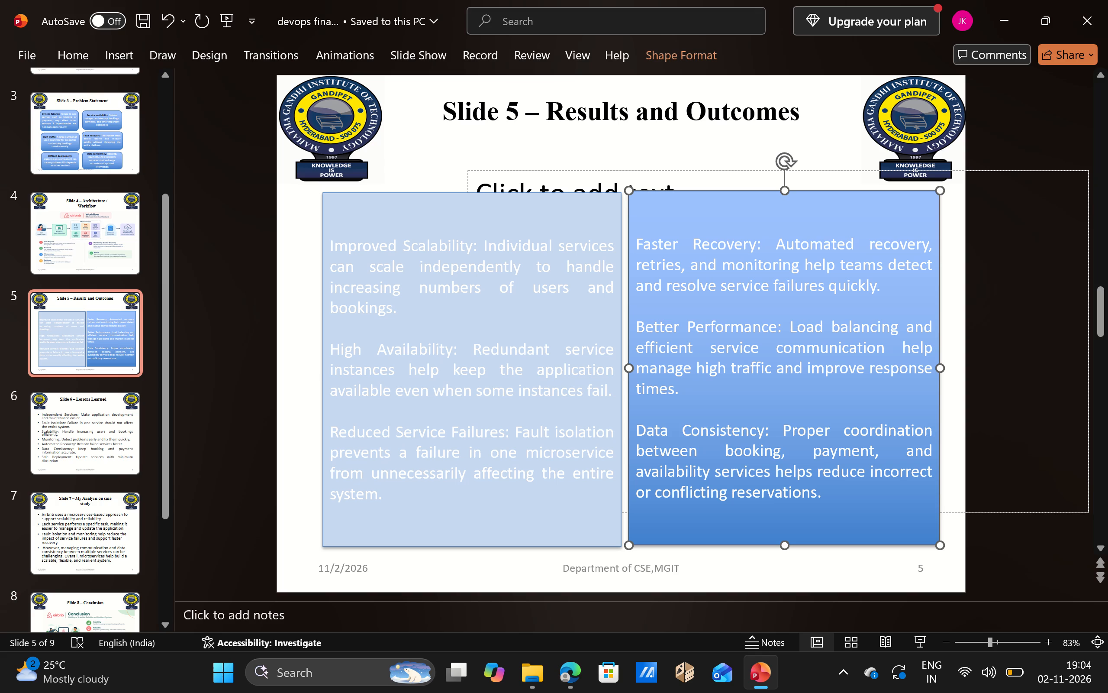
click(329, 248)
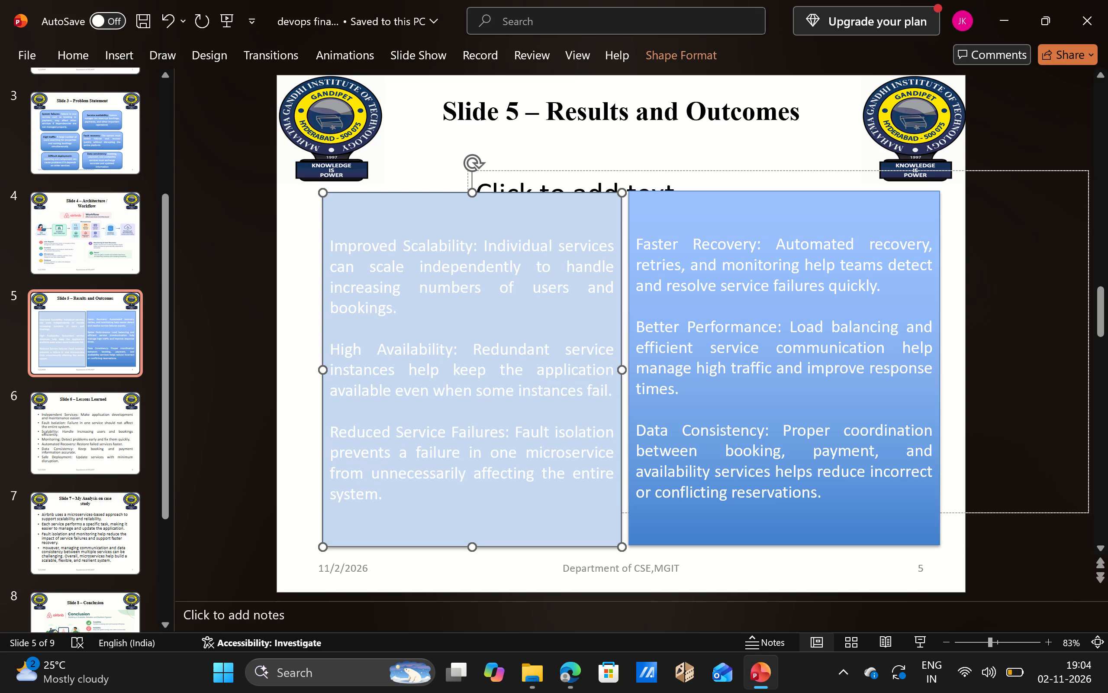
drag(333, 246, 495, 514)
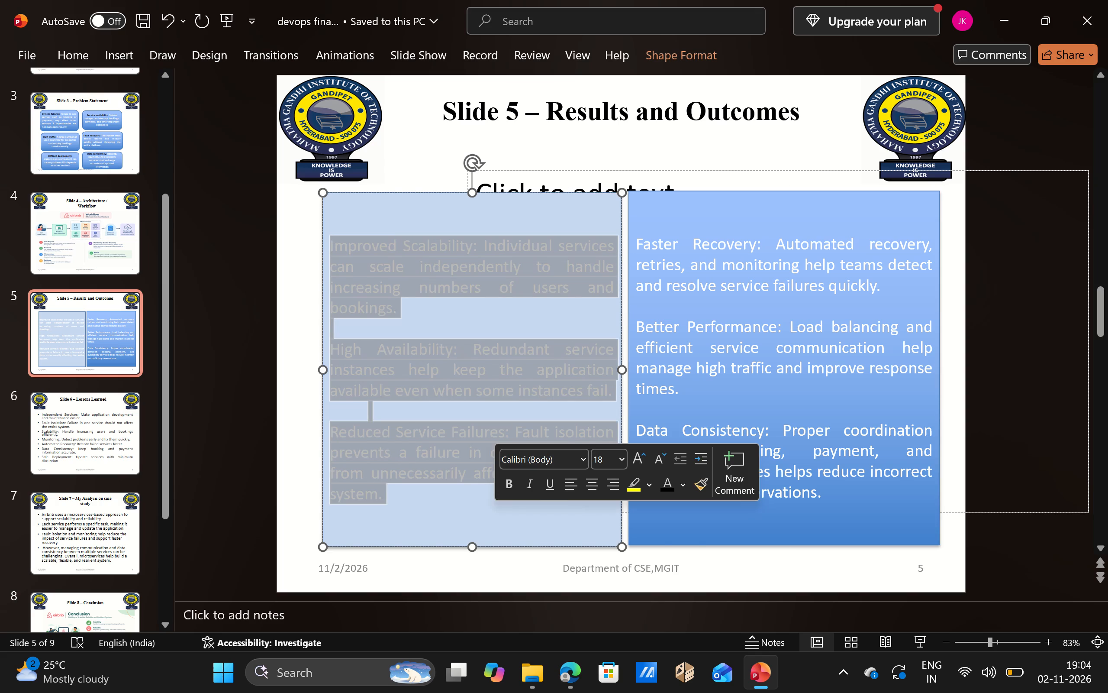
click(664, 489)
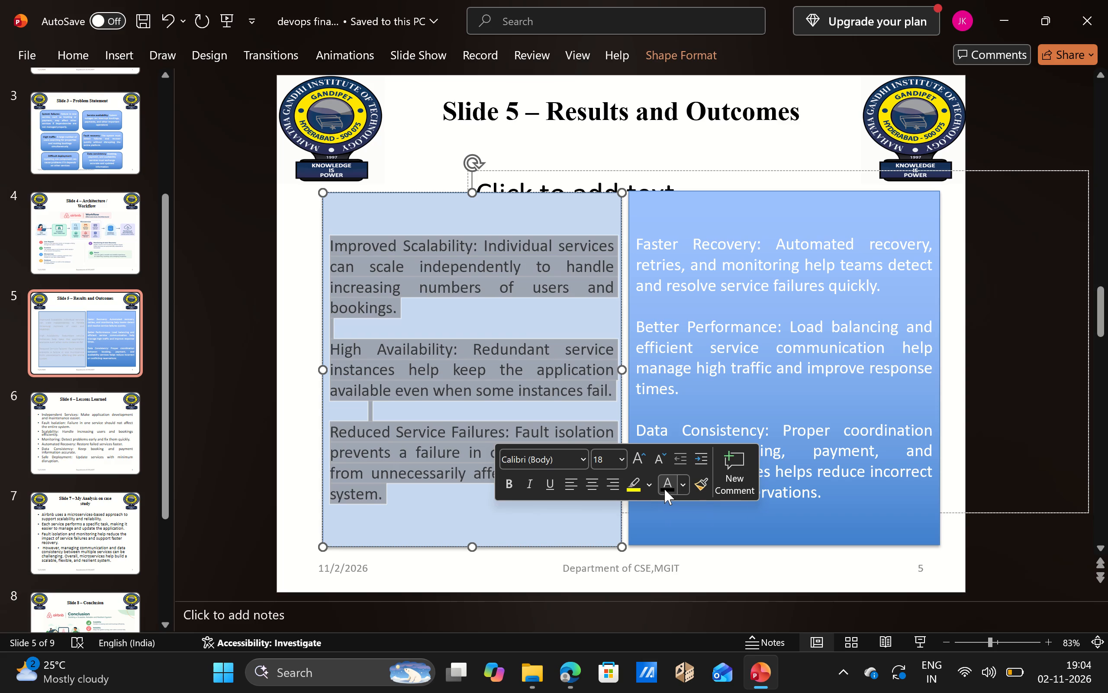
click(680, 223)
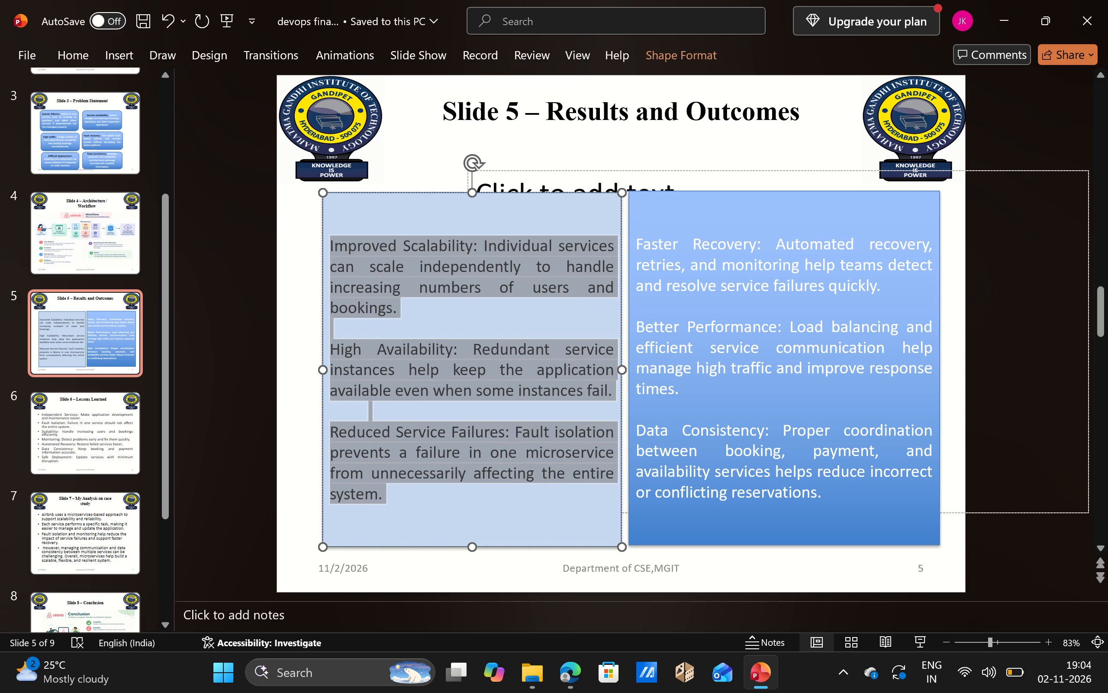
drag(636, 243, 795, 476)
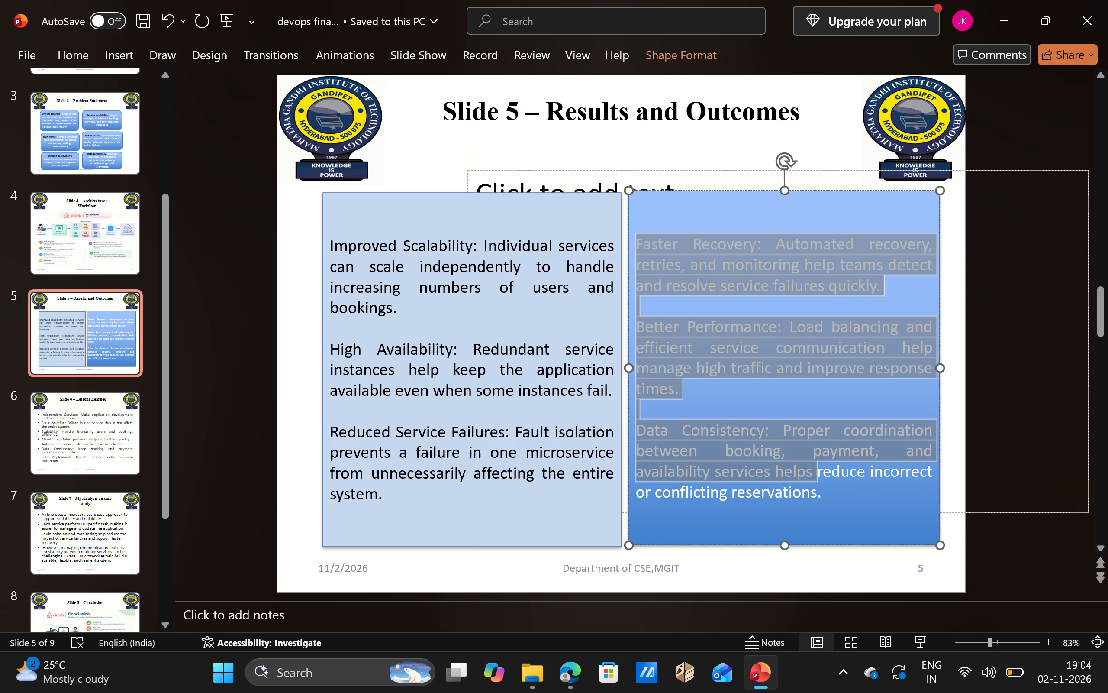
drag(795, 476, 837, 505)
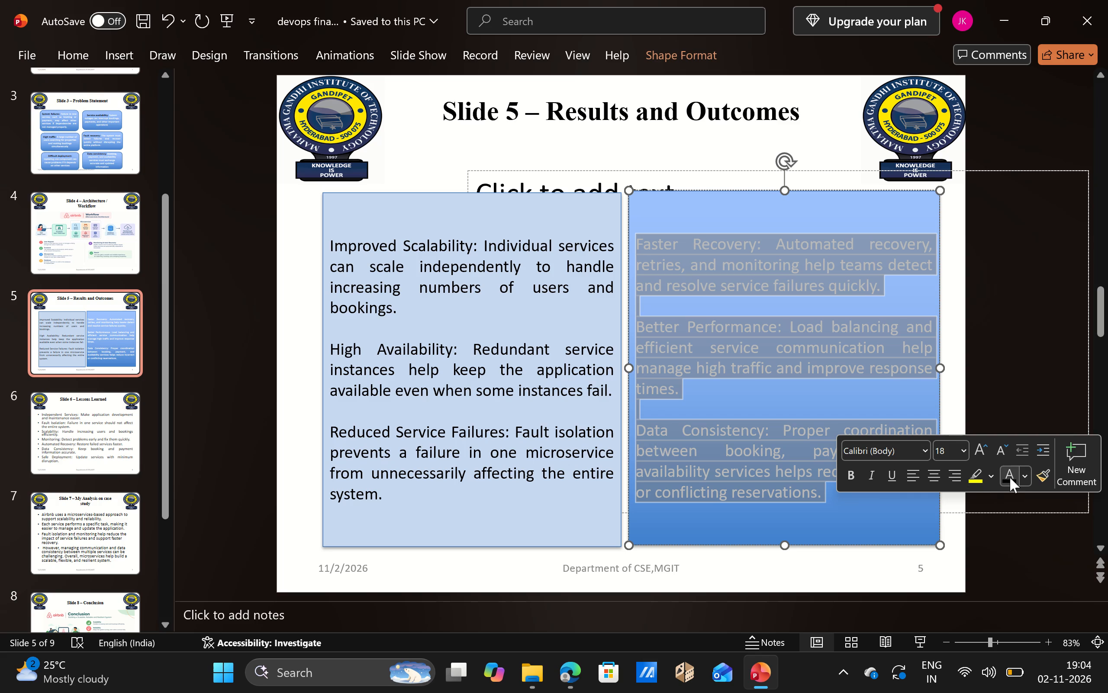
click(1015, 477)
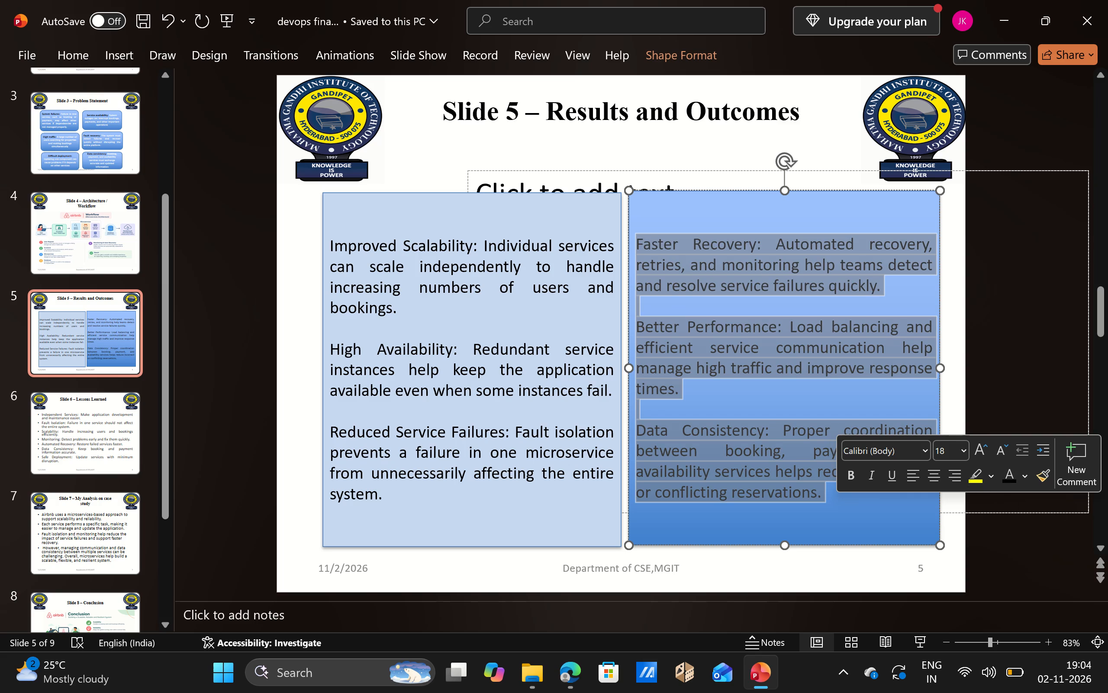
Bold the Improved Scalability, High Availability and Reduced Service Failures headings, including their colons, in the light blue panel.
click(520, 330)
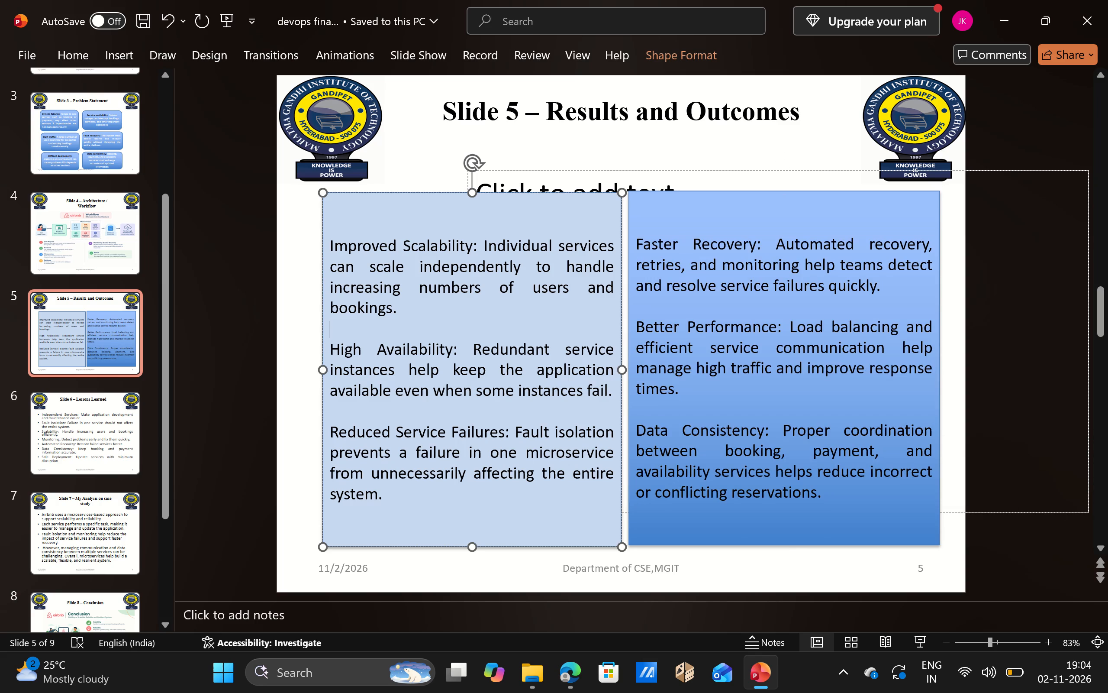
click(328, 244)
drag(330, 246, 481, 252)
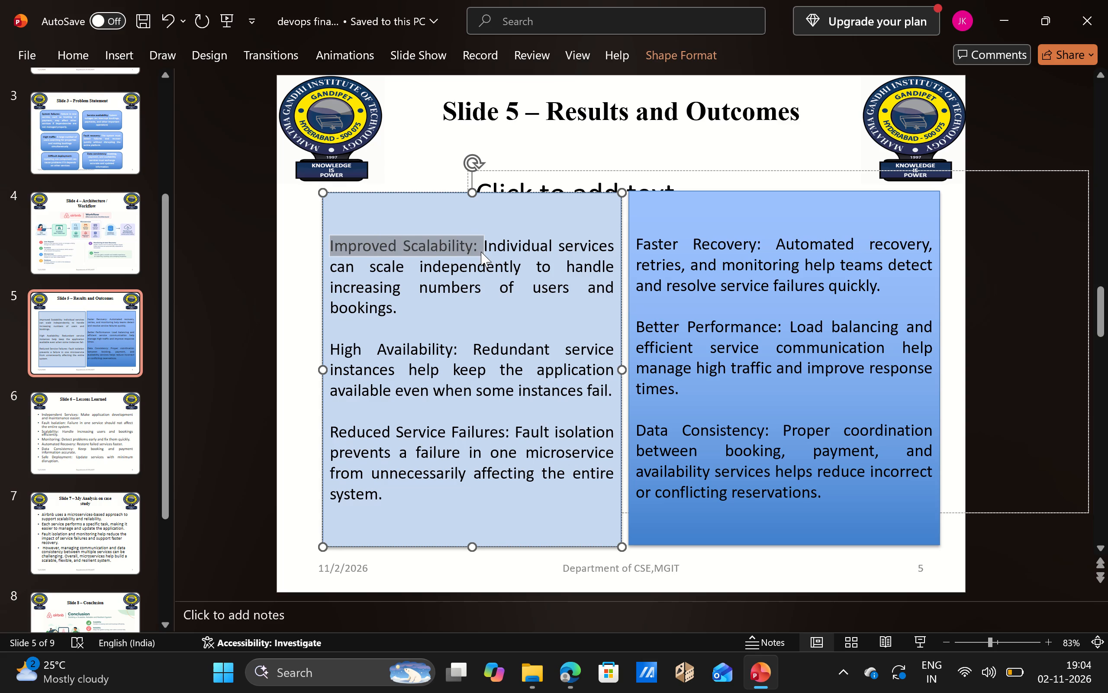
click(489, 216)
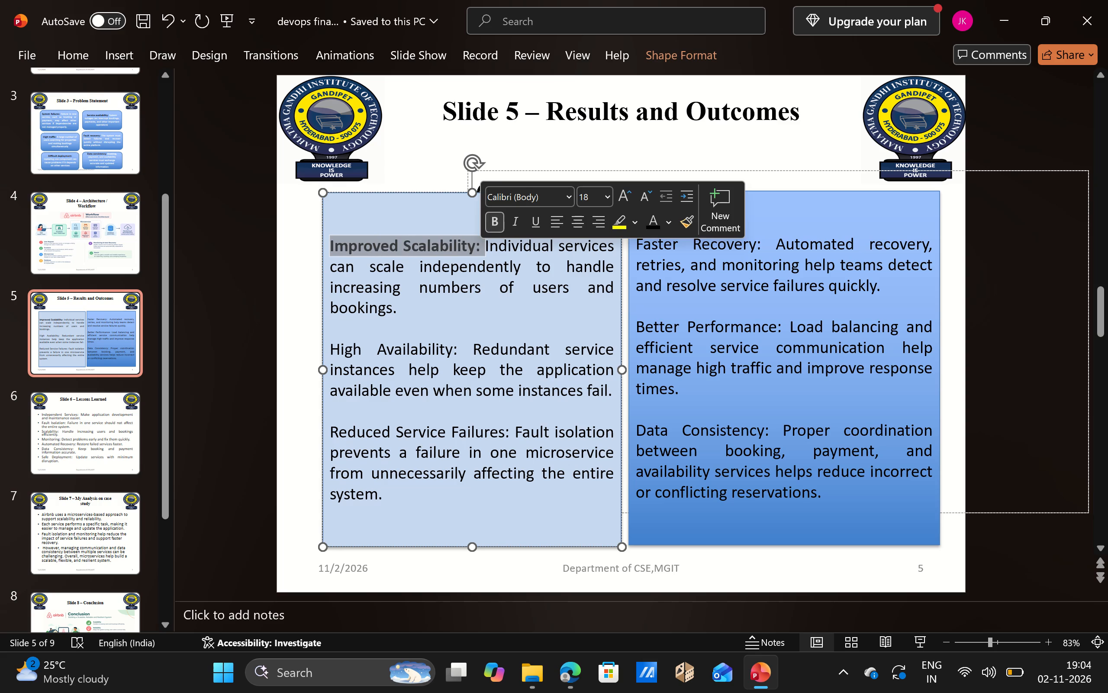
drag(330, 348, 436, 354)
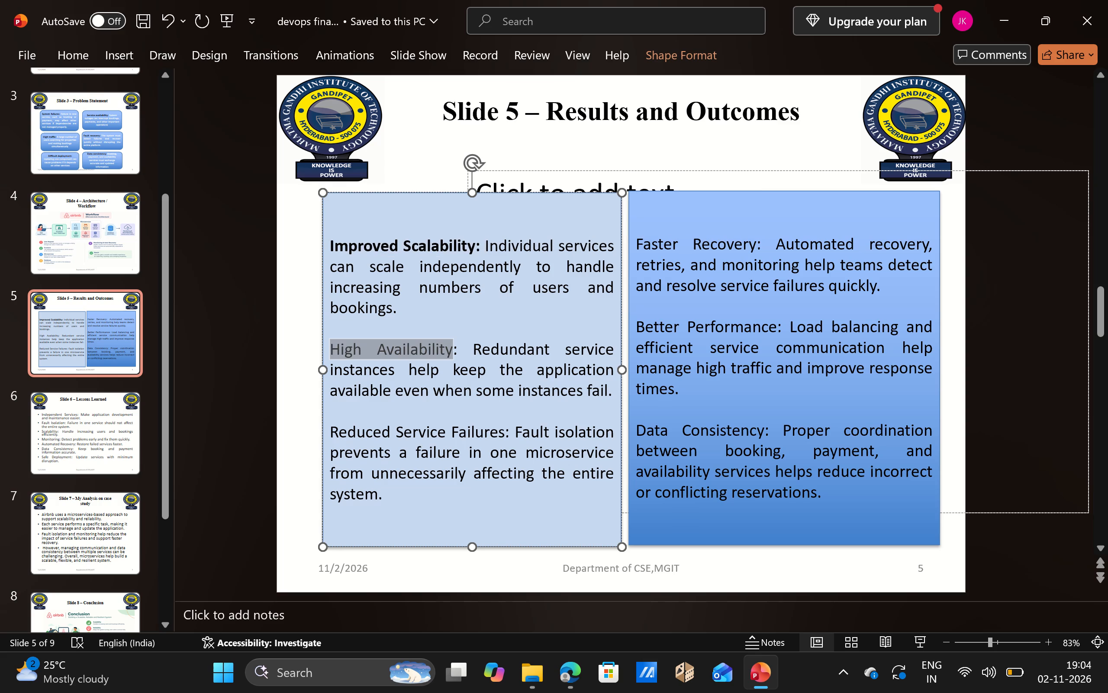
drag(436, 354, 470, 350)
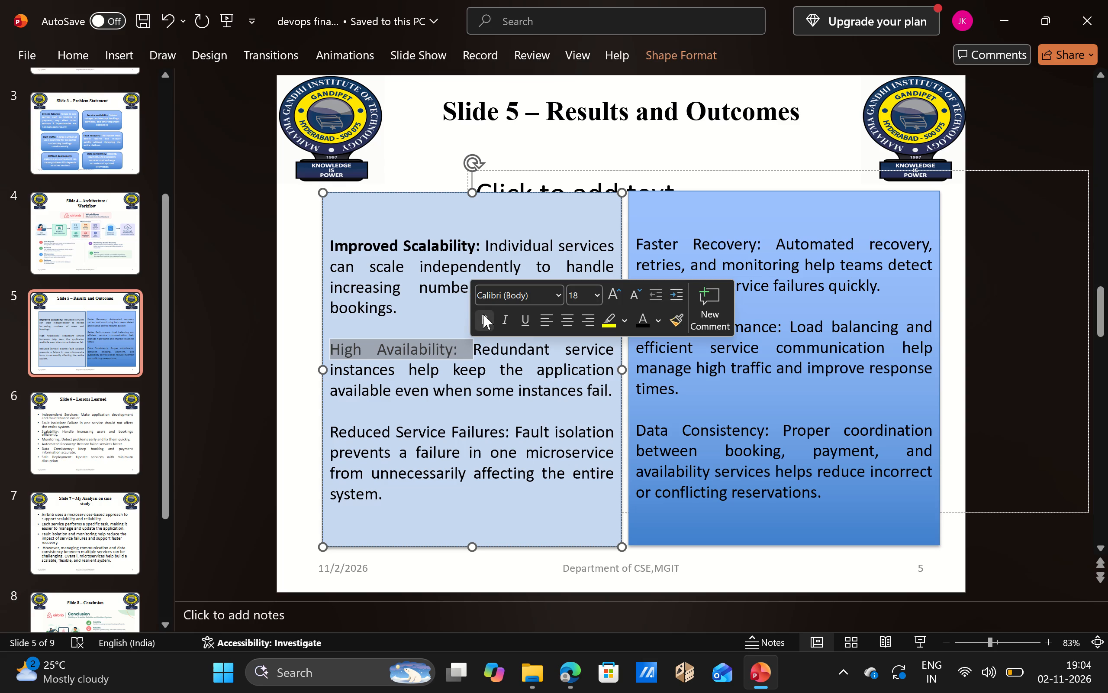
click(484, 314)
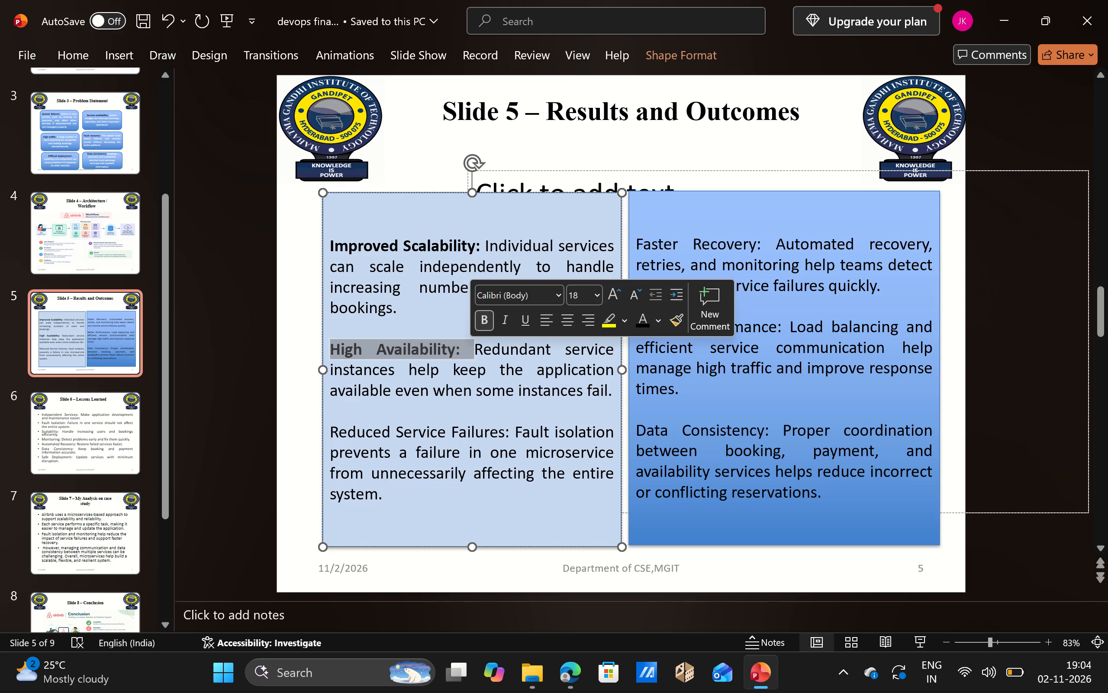
drag(330, 430, 508, 435)
click(519, 409)
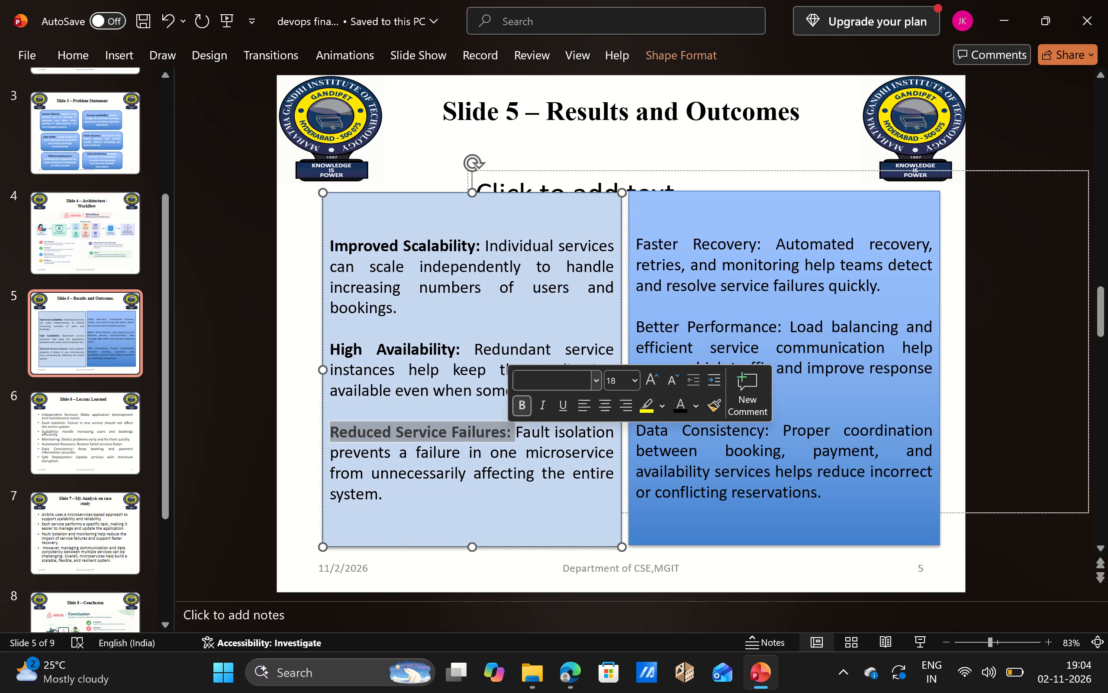
Bold the Faster Recovery, Better Performance and Data Consistency headings, including their colons, in the darker blue panel.
click(635, 242)
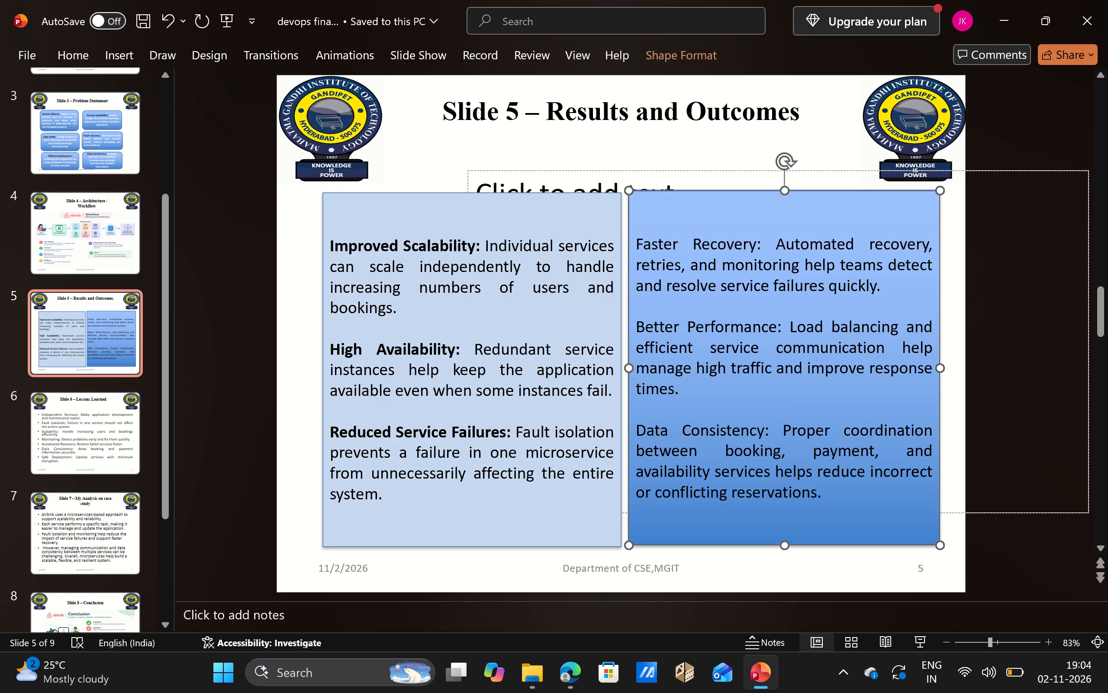
drag(638, 243, 761, 243)
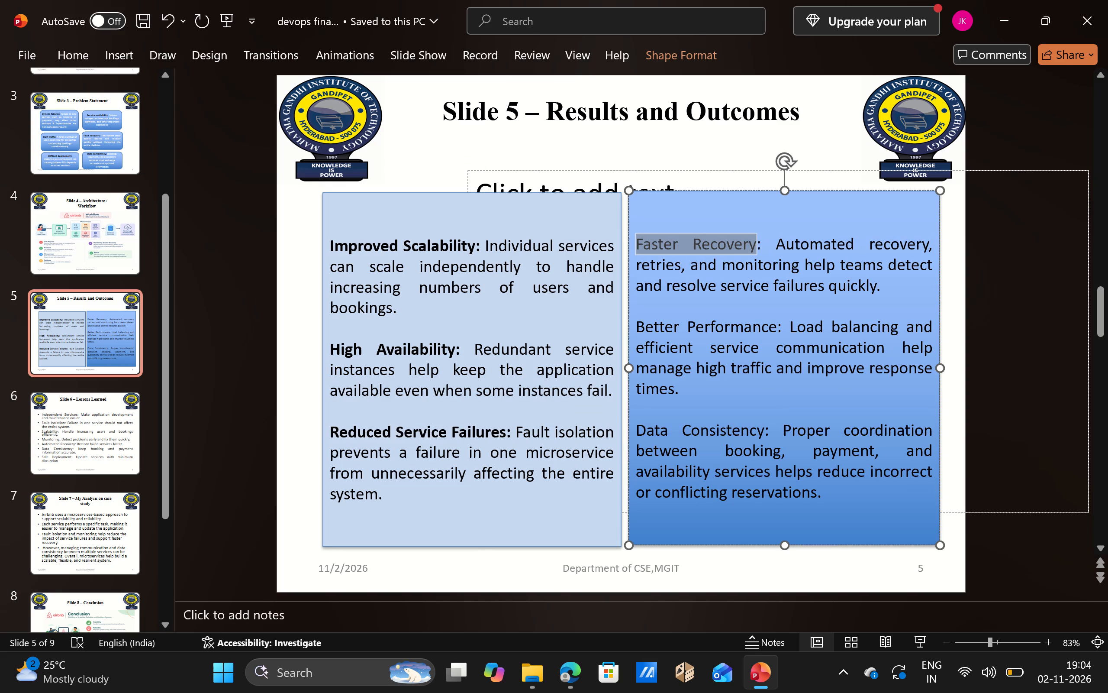
drag(761, 243, 766, 248)
click(776, 219)
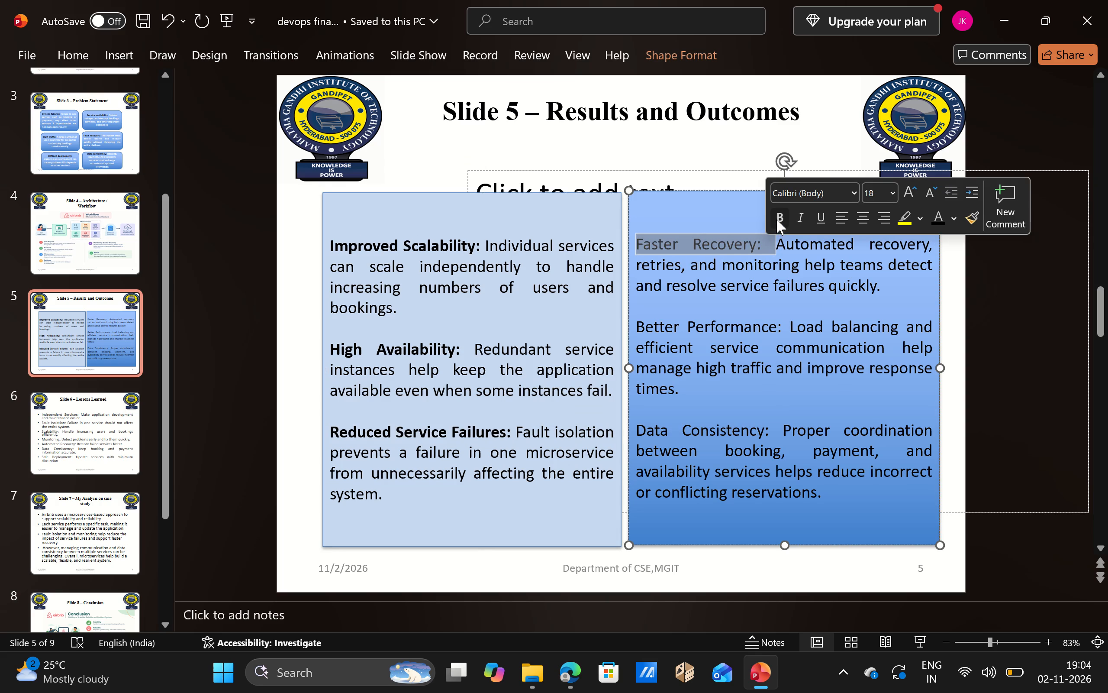
drag(639, 329, 666, 329)
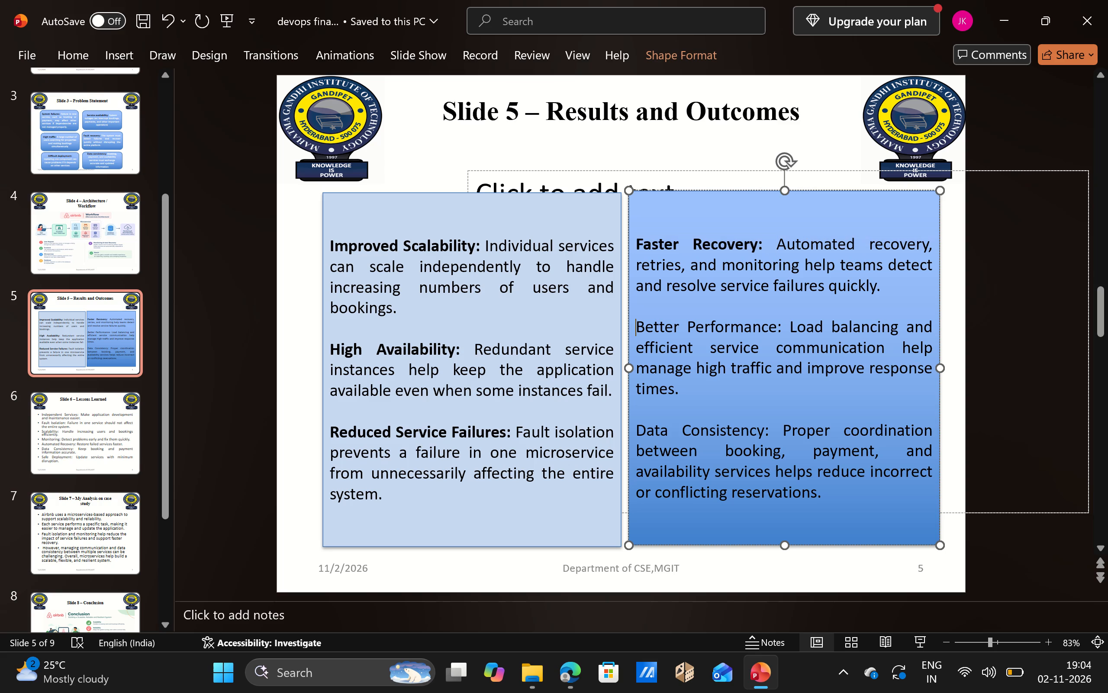
drag(666, 329, 780, 326)
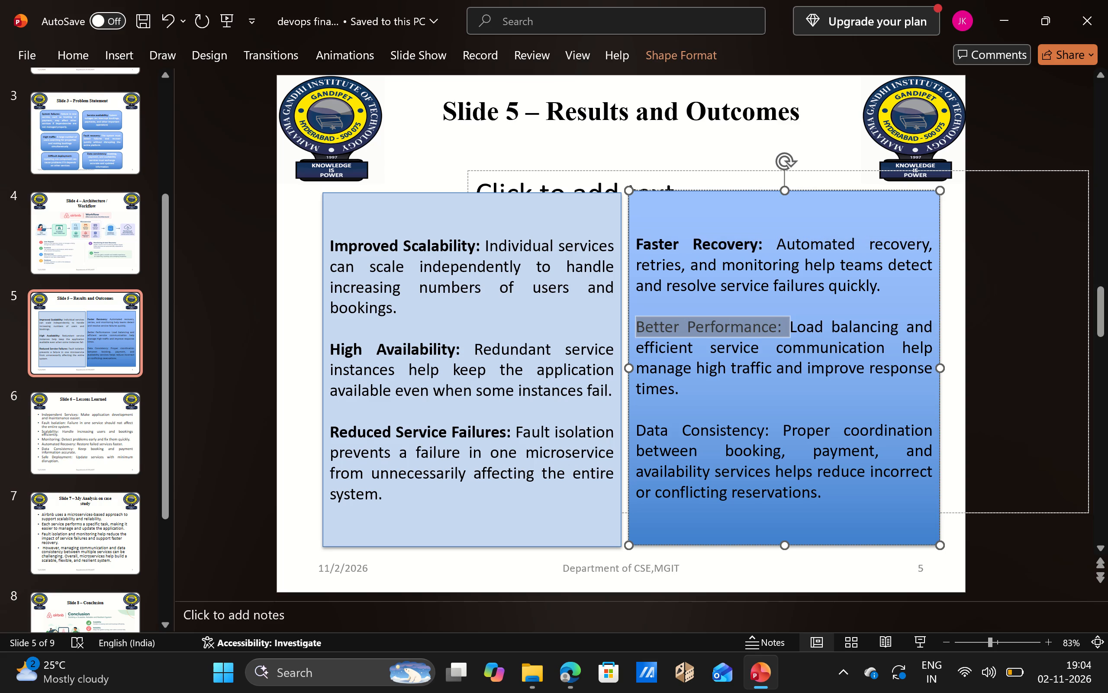
drag(780, 326, 786, 325)
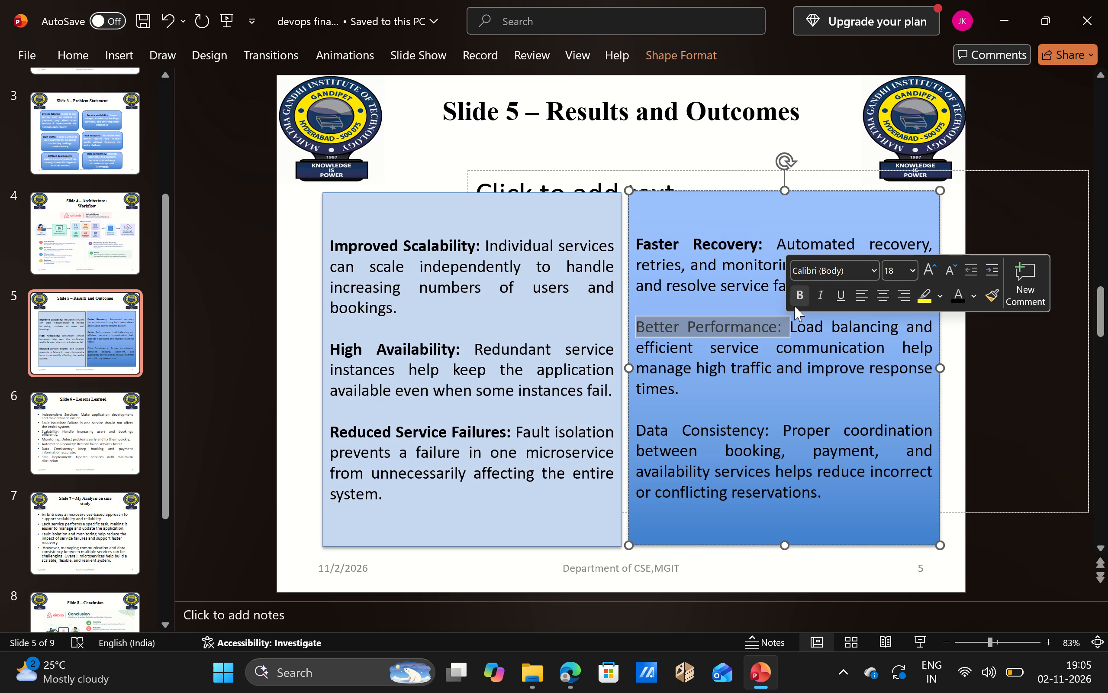
click(794, 306)
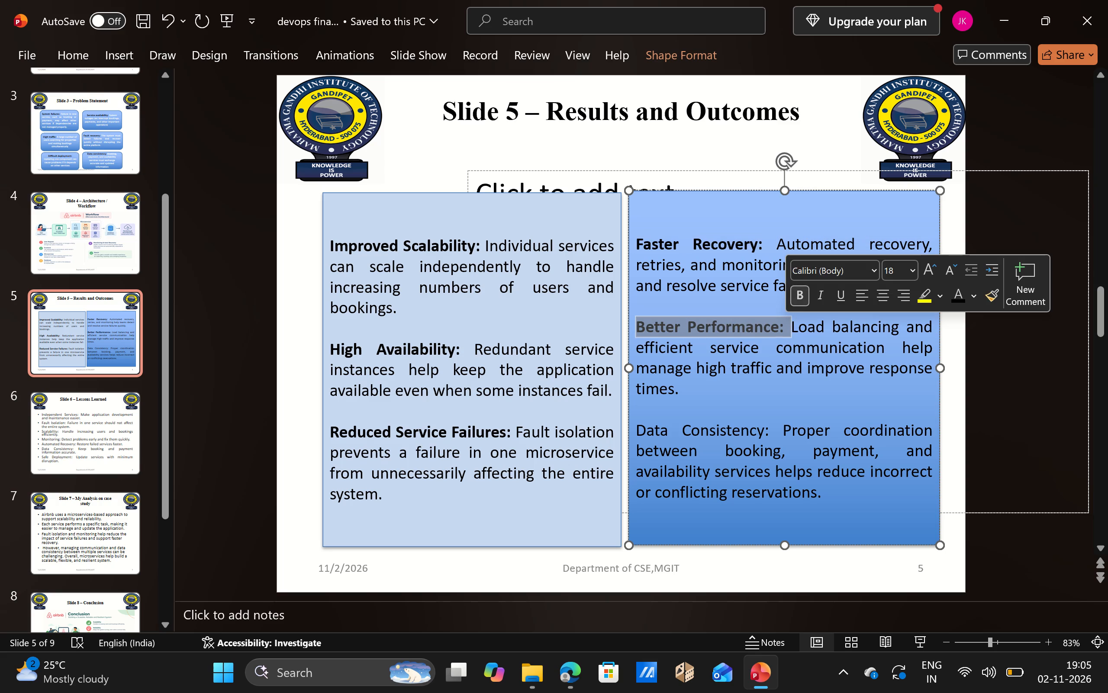
drag(636, 431, 776, 429)
click(791, 398)
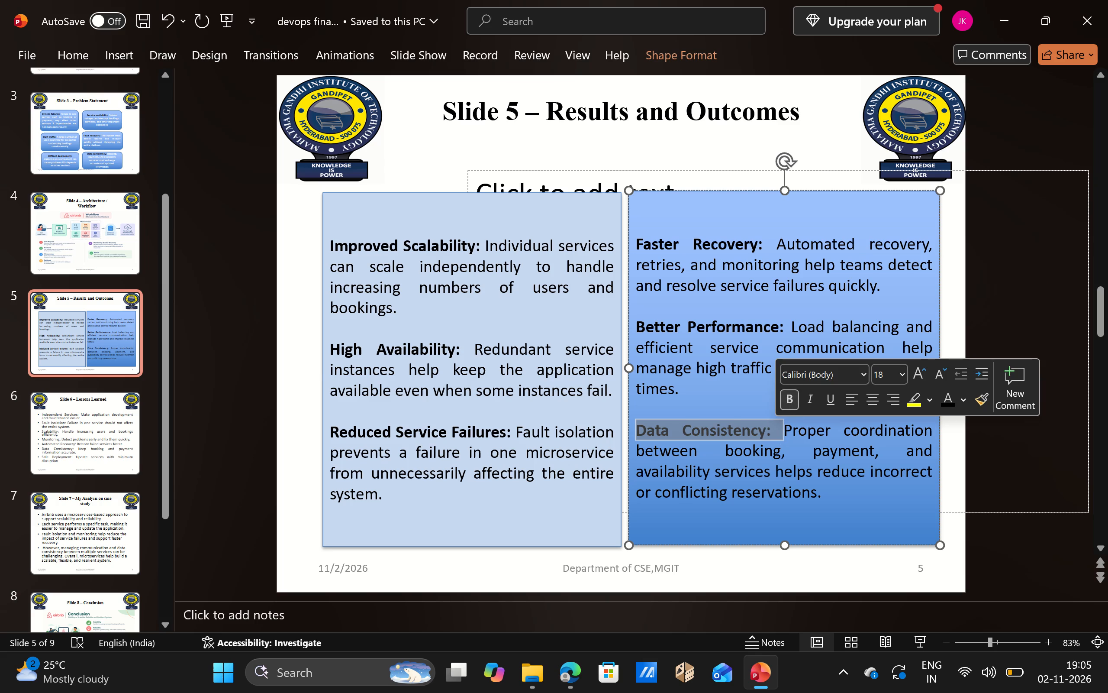
click(496, 318)
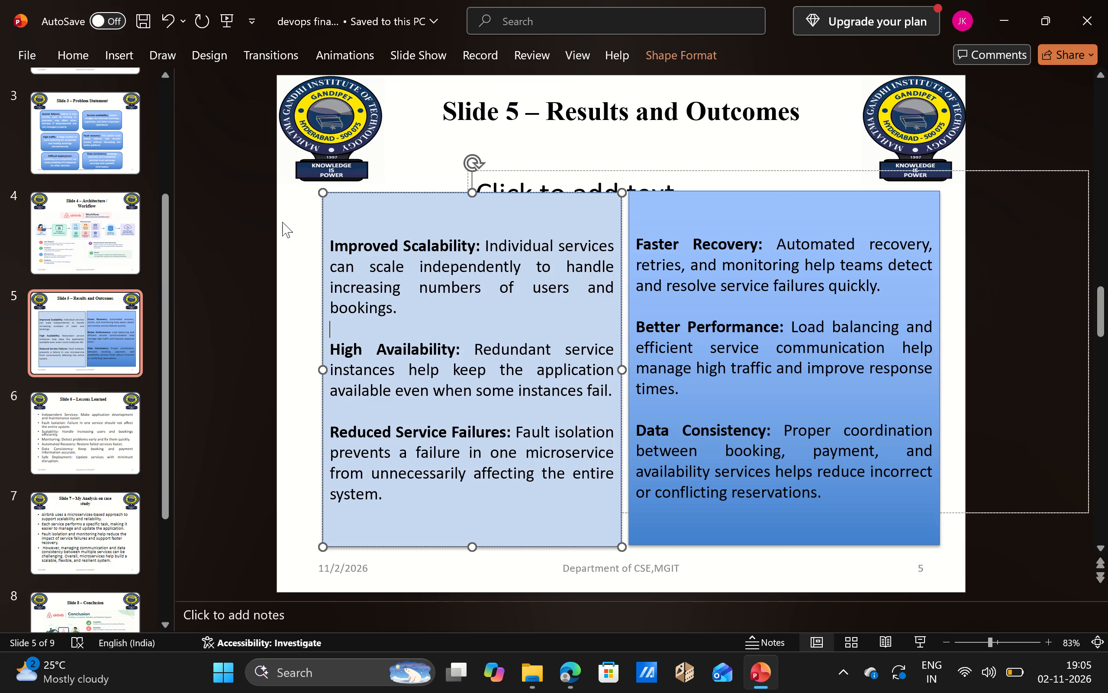
Resize slide 5's empty text placeholder to fit within the slide, slightly wider than both panels, with its top edge just above them.
click(118, 248)
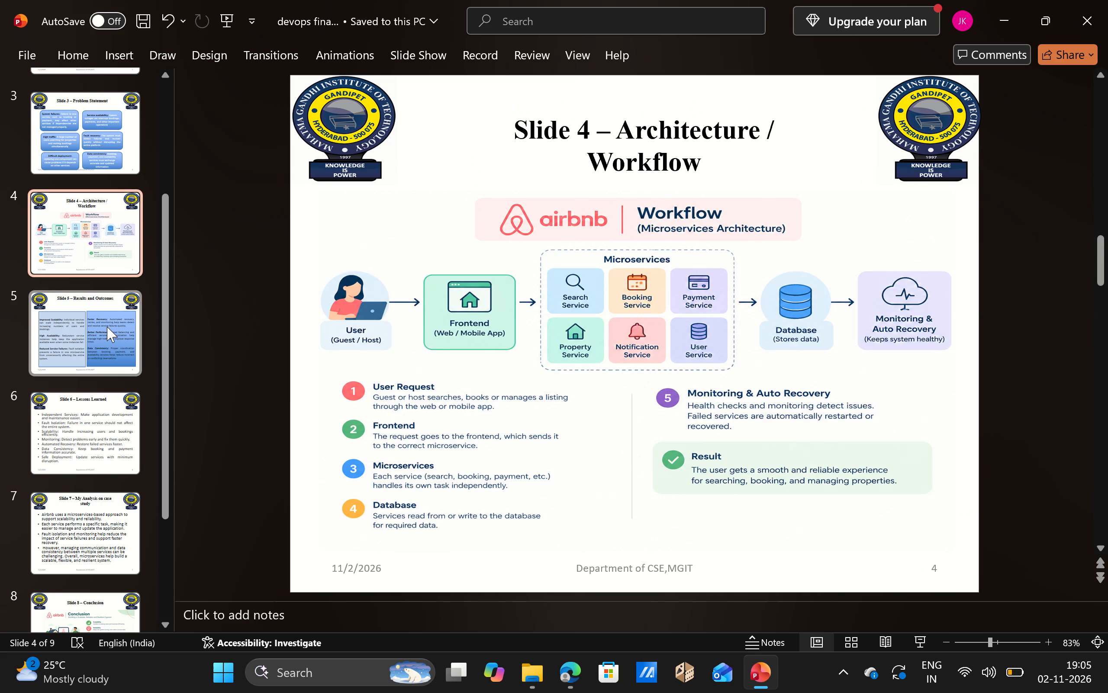
click(107, 327)
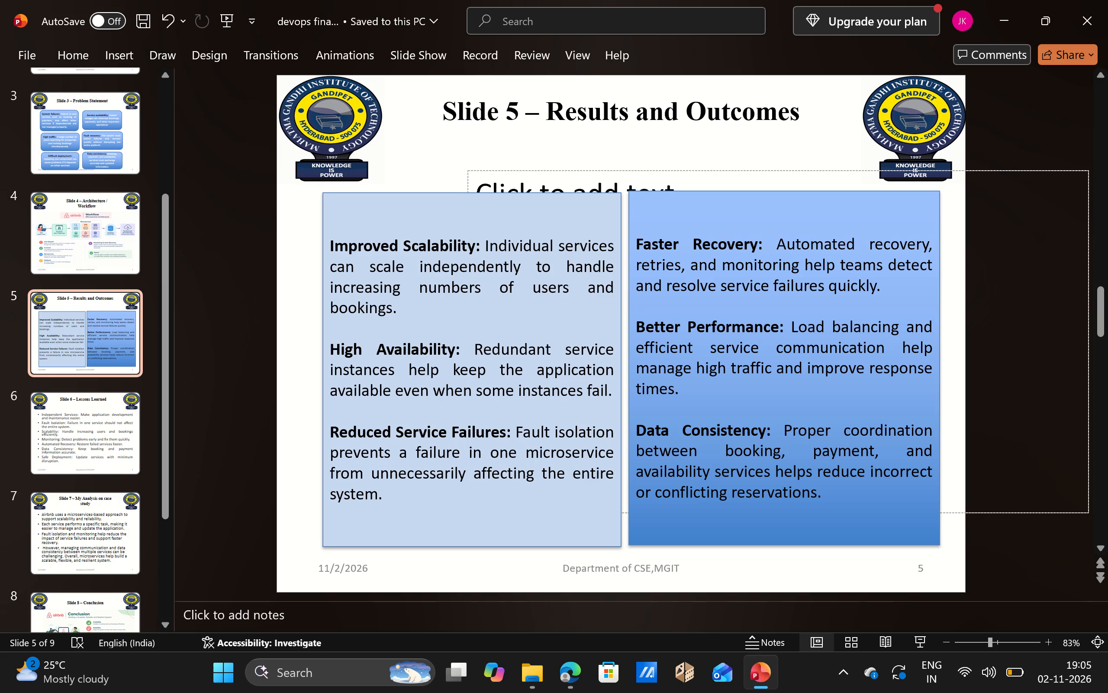
click(959, 314)
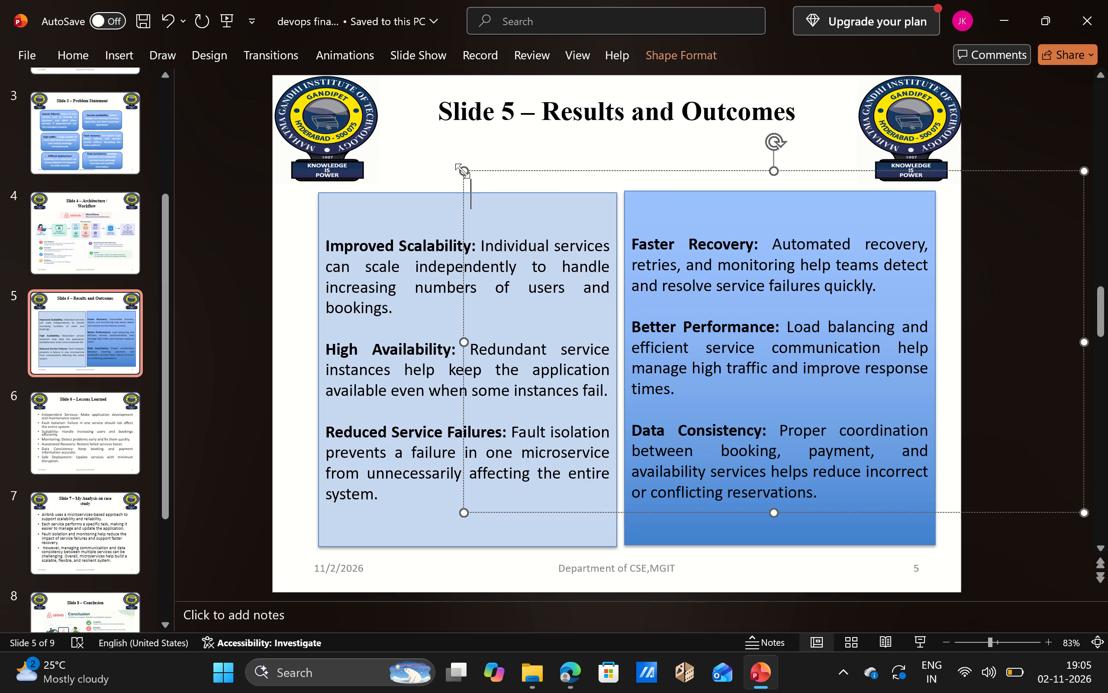
drag(462, 169, 295, 177)
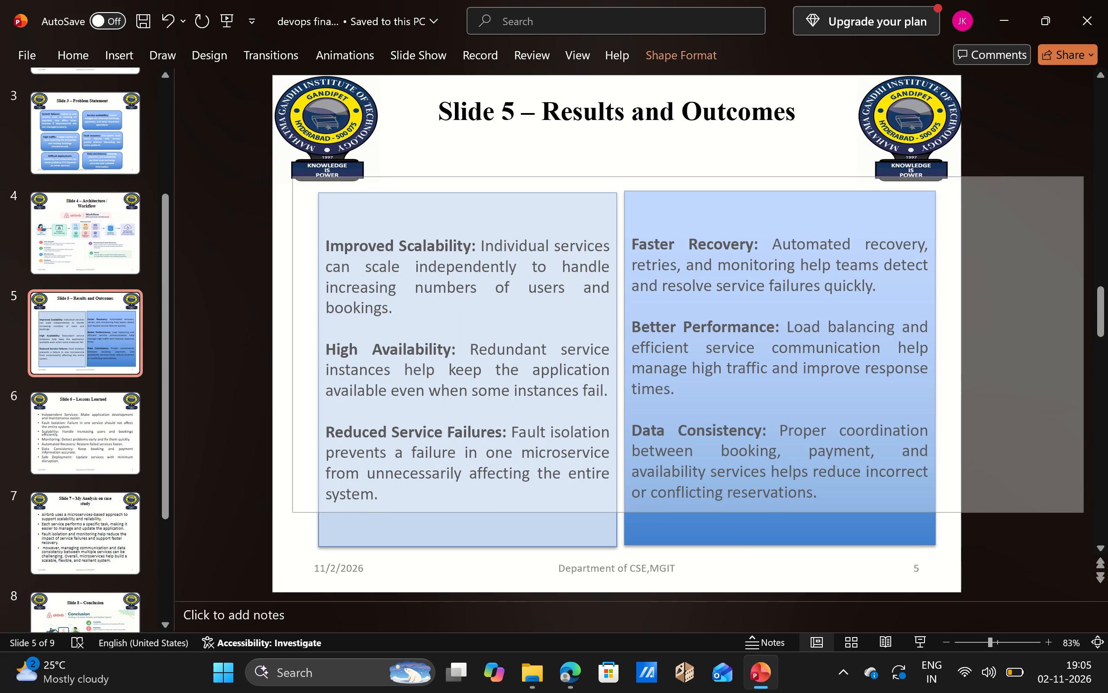
drag(295, 177, 294, 182)
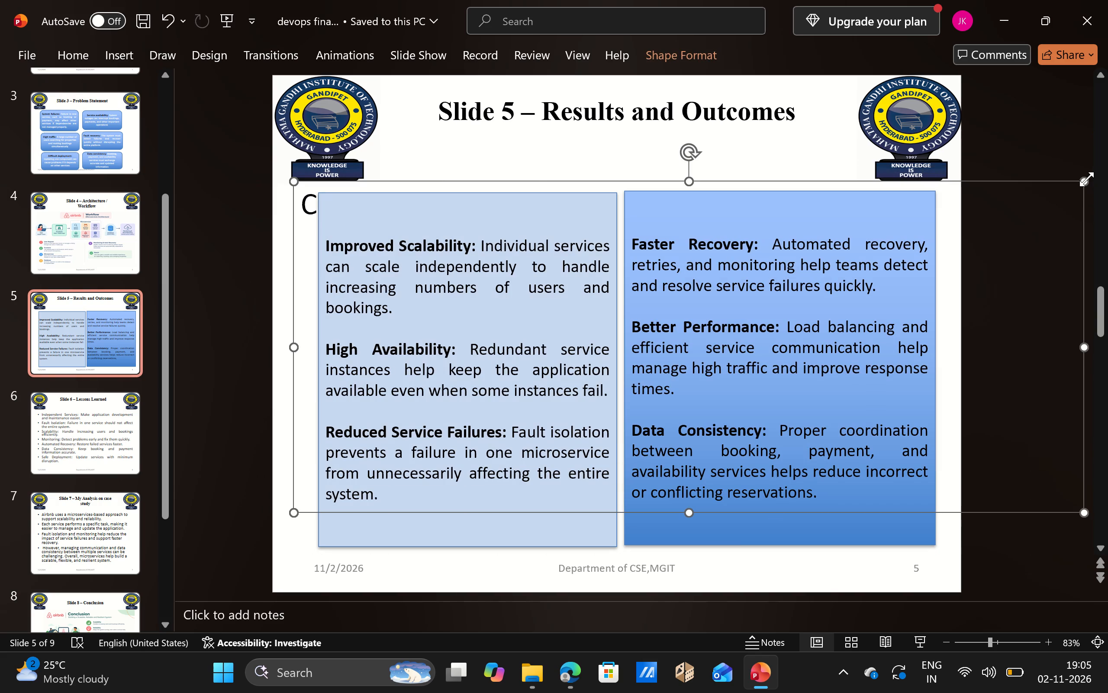
drag(1086, 178, 953, 212)
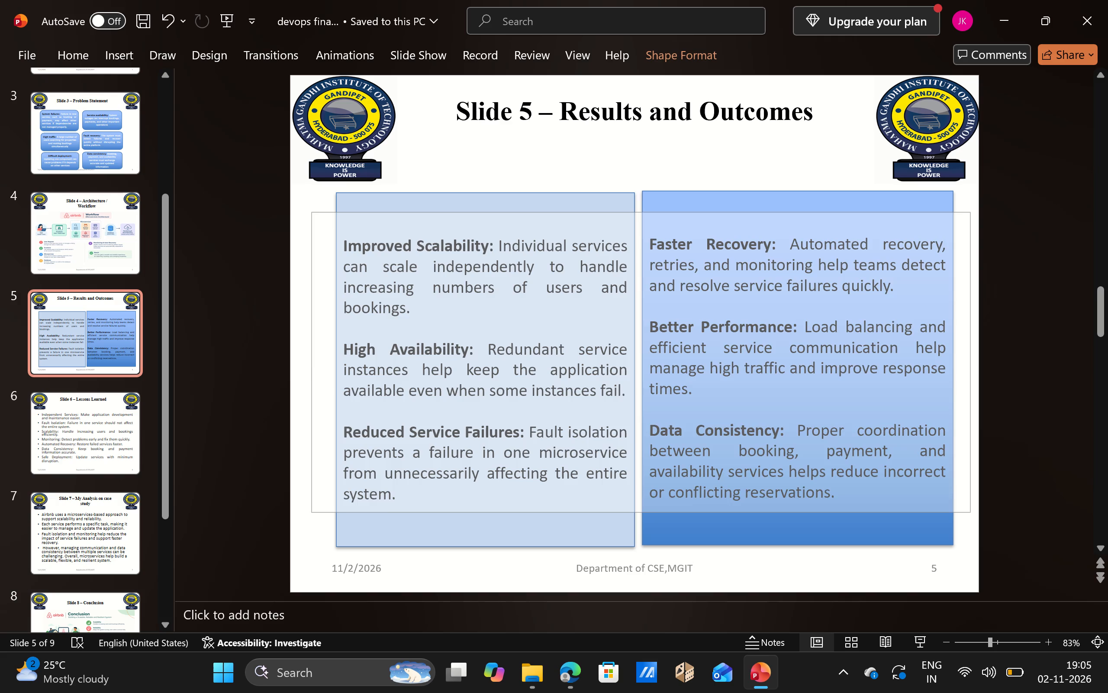
drag(638, 214, 641, 196)
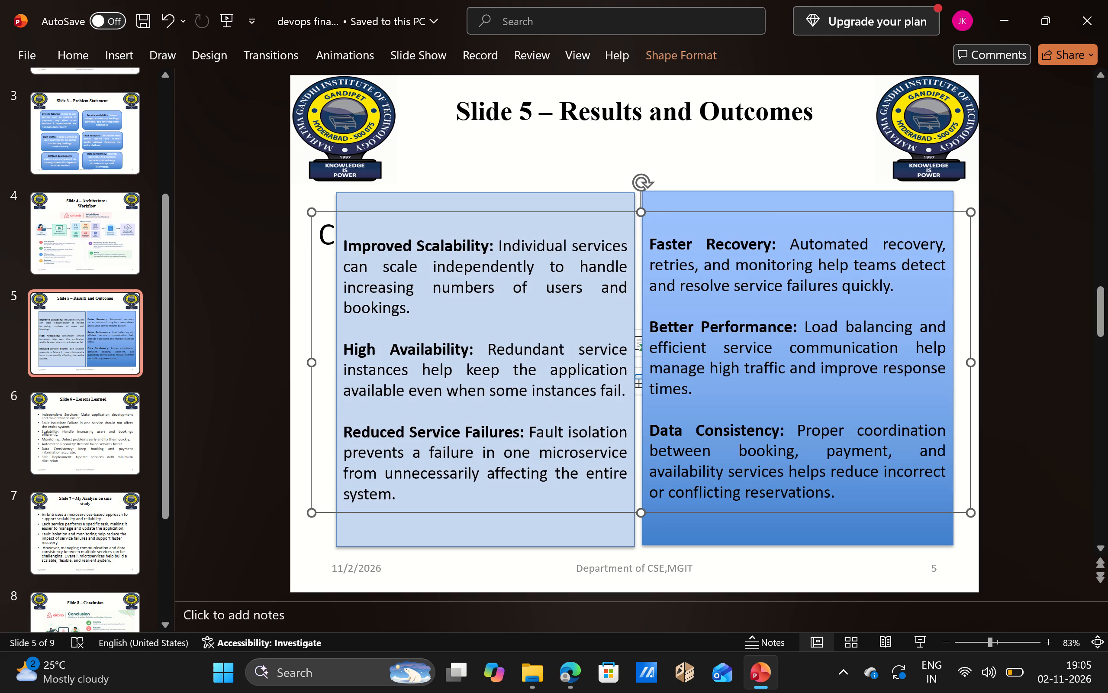
drag(641, 196, 644, 178)
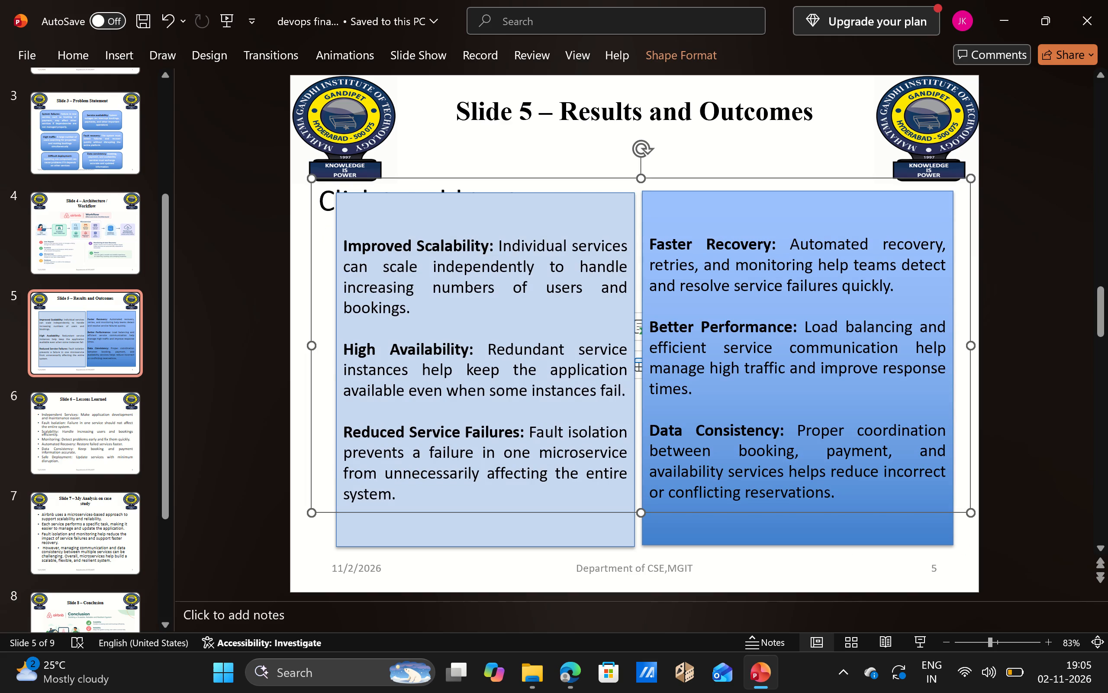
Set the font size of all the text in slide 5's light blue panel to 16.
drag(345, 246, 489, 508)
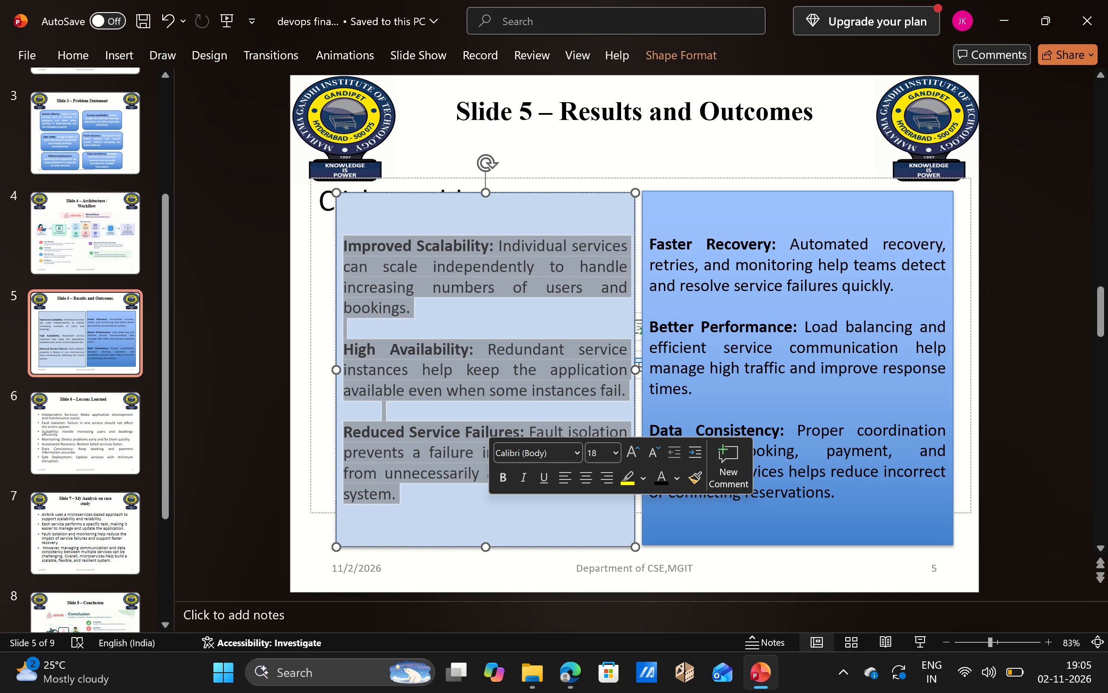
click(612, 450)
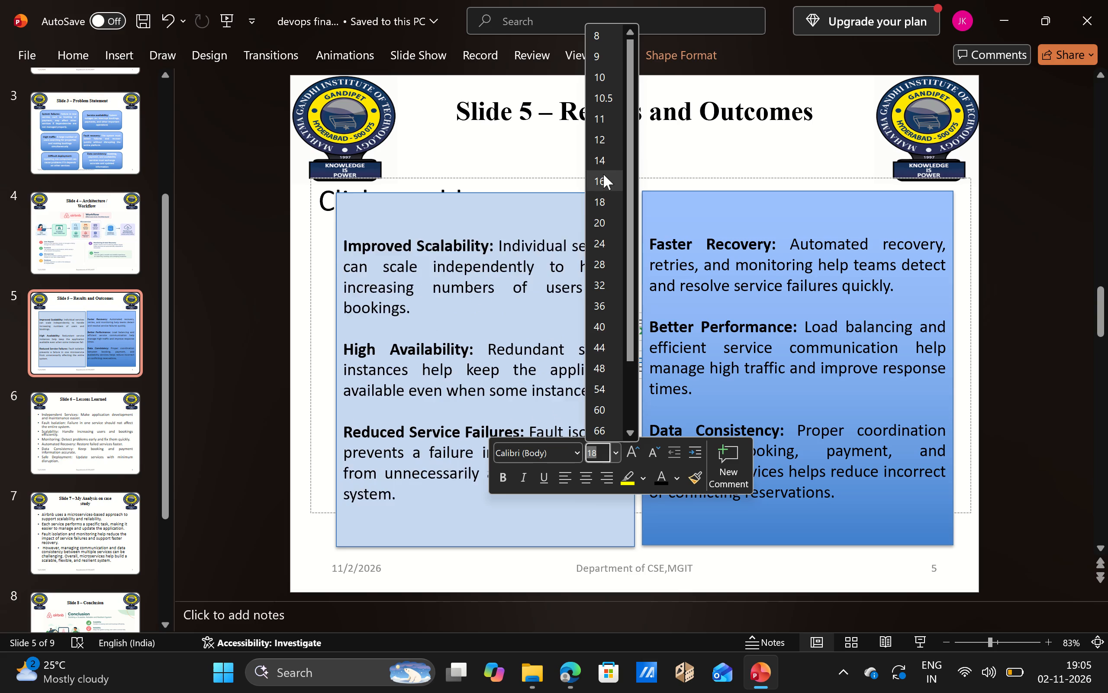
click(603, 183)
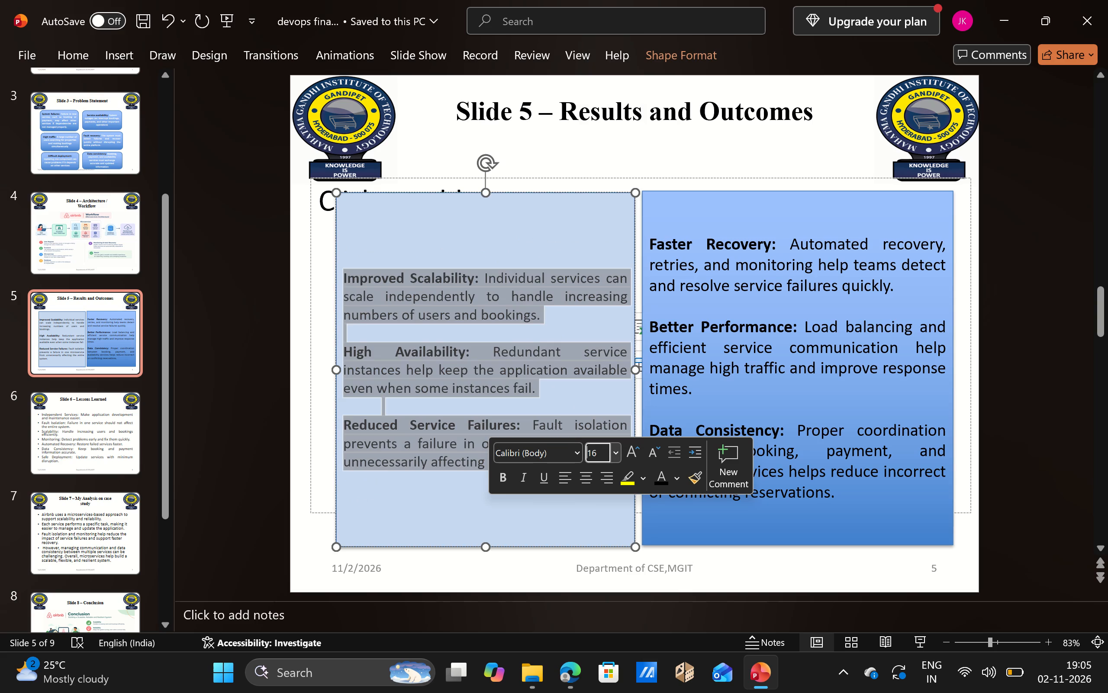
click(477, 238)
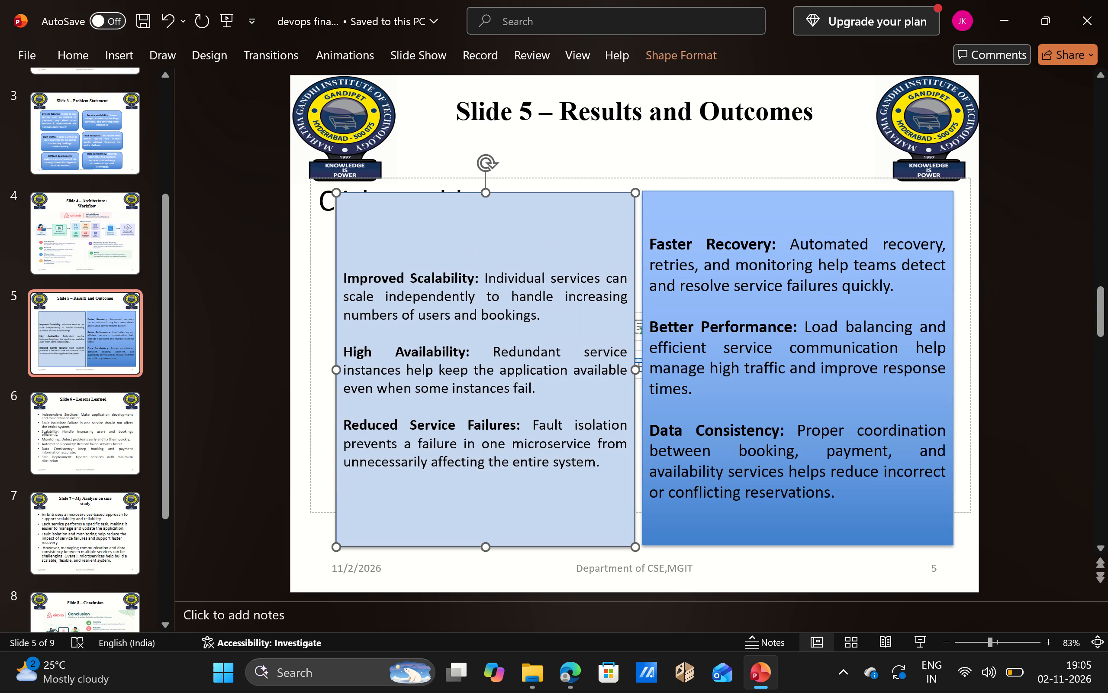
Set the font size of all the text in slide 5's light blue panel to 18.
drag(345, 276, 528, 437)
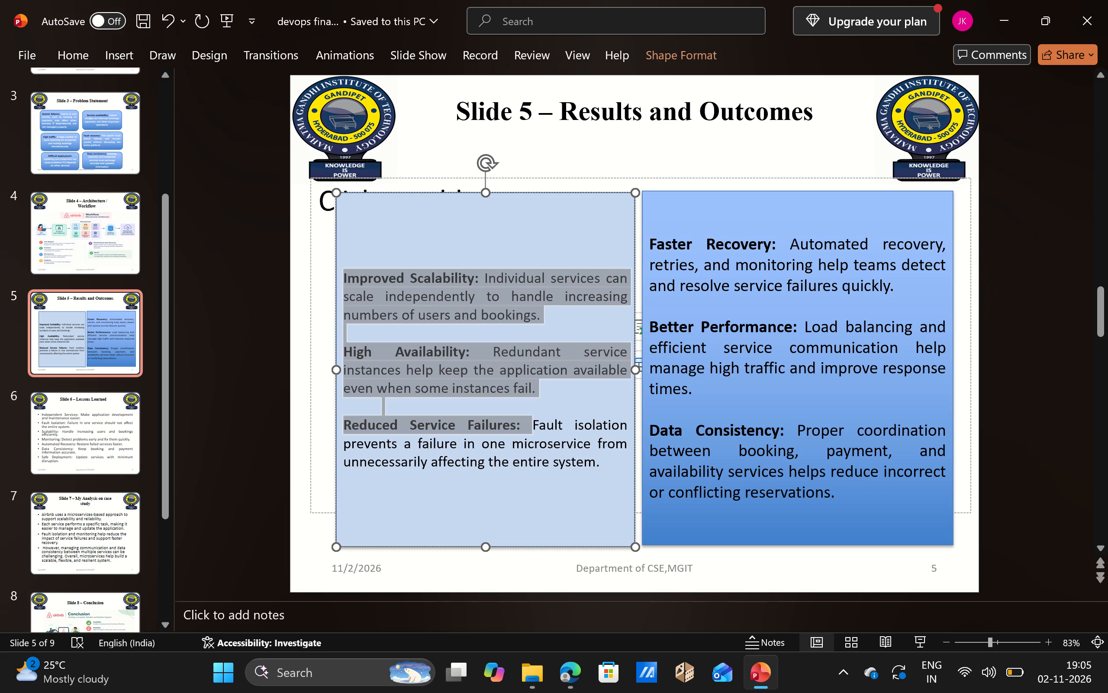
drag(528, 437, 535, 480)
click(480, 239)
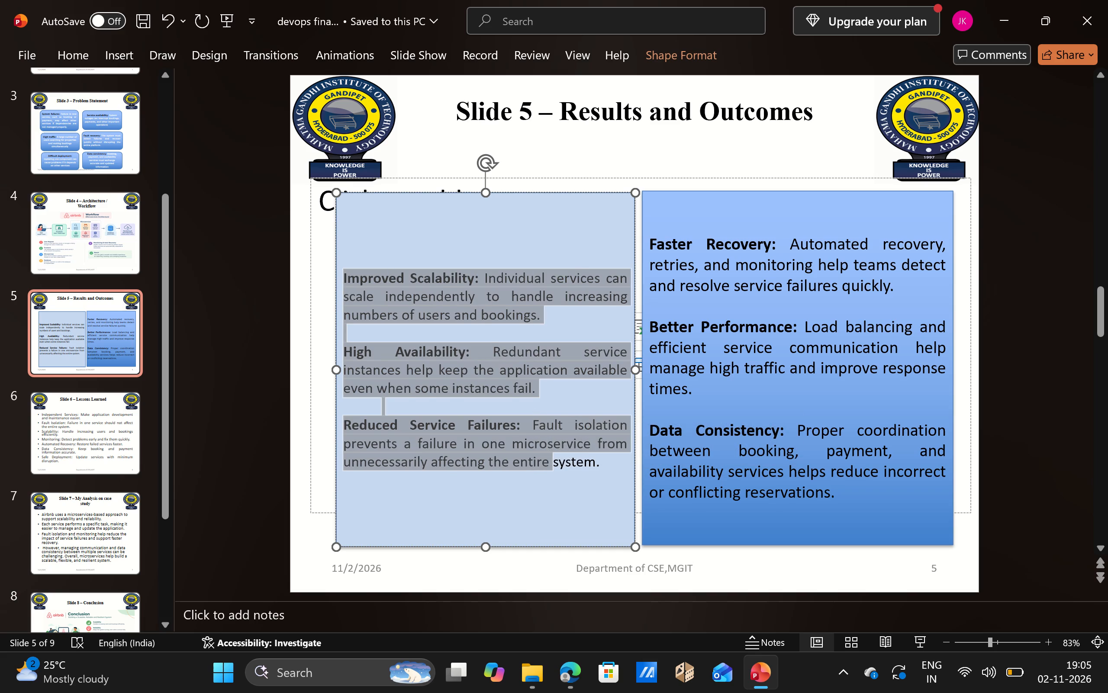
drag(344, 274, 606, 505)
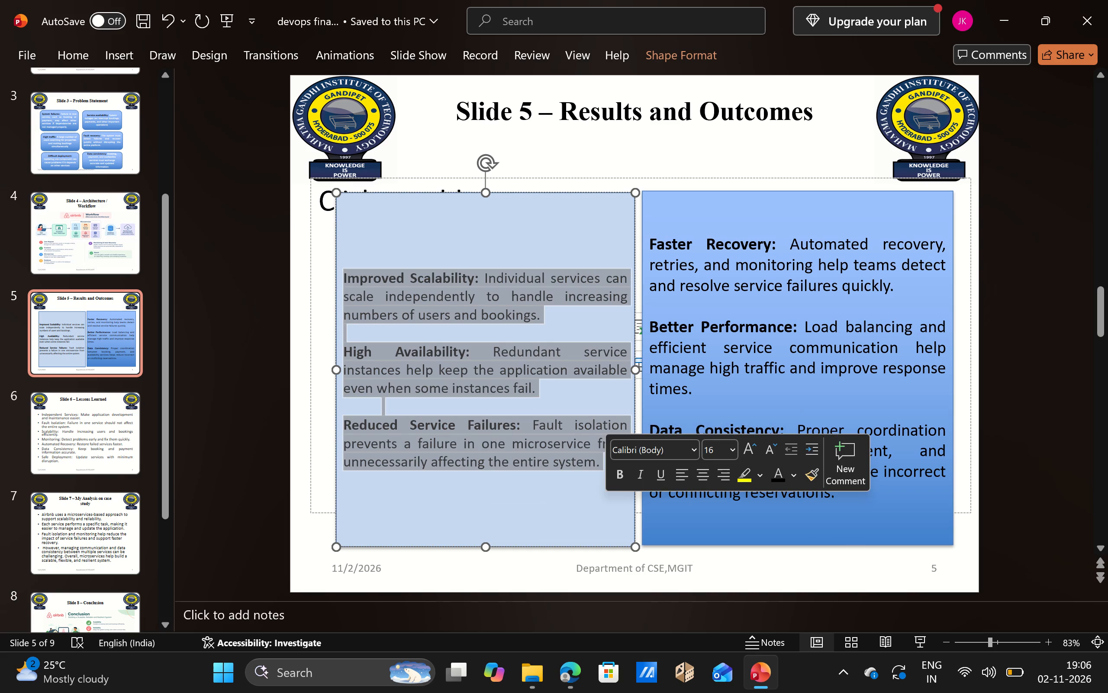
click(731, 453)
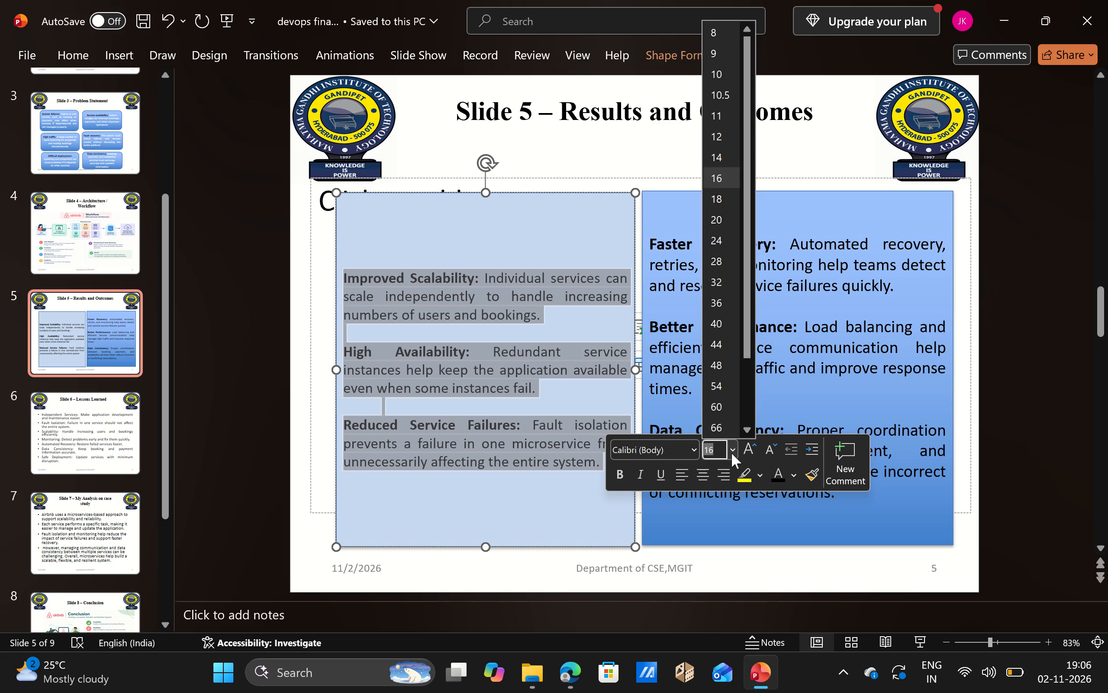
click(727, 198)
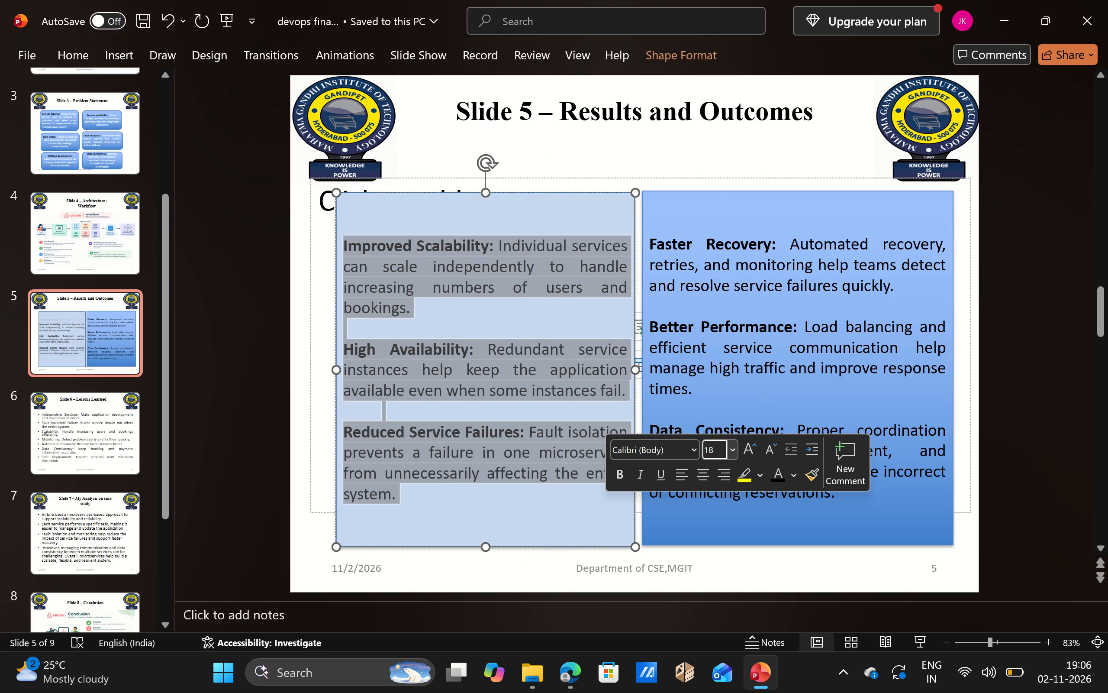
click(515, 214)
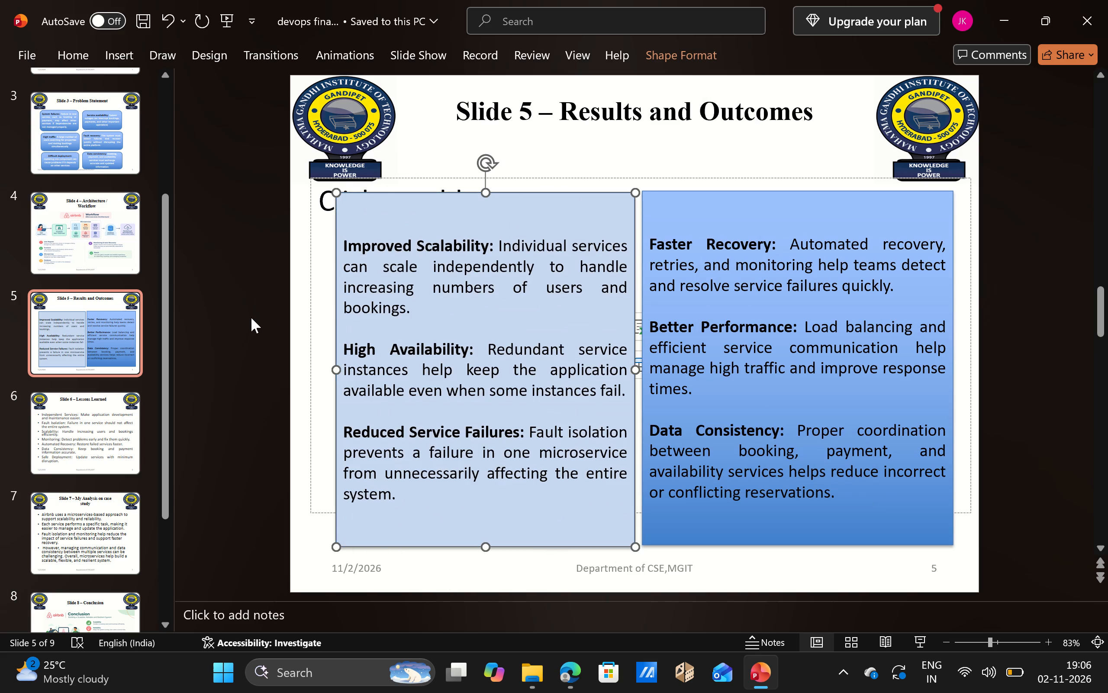
Look through slides 6 to 8 and delete the Lessons Learned slide from the presentation.
click(103, 427)
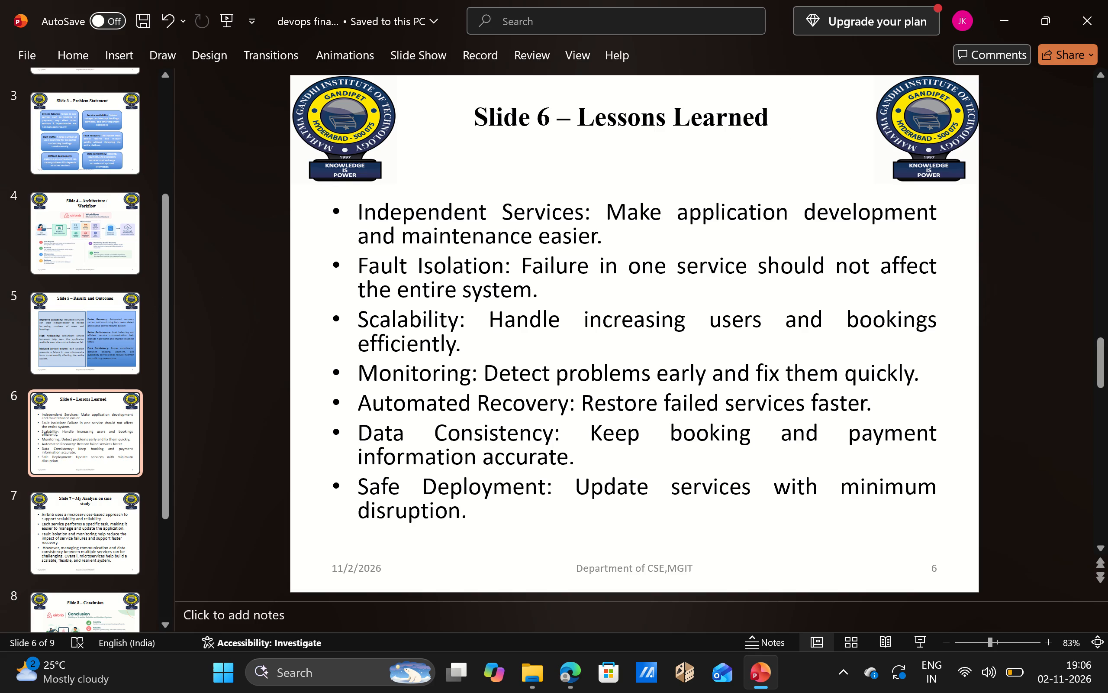
click(98, 528)
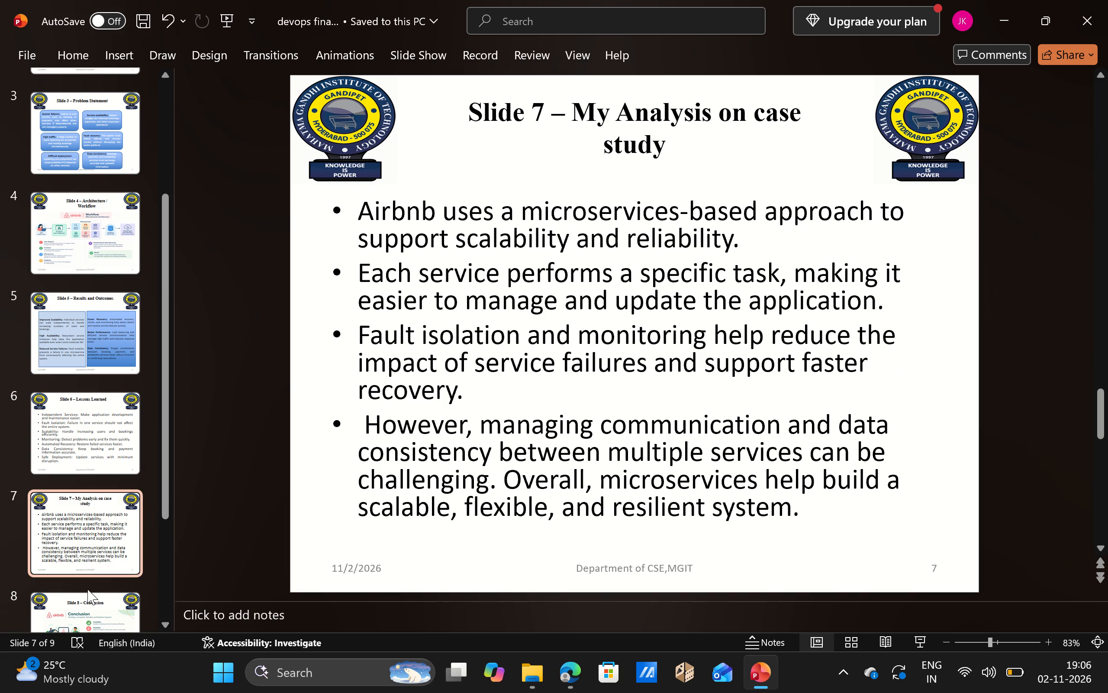
click(87, 603)
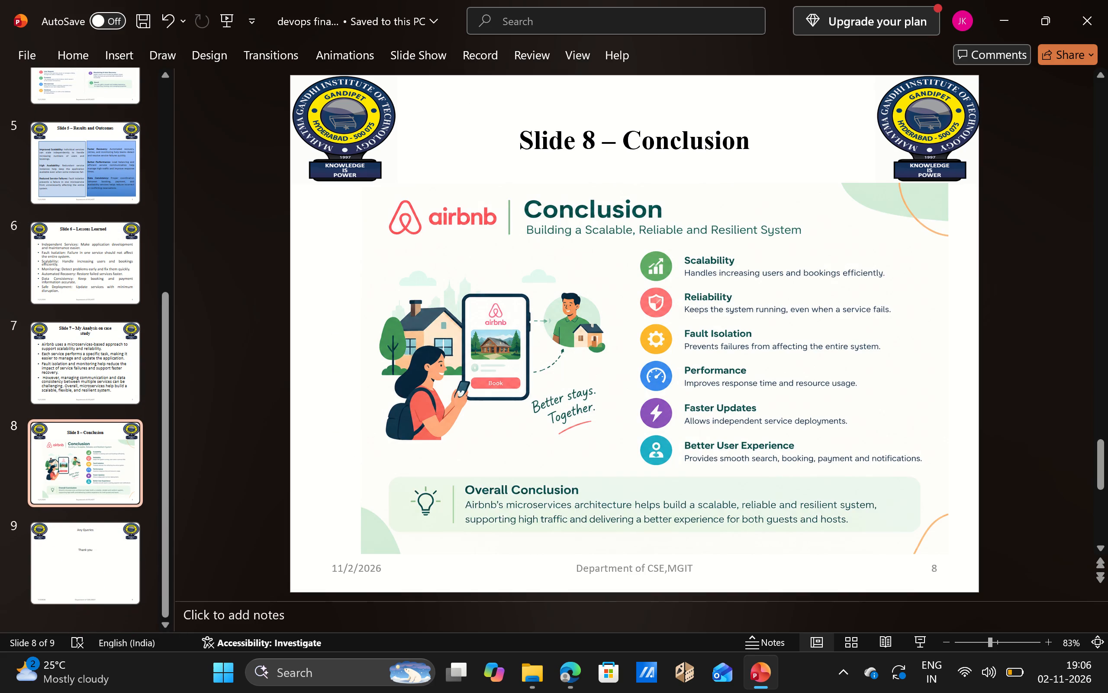
click(74, 371)
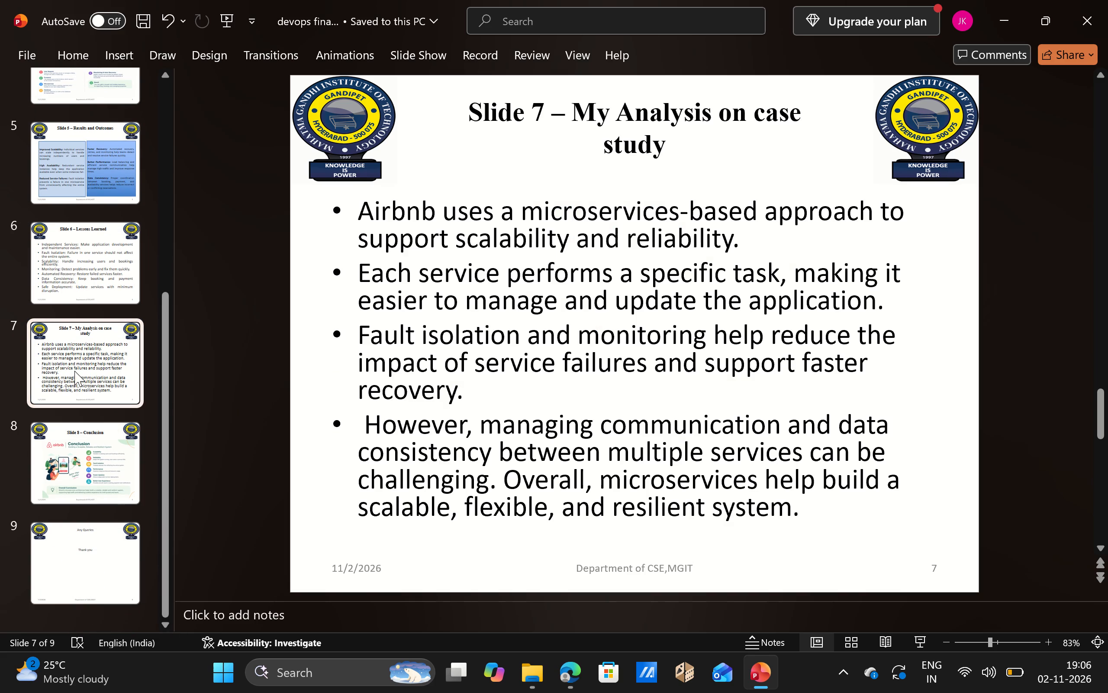
click(55, 257)
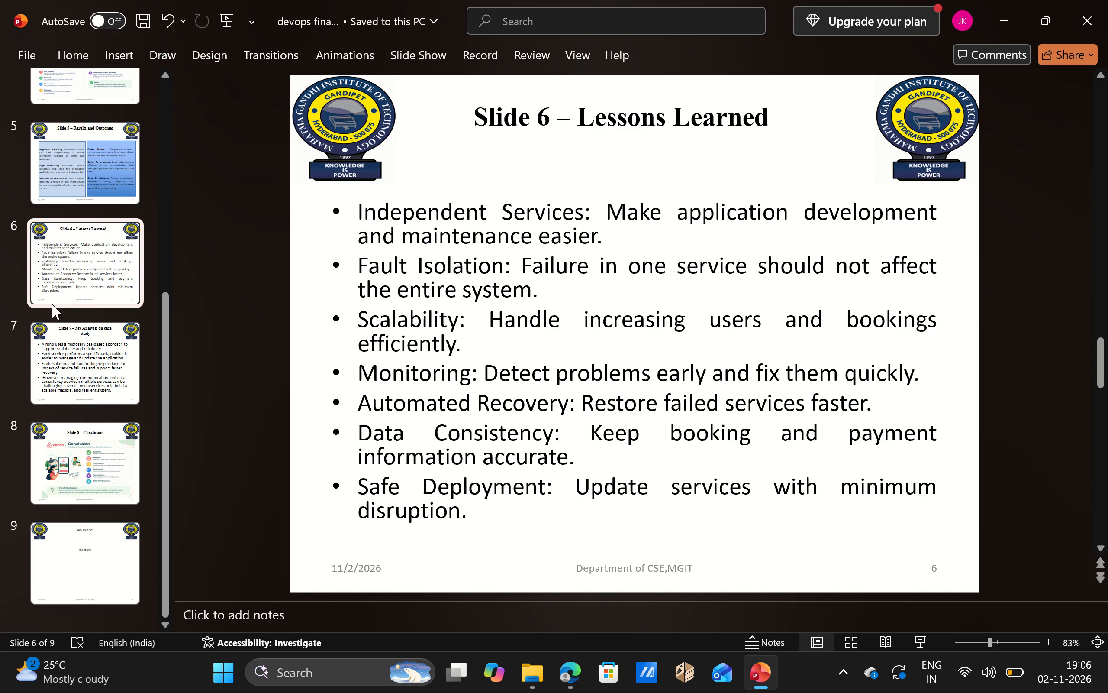
right_click(73, 262)
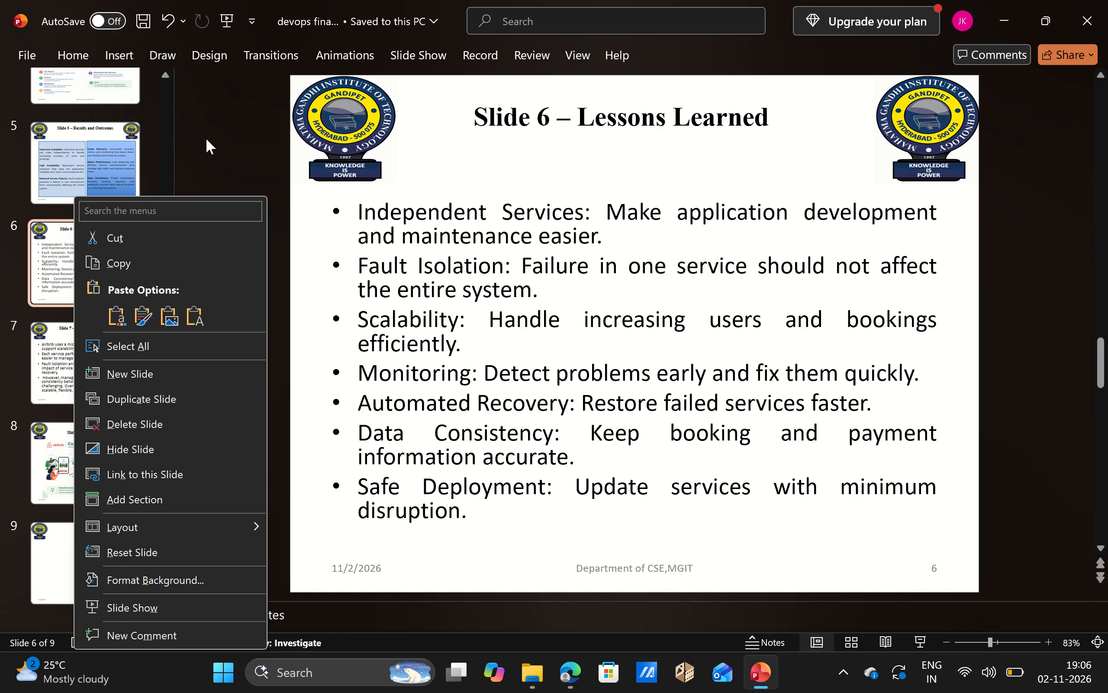
click(206, 139)
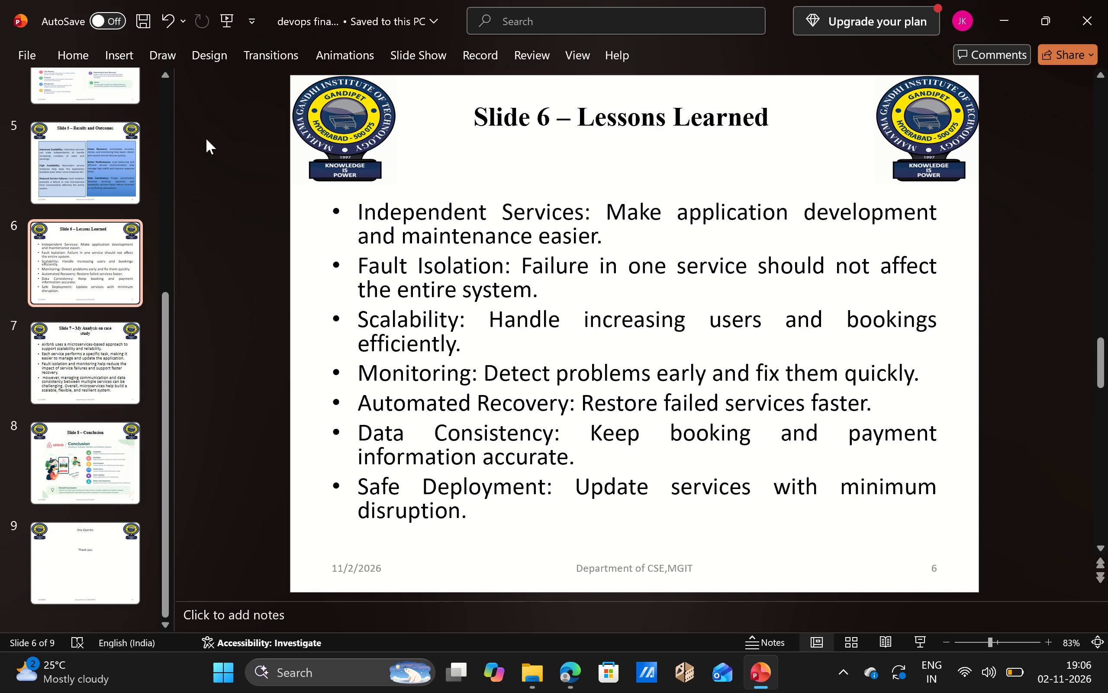
key(BackSpace)
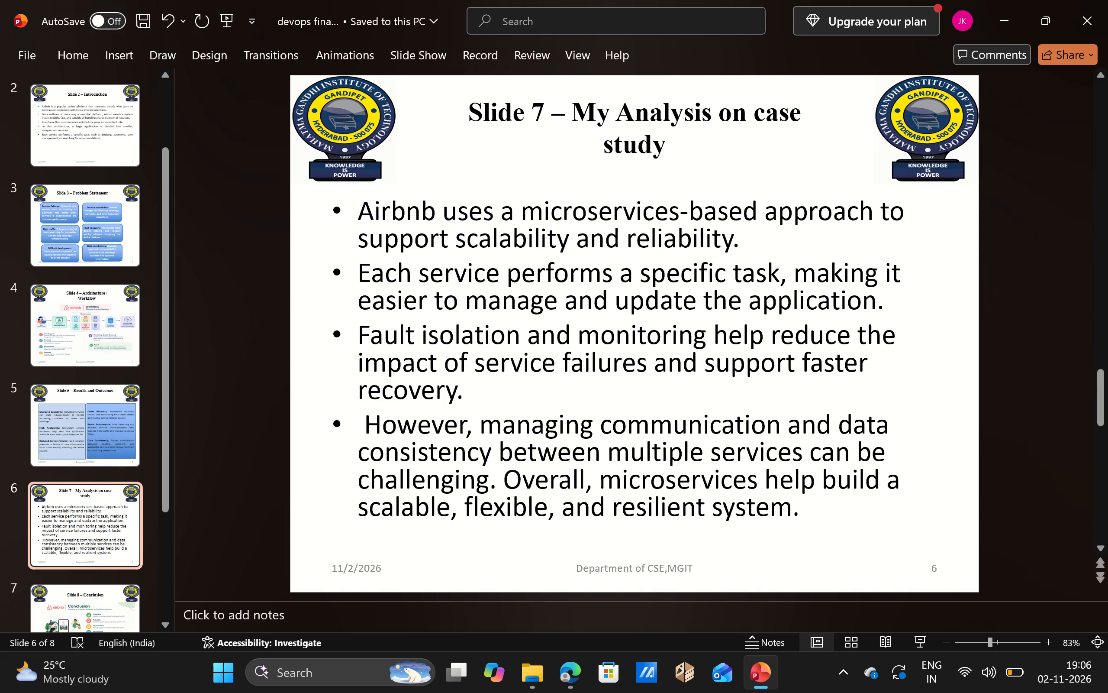
Set the font size of all four bullet points on the My Analysis on case study slide to 20.
drag(358, 206, 807, 521)
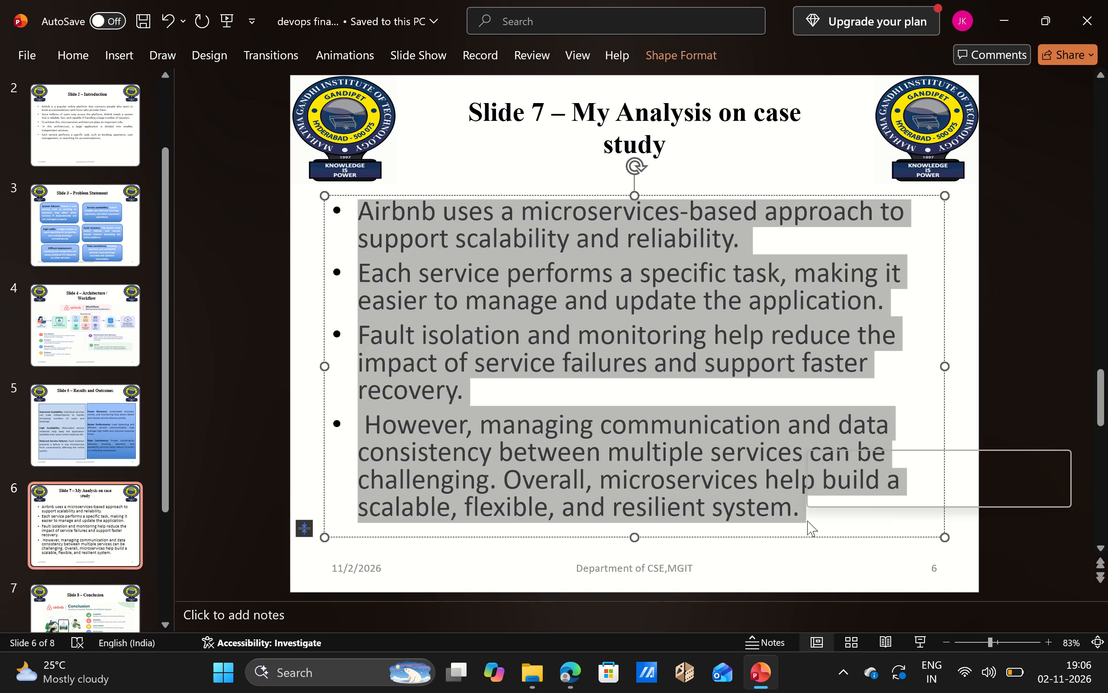
click(939, 463)
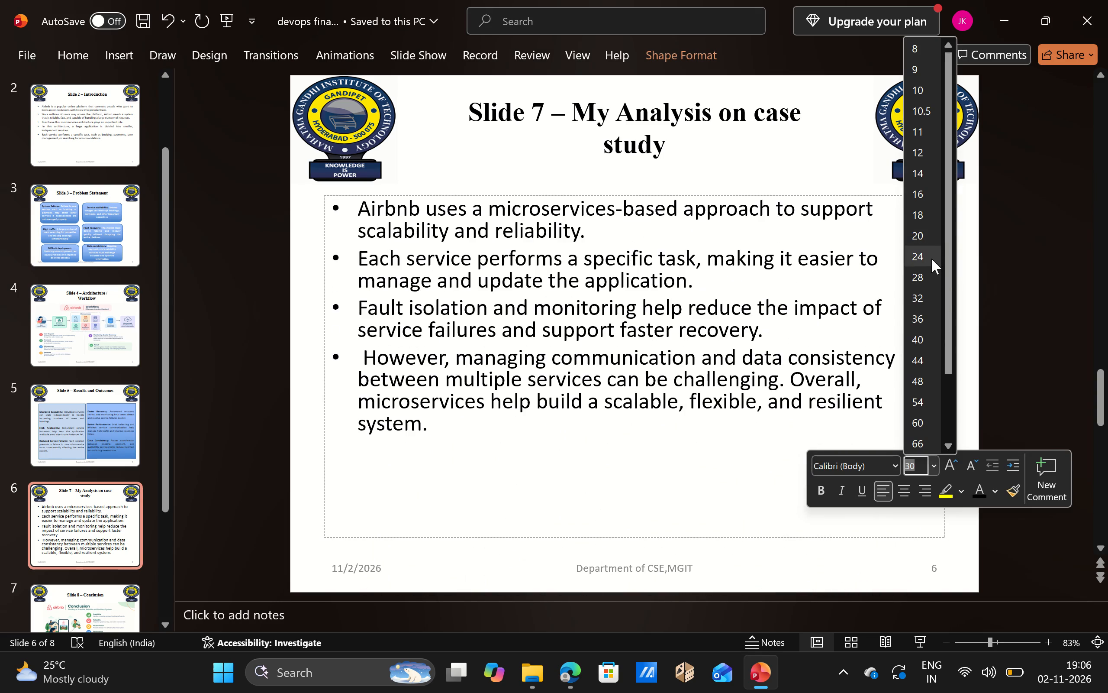
click(923, 233)
click(910, 245)
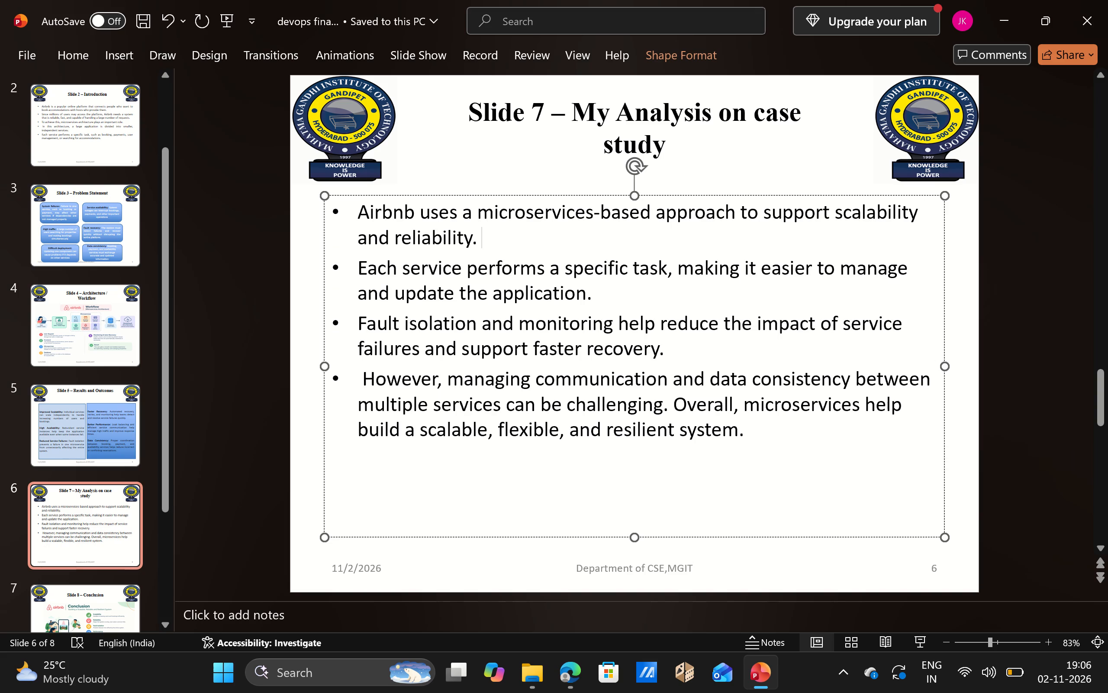
Delete the "Any Queries" text from the closing slide, keeping only the "Thank you" line.
scroll(51, 461, down, 1)
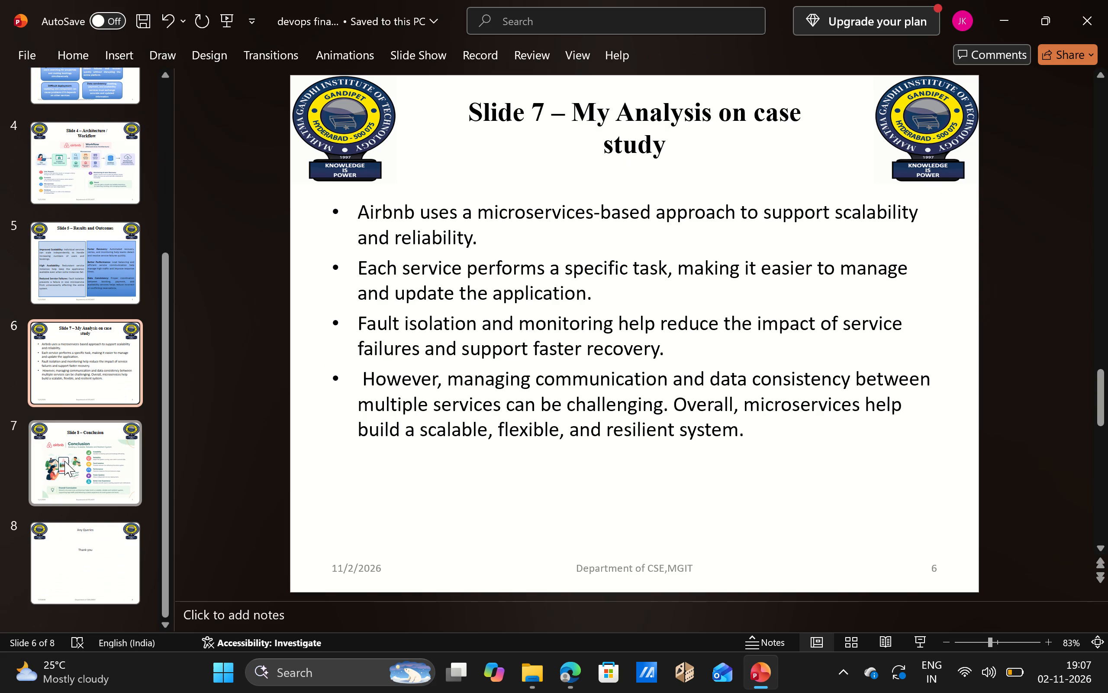
click(64, 461)
click(77, 567)
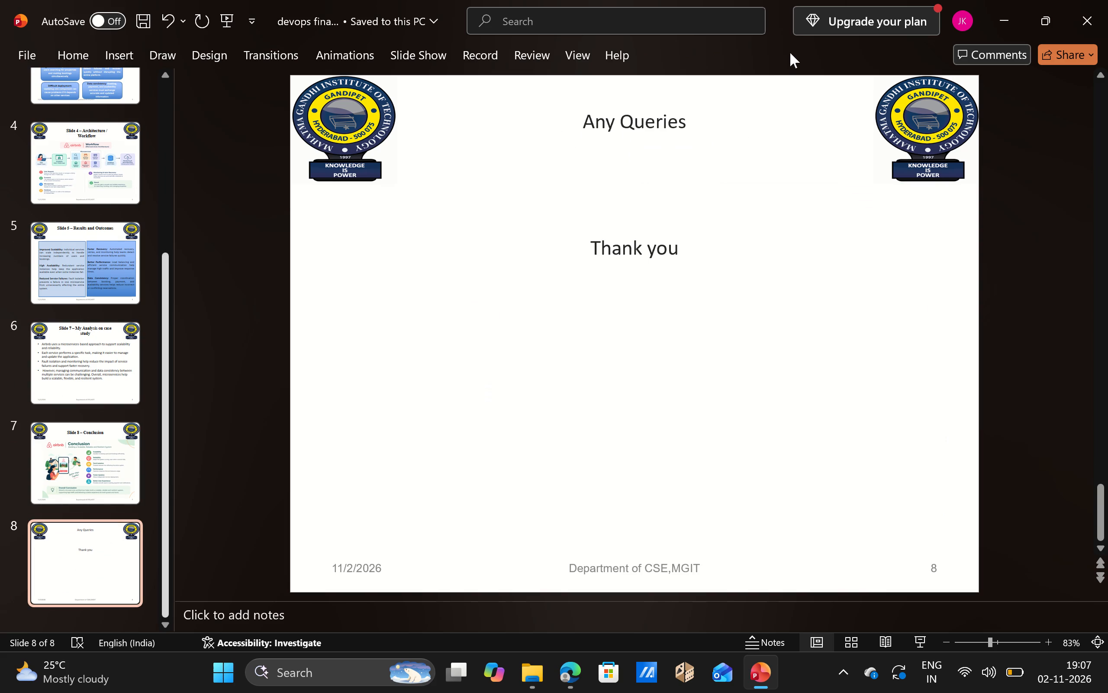
click(724, 117)
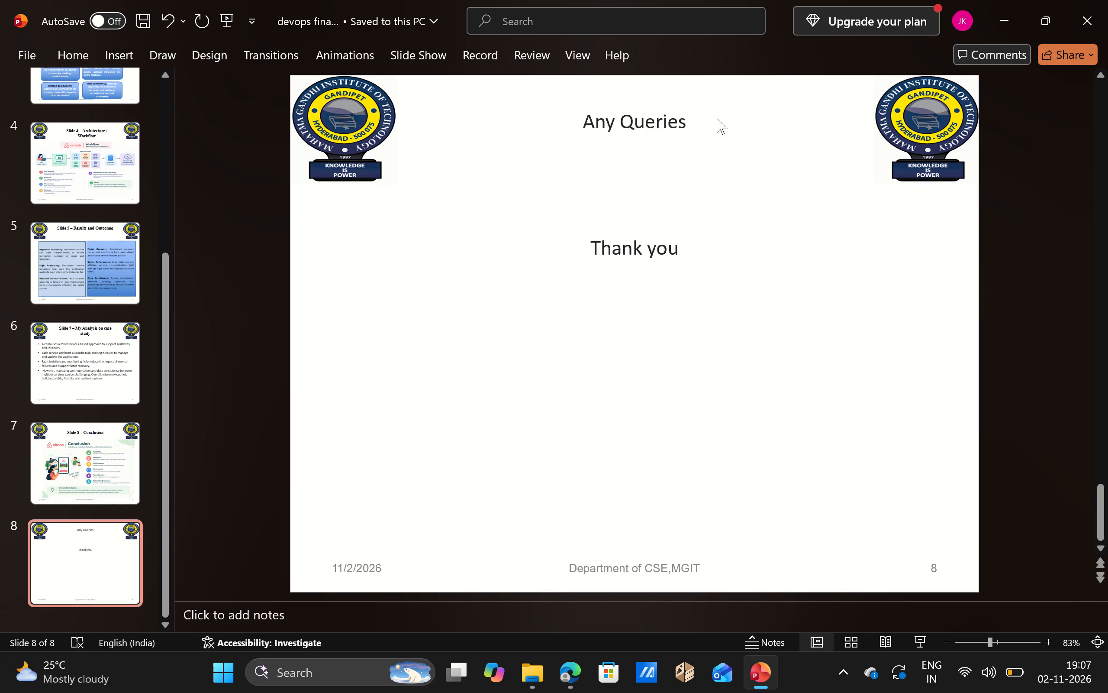
click(672, 128)
click(699, 119)
click(640, 124)
key(Right)
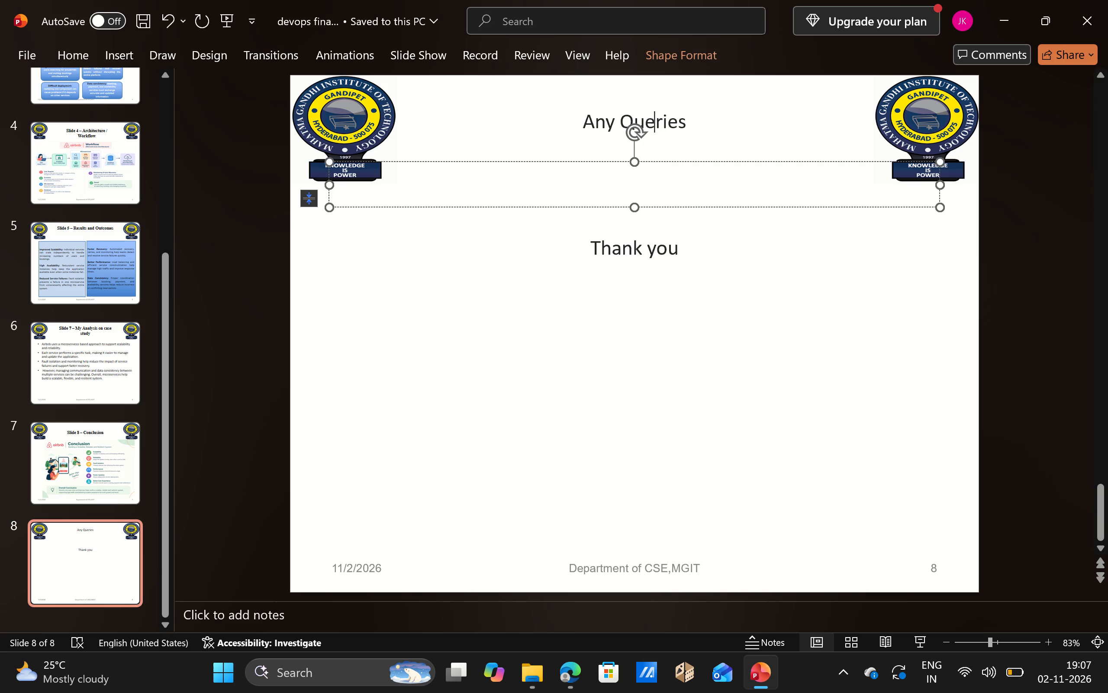
key(Right)
key(Right)
key(Right)
key(Right)
key(BackSpace)
key(BackSpace)
key(BackSpace)
key(BackSpace)
key(BackSpace)
key(BackSpace)
key(BackSpace)
key(BackSpace)
key(BackSpace)
key(BackSpace)
key(BackSpace)
key(BackSpace)
key(BackSpace)
key(BackSpace)
key(BackSpace)
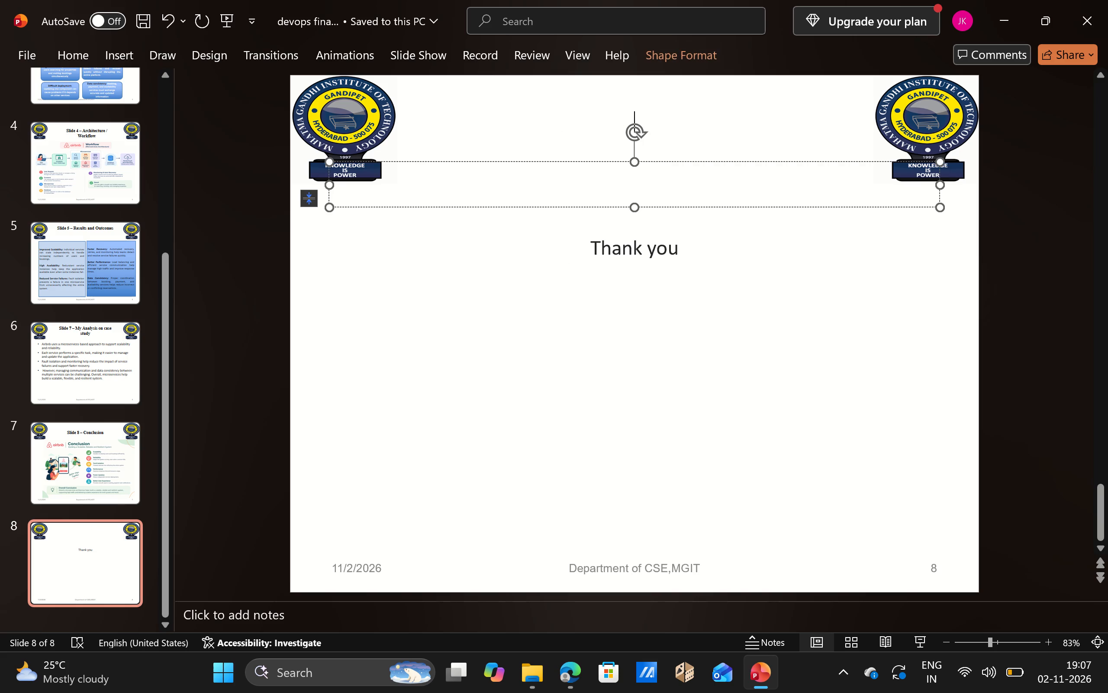
Change the font of the closing slide's "Thank you" text to Bauhaus 93.
drag(594, 246, 697, 259)
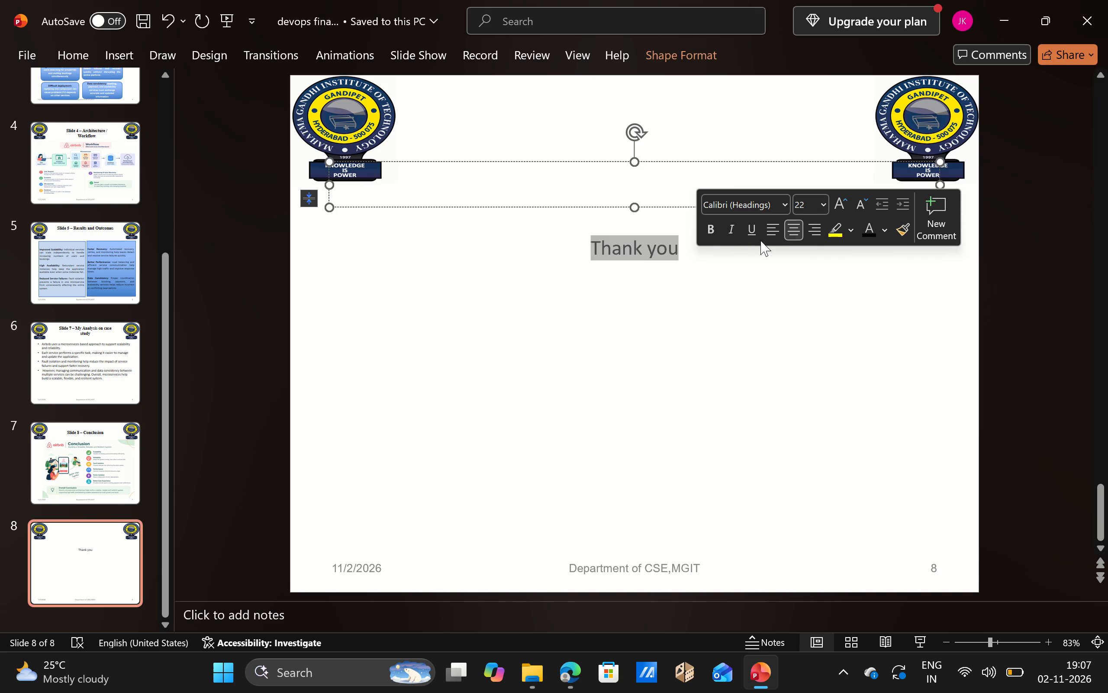
click(783, 208)
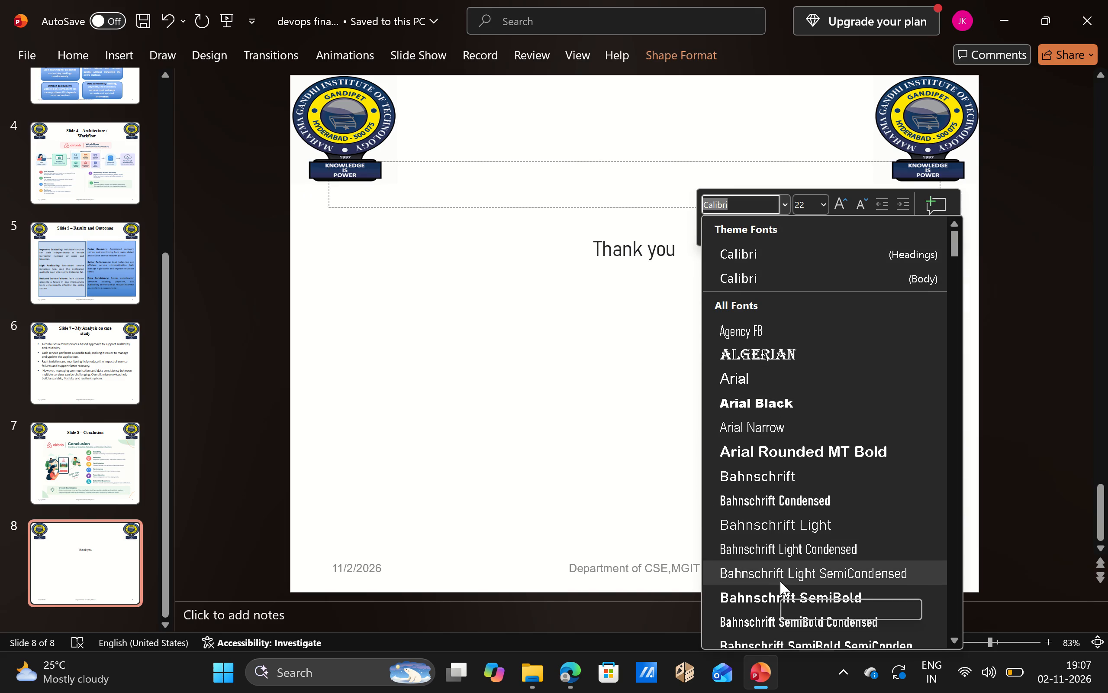
scroll(780, 581, down, 1)
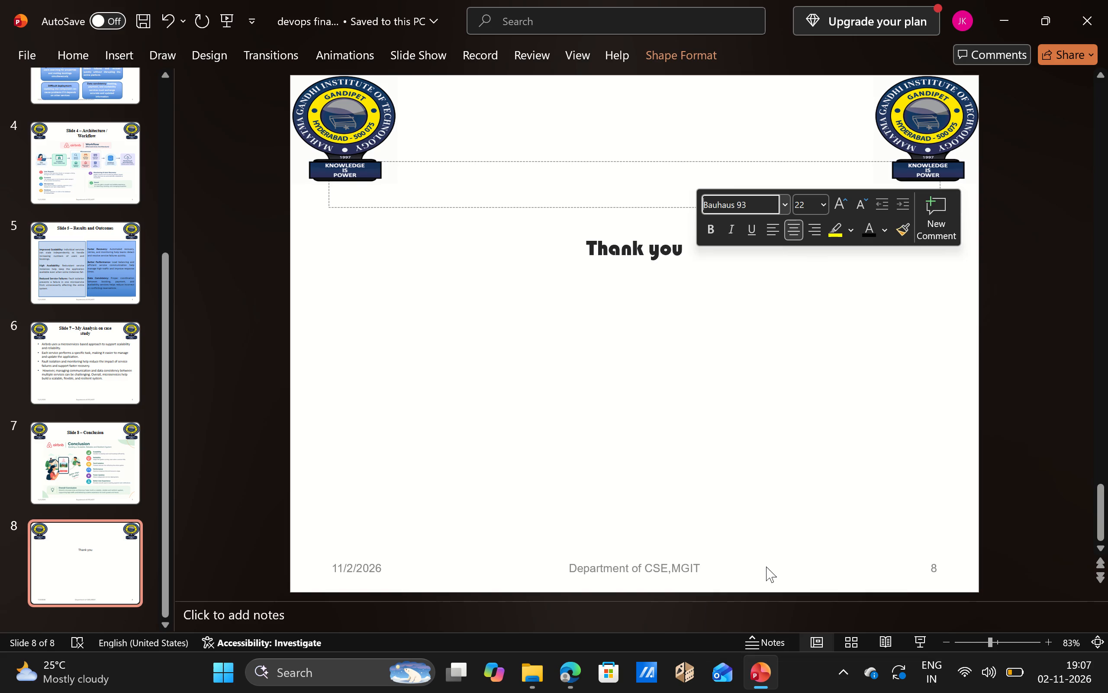
click(606, 249)
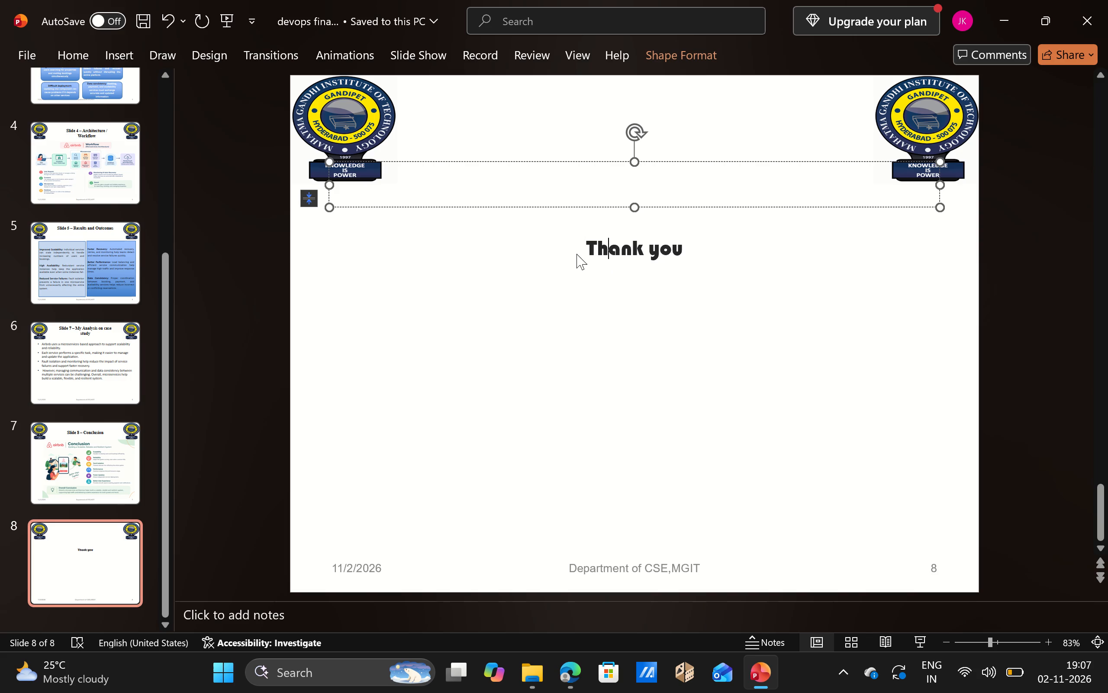
Set the font size of the closing slide's "Thank you" text to 54.
drag(588, 245, 707, 257)
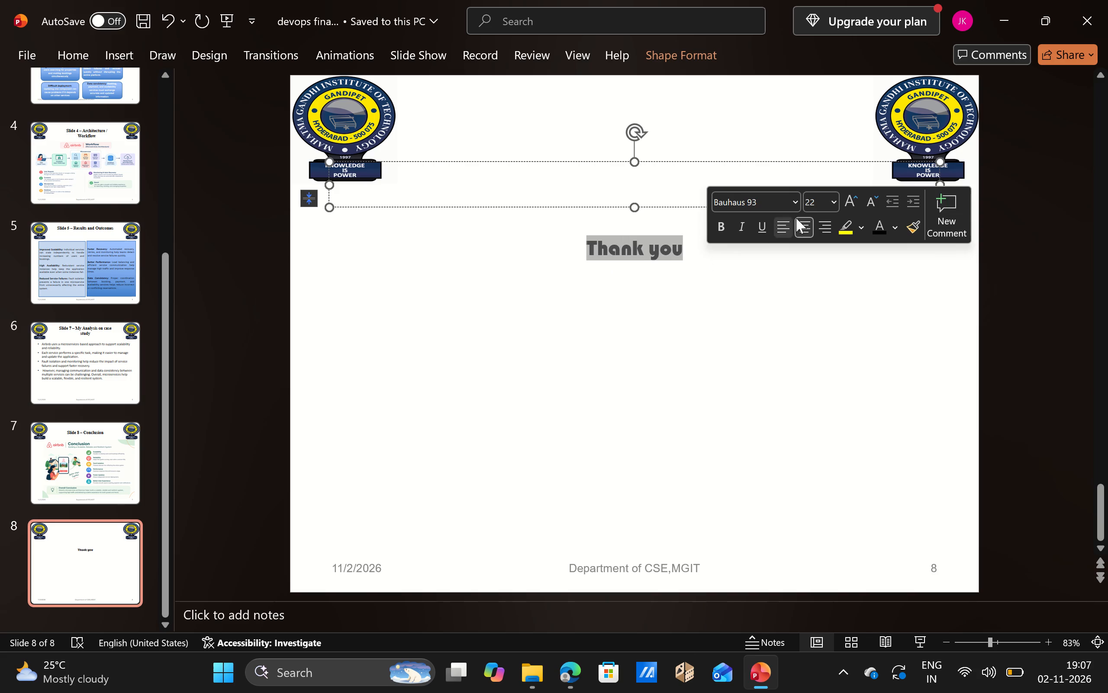
click(838, 202)
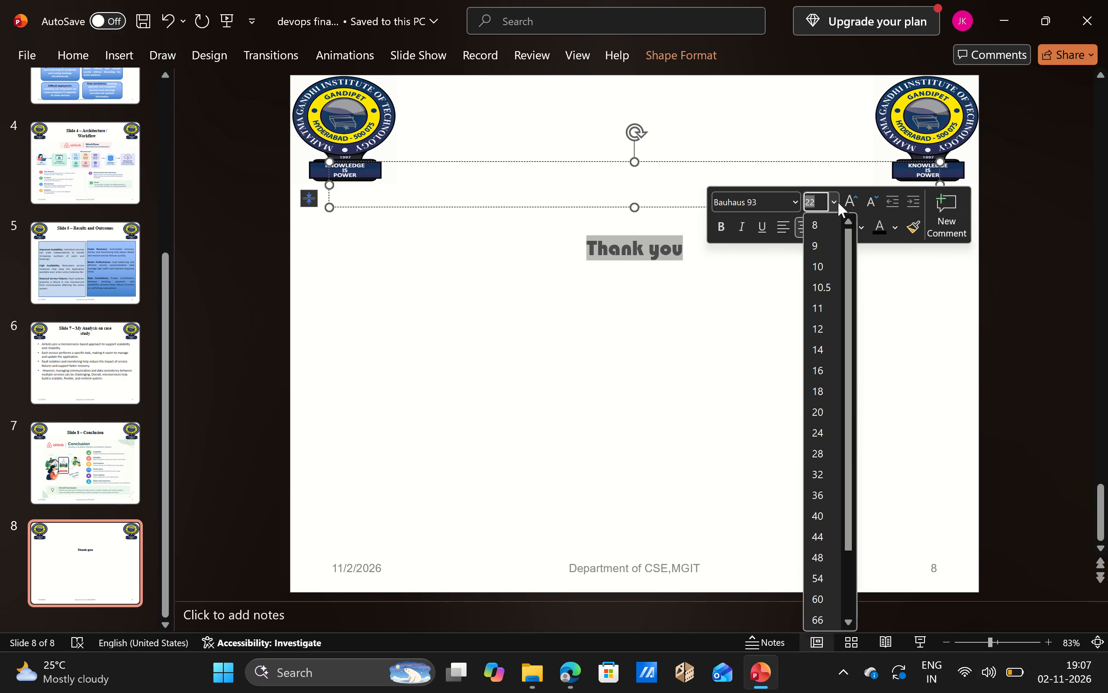
click(824, 580)
click(601, 424)
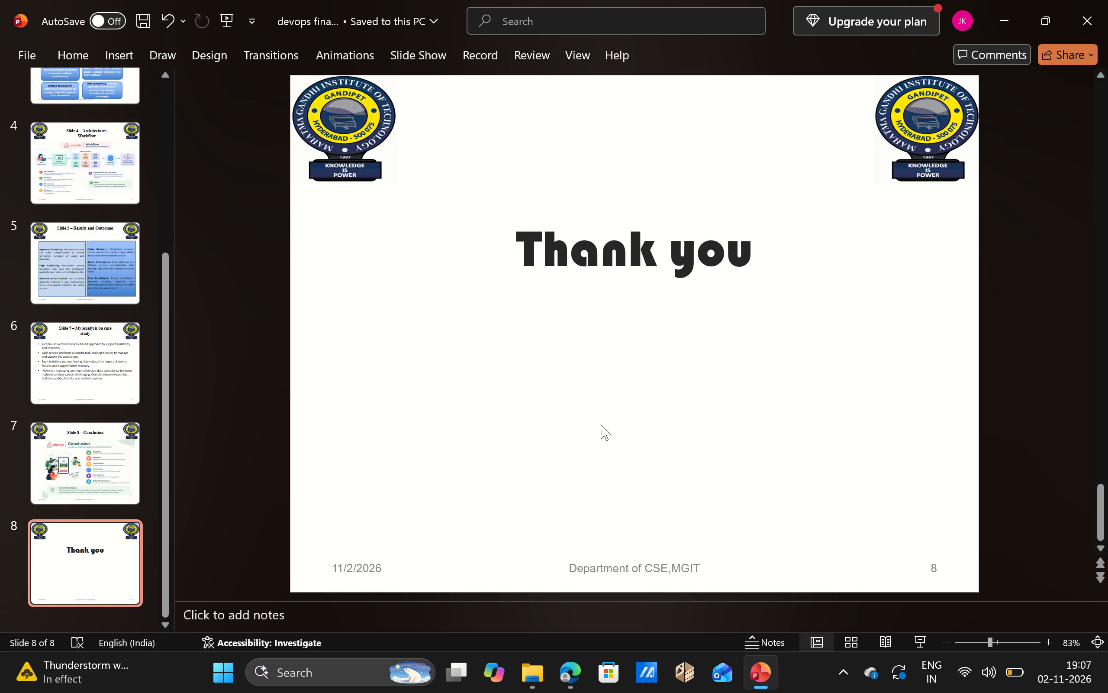
Insert six blank lines above "Thank you" on the closing slide to lower the text toward the slide's middle.
click(574, 220)
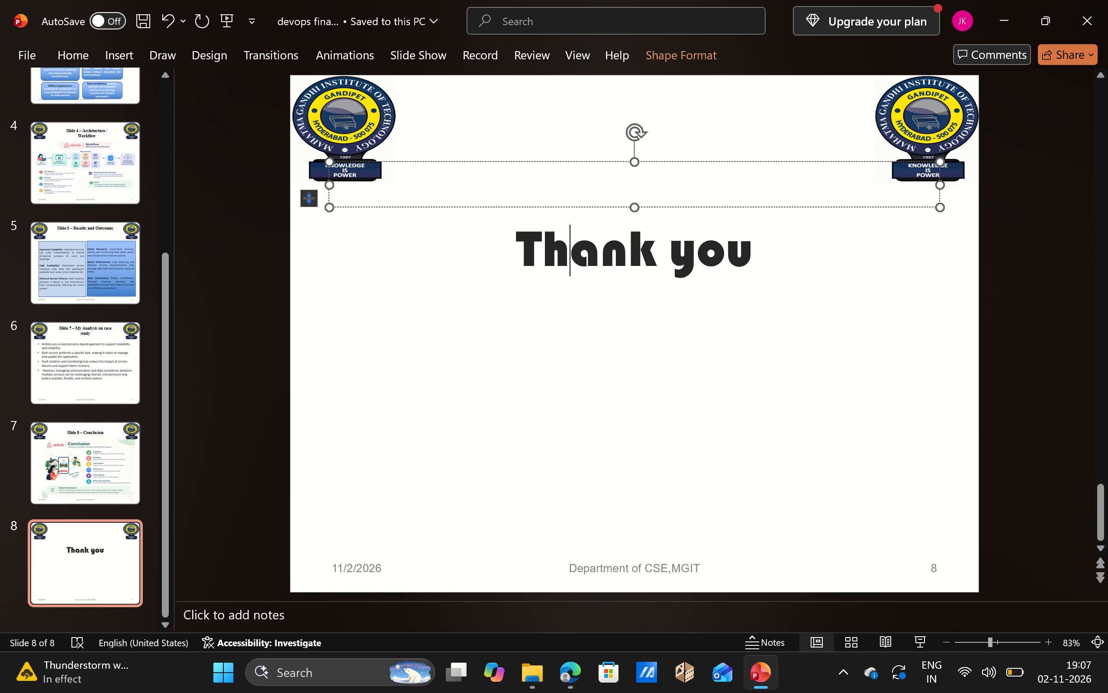
click(516, 241)
key(Up)
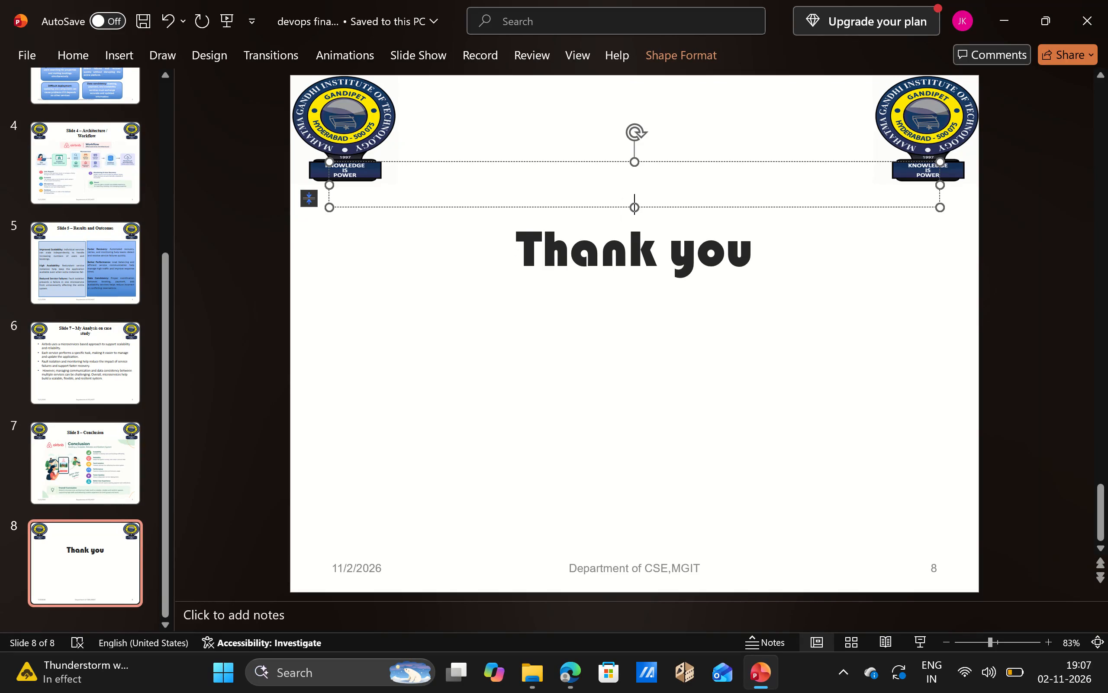
key(Return)
key(Return)
key(Return)
key(Return)
key(Return)
key(Return)
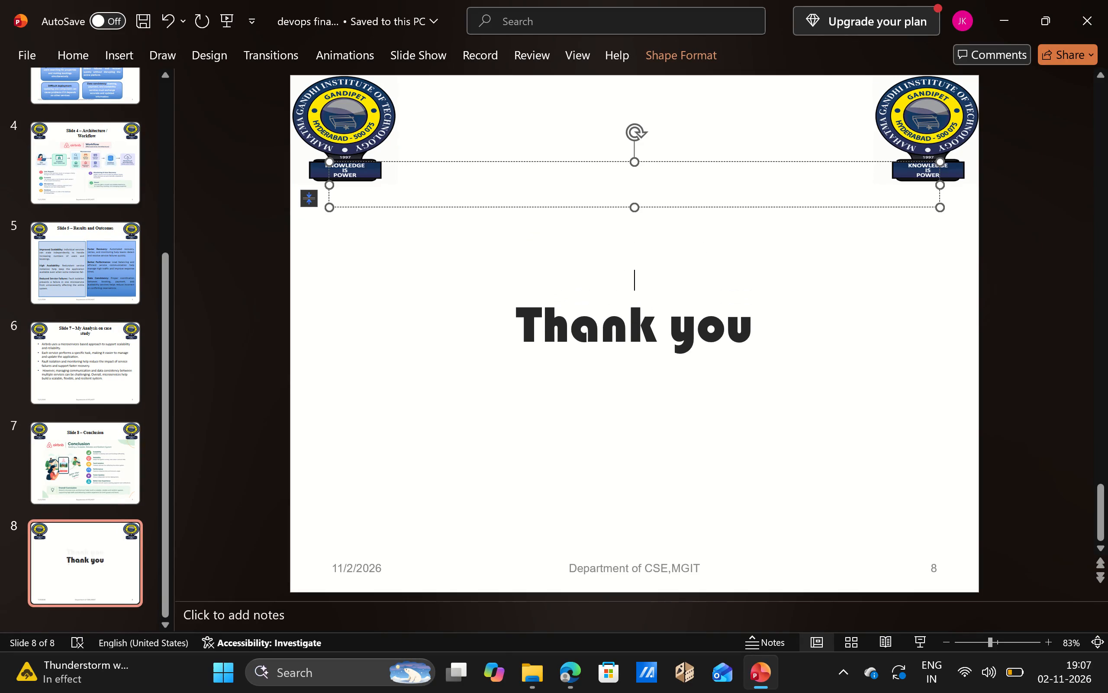
Justify all four bullet points on the My Analysis on case study slide.
click(102, 433)
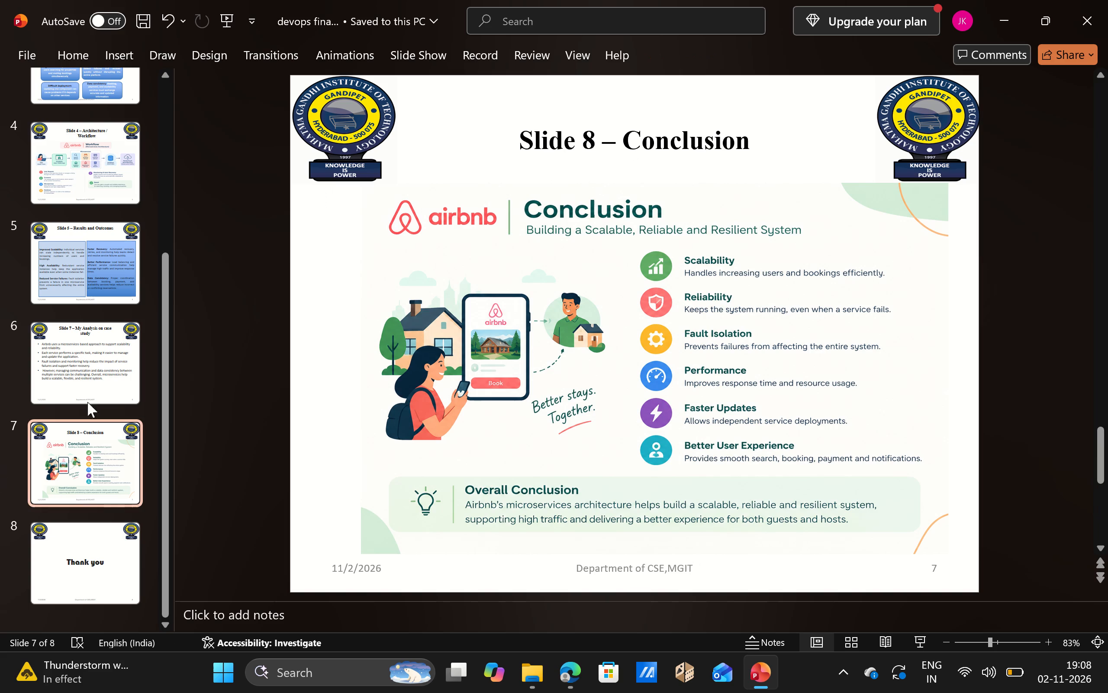
click(113, 393)
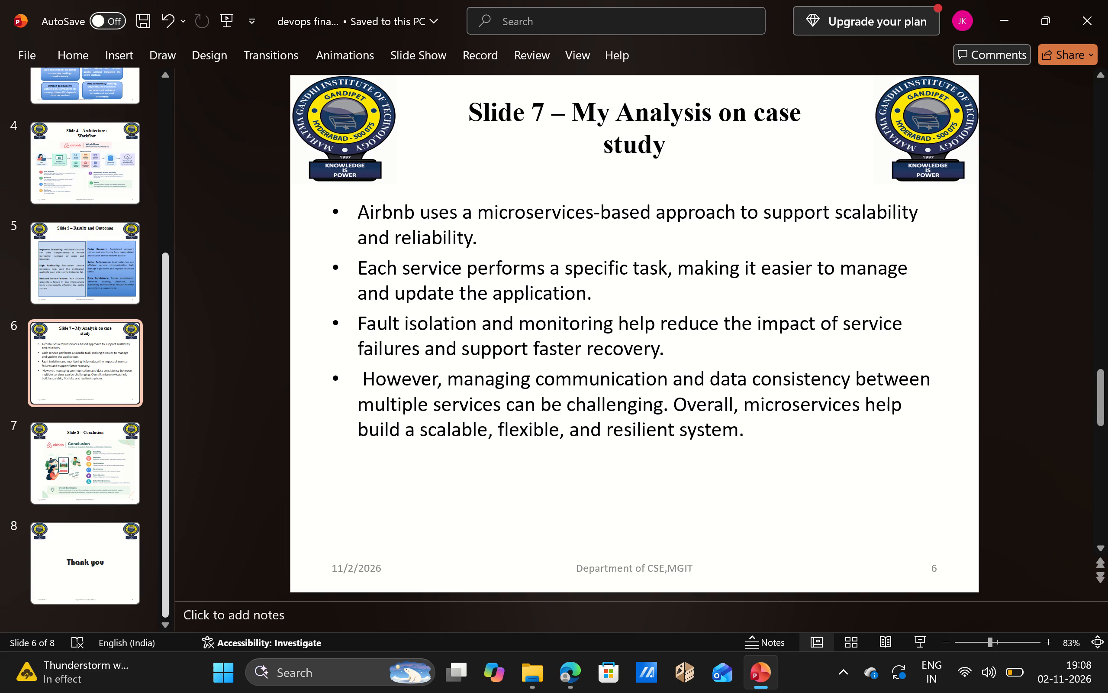
drag(360, 208, 830, 488)
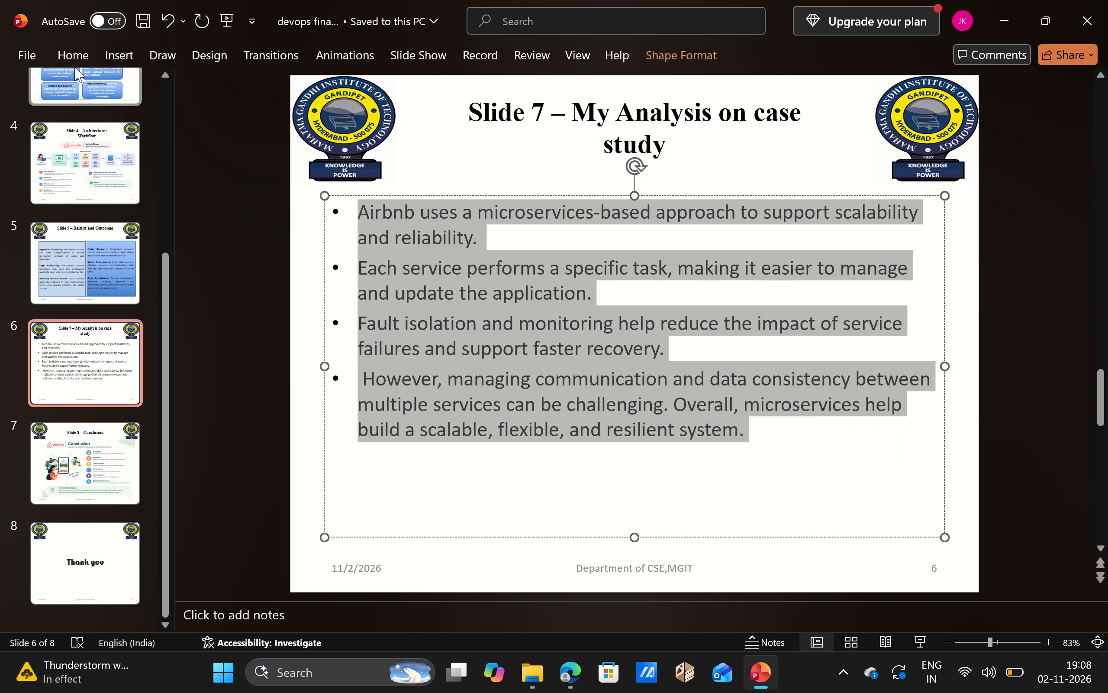
click(74, 56)
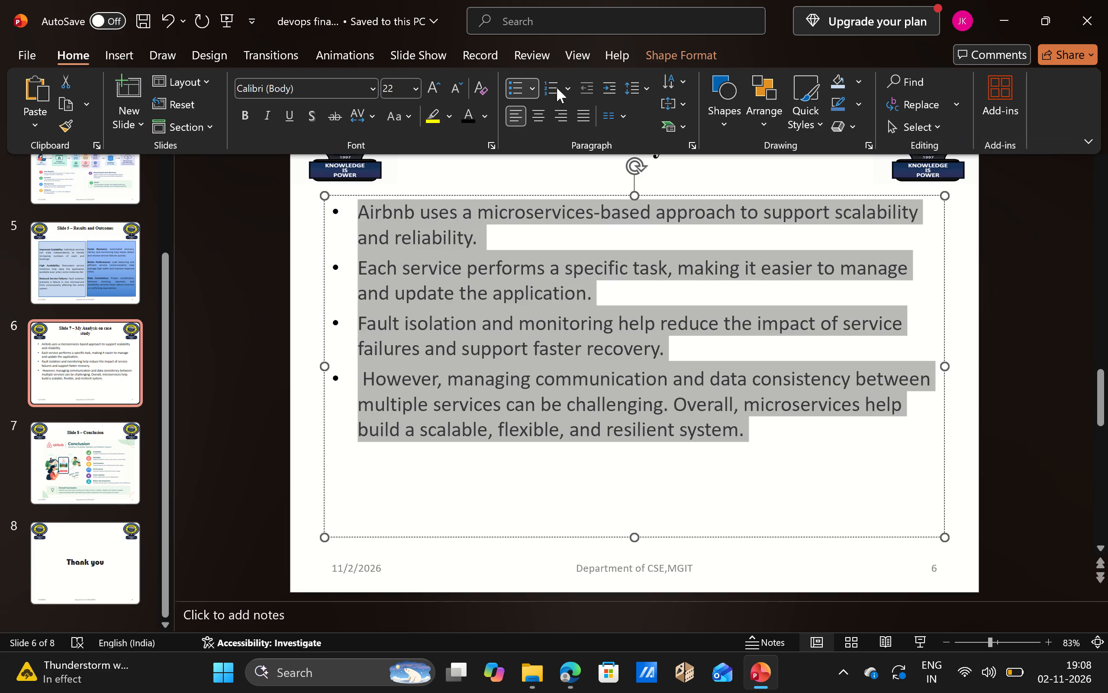
click(579, 120)
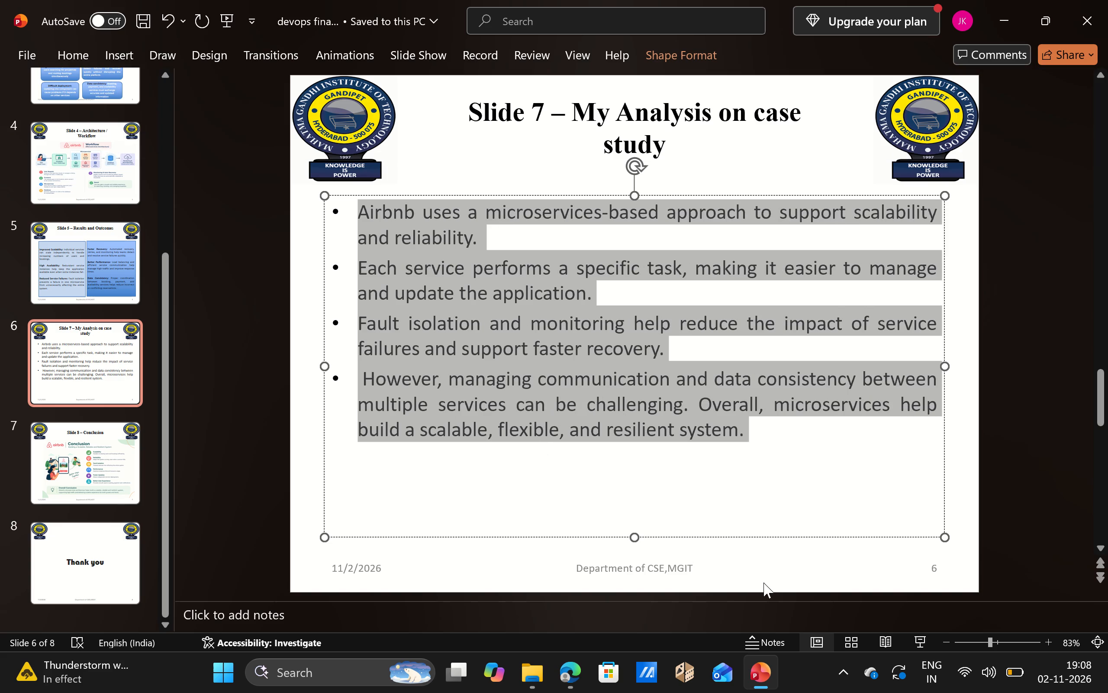
click(787, 492)
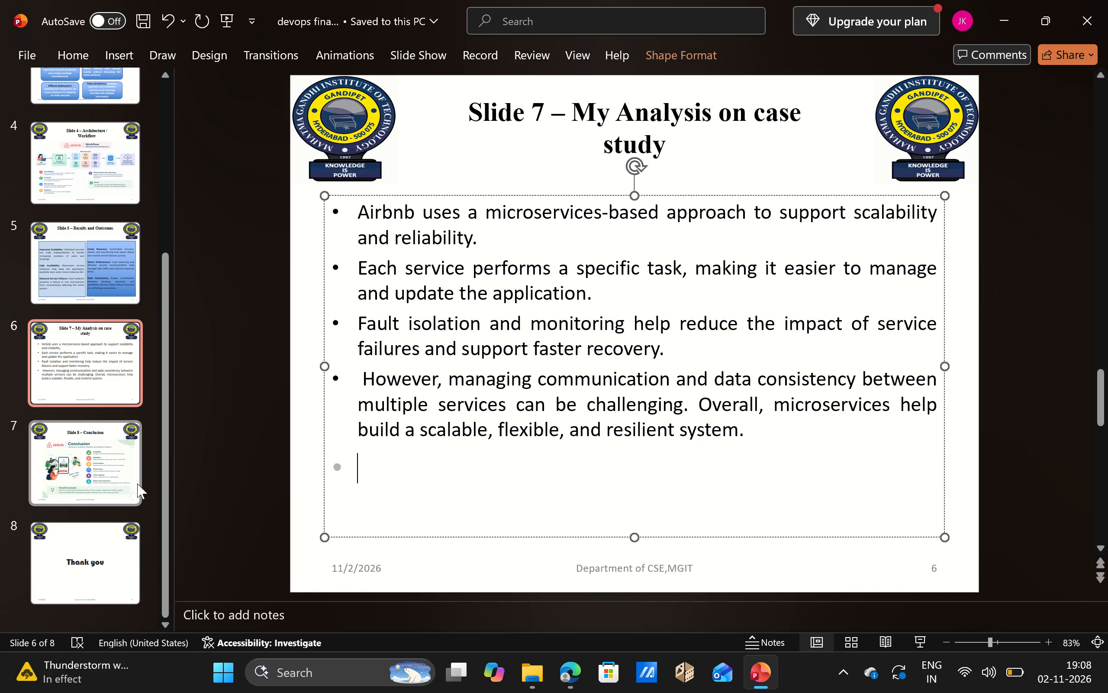
Centre the Airbnb conclusion picture horizontally on the Conclusion slide, keeping it just below the title and logos.
click(55, 278)
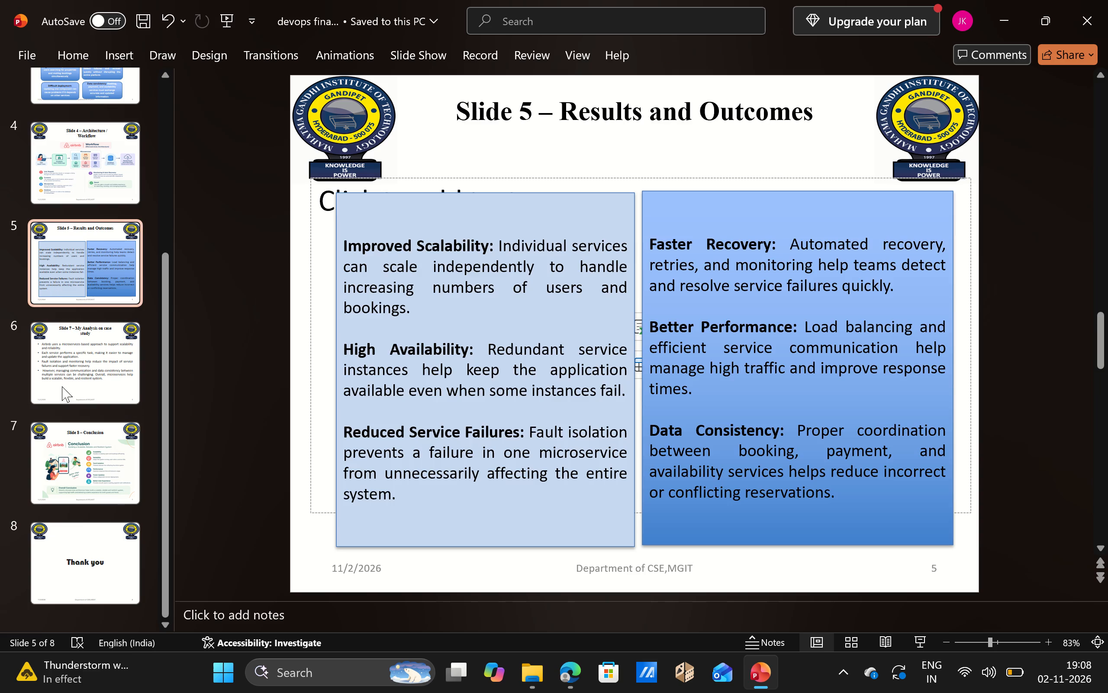
click(76, 443)
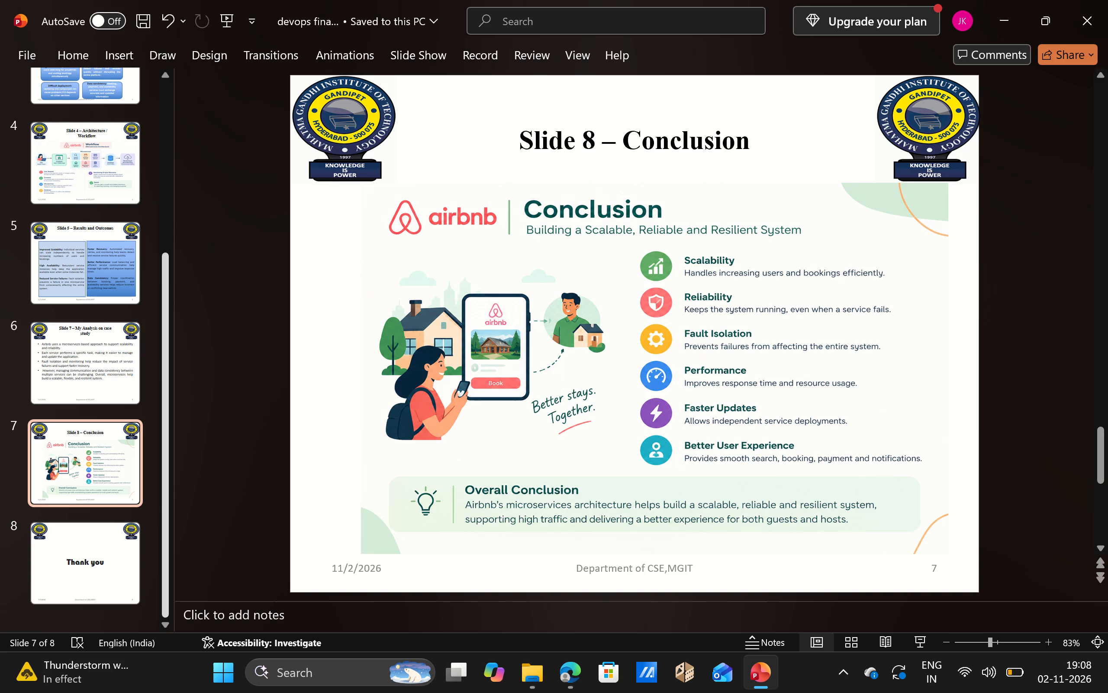
click(936, 291)
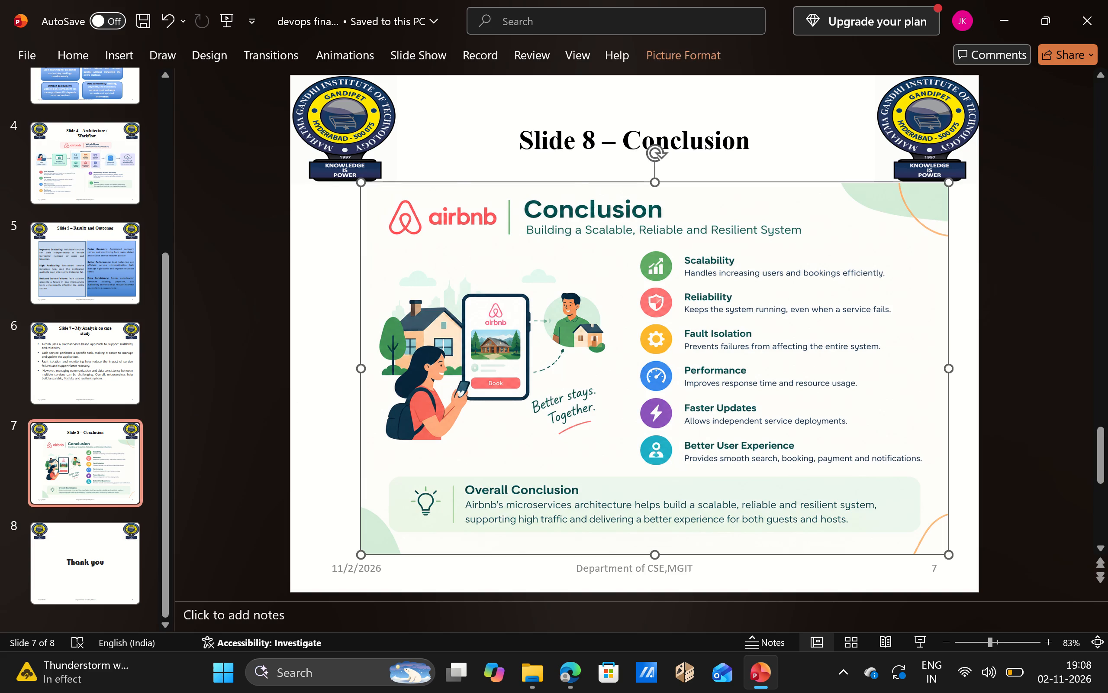
drag(405, 203, 373, 204)
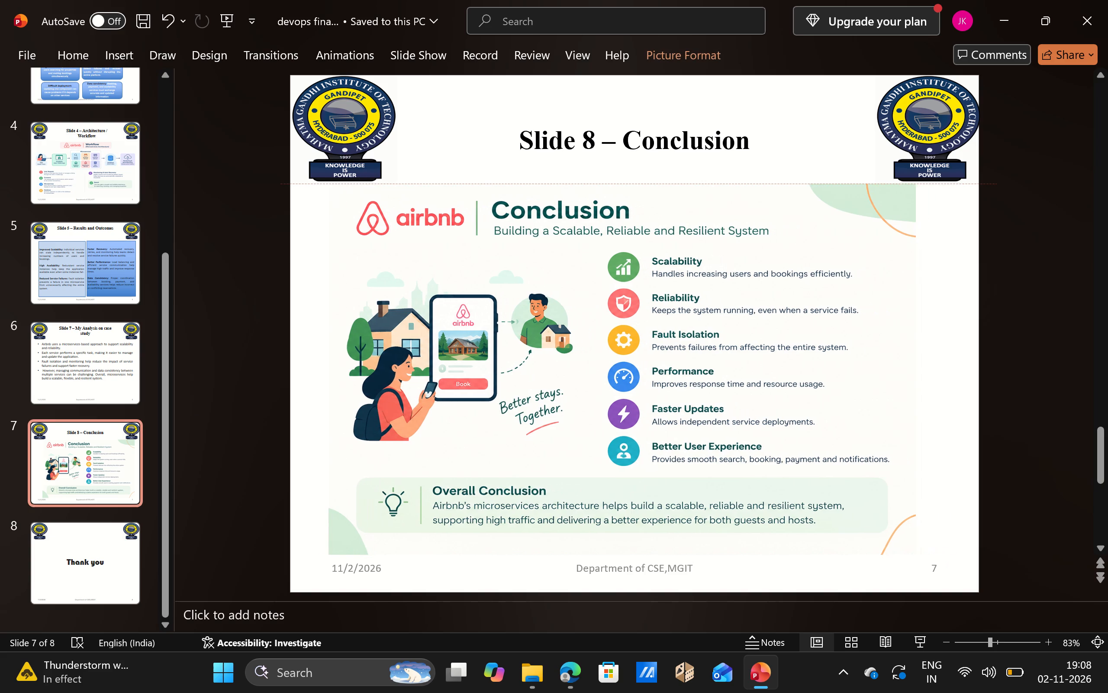
drag(373, 204, 385, 204)
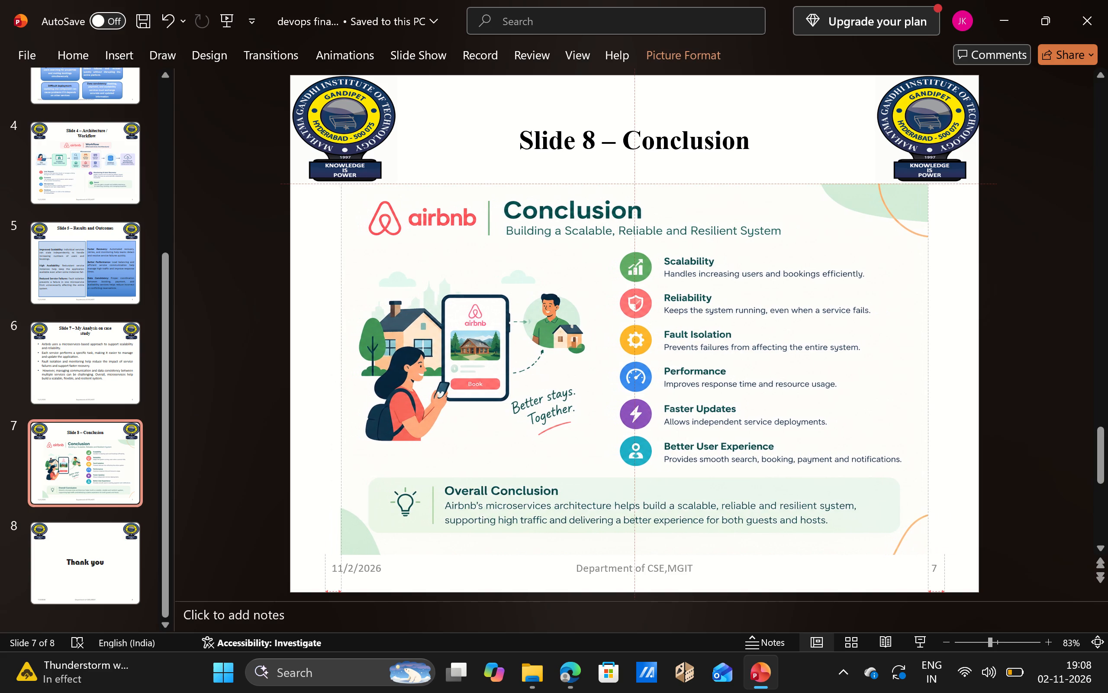
drag(385, 204, 385, 202)
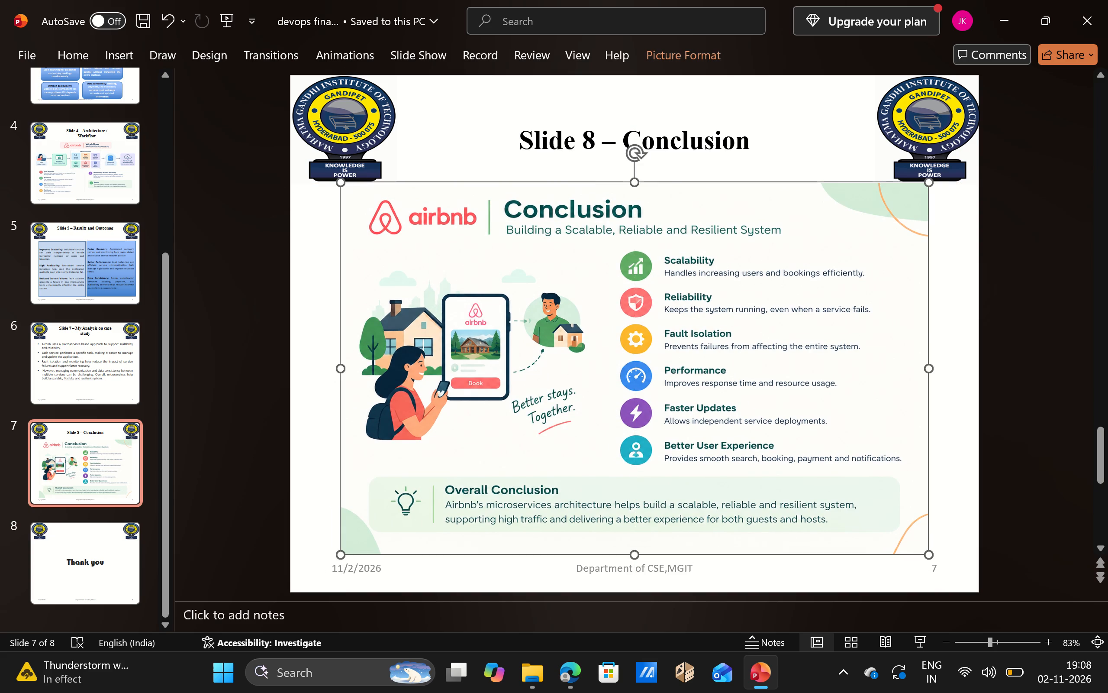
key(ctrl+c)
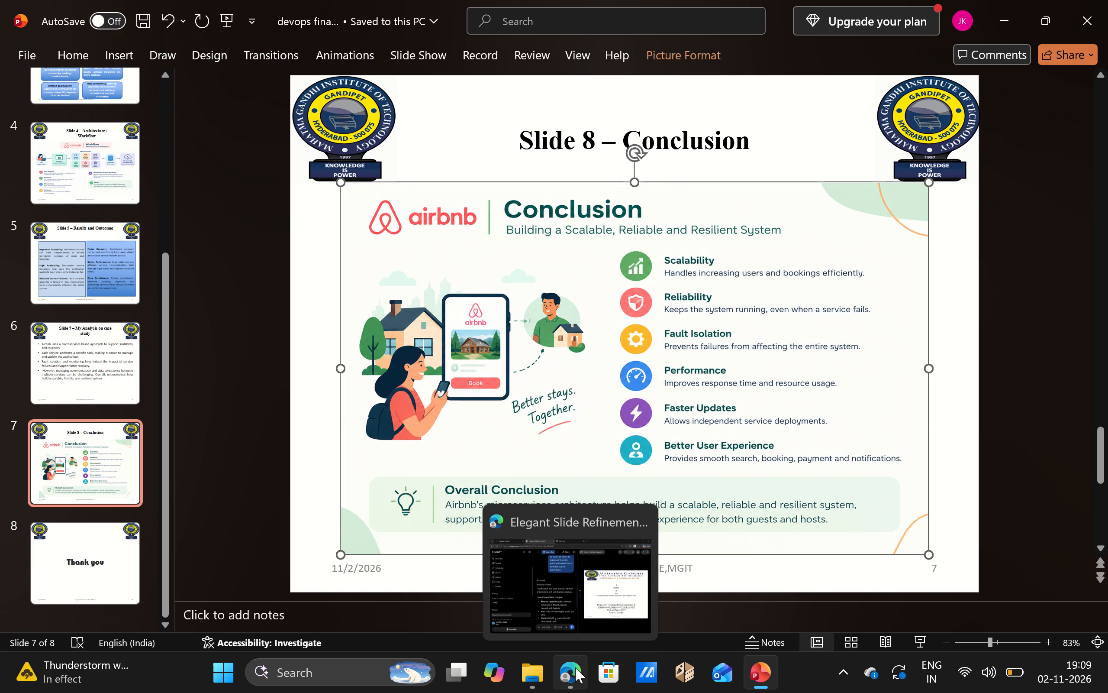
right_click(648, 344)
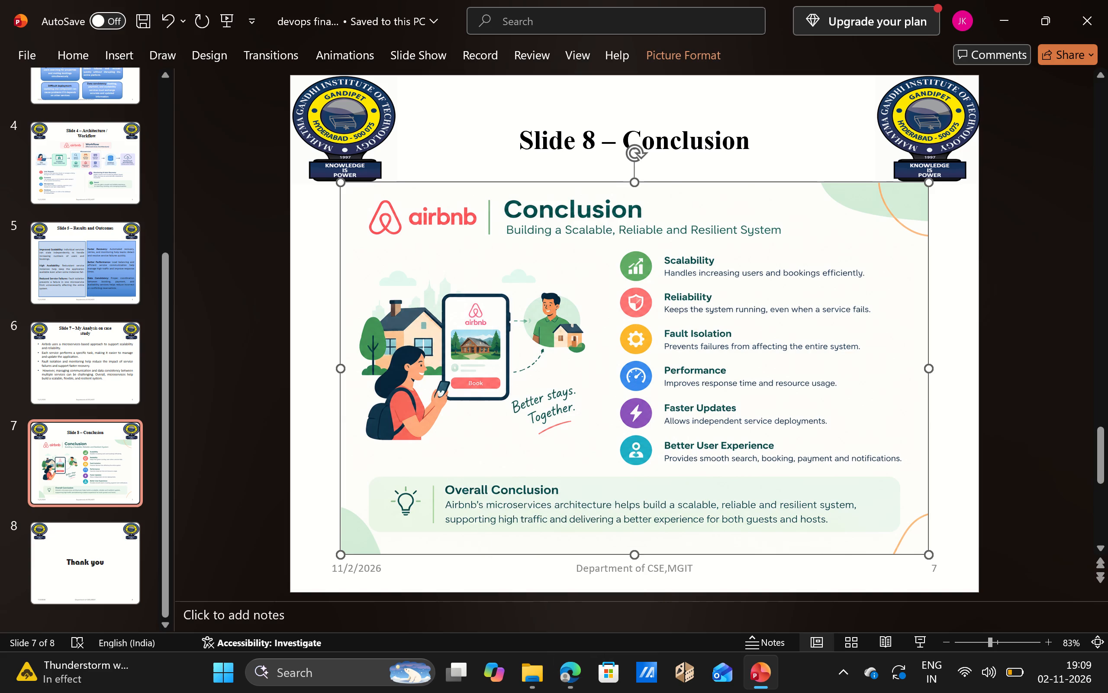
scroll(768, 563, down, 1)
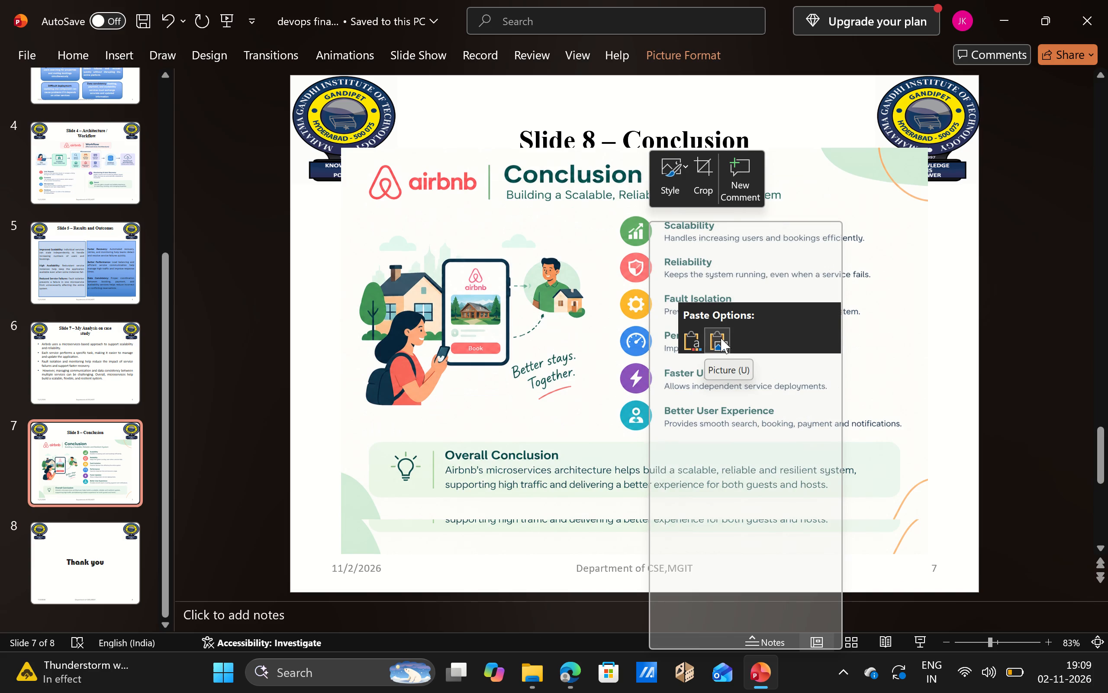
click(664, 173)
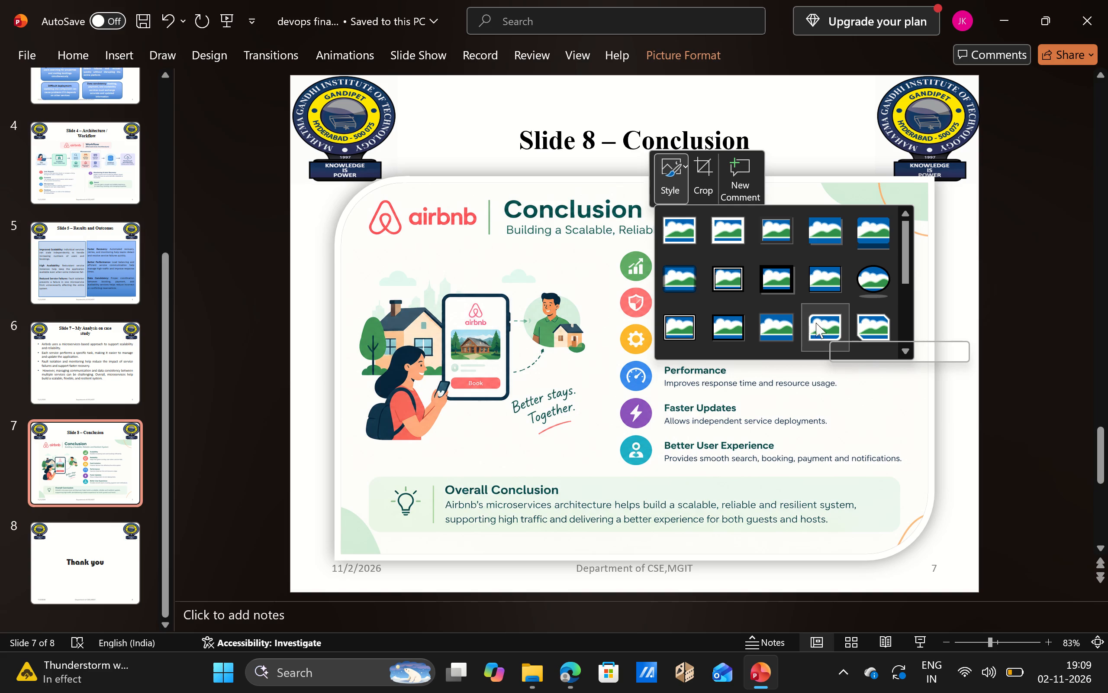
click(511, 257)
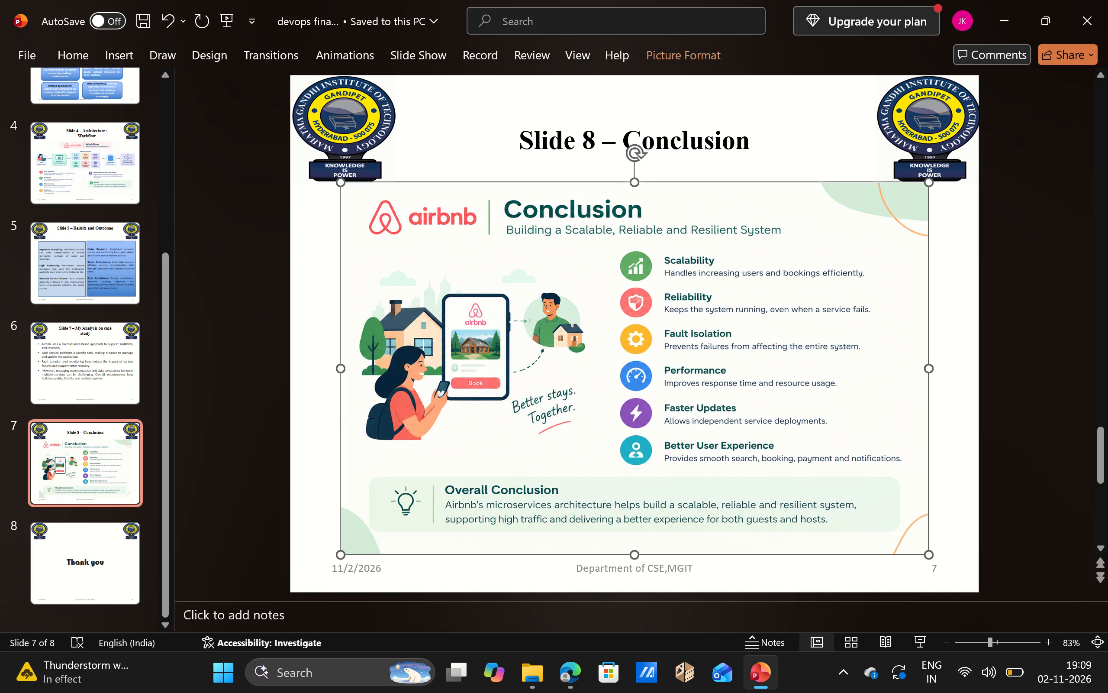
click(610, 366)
Save the Conclusion slide's picture as the PNG file Picture1 in the Pictures folder.
click(598, 394)
right_click(598, 394)
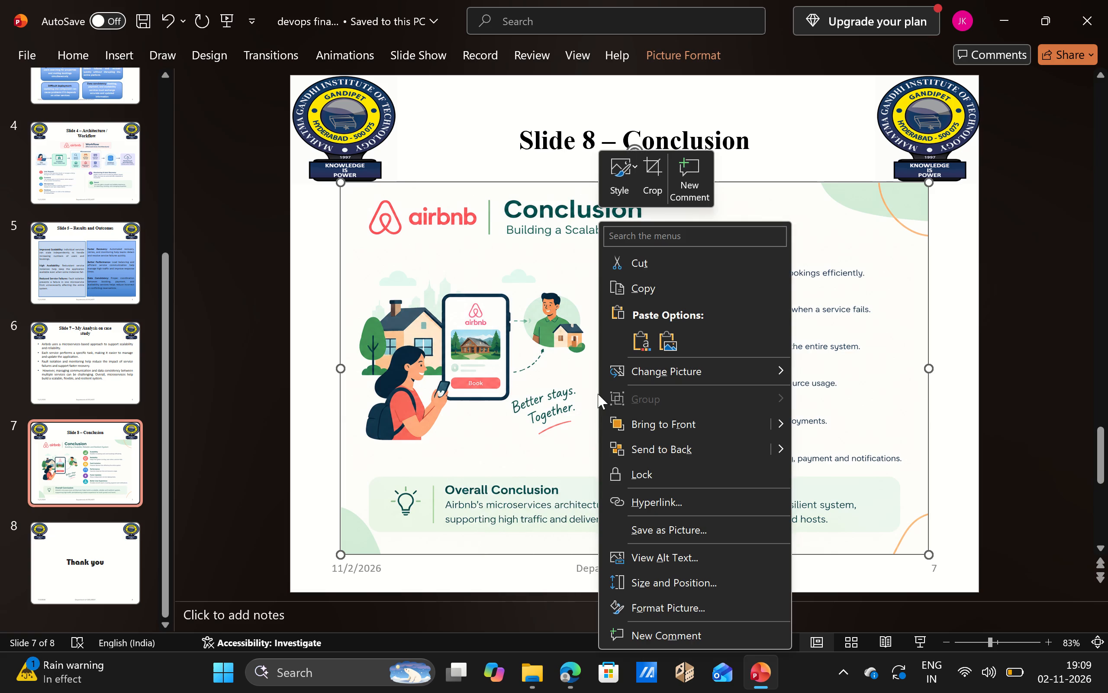
scroll(659, 500, down, 3)
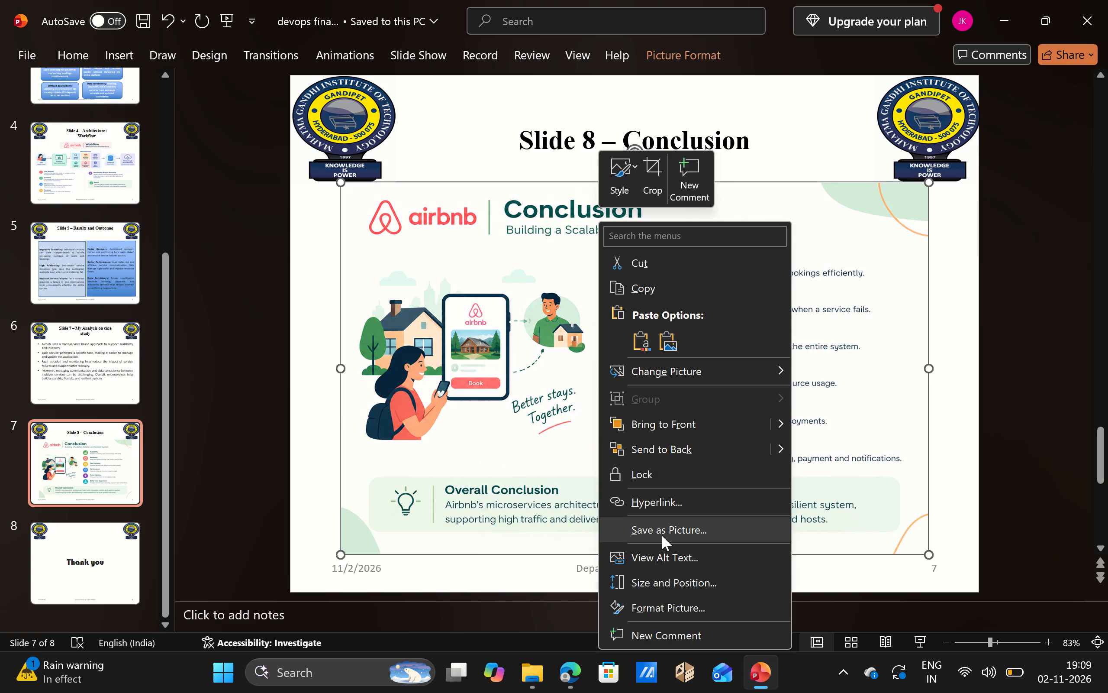
click(662, 535)
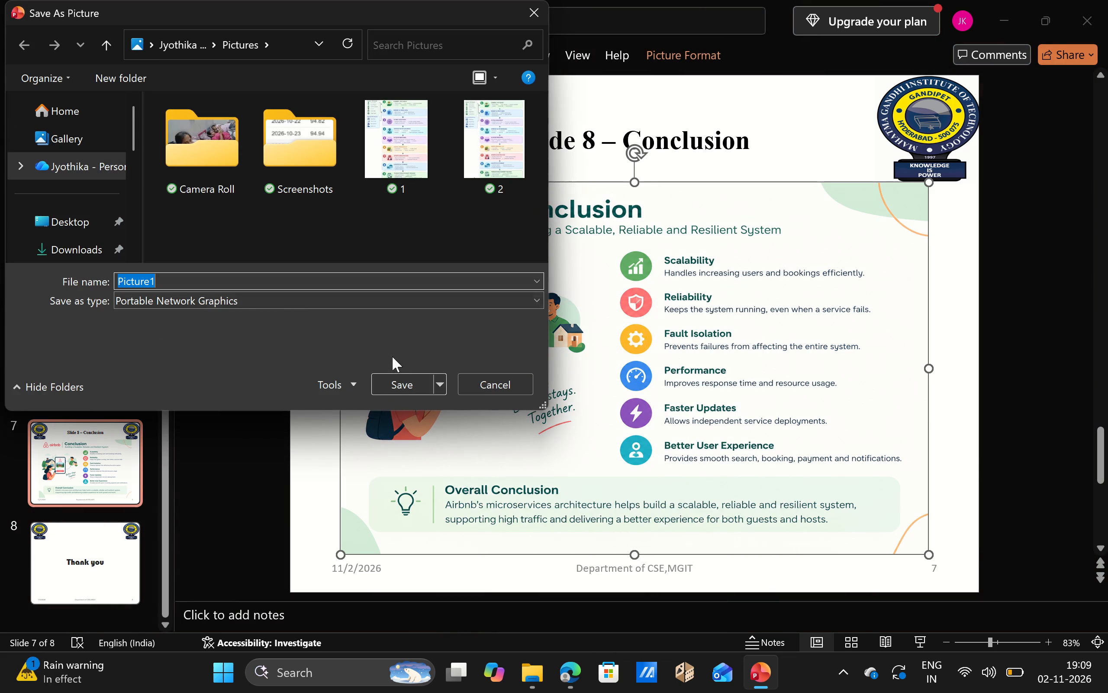
click(404, 389)
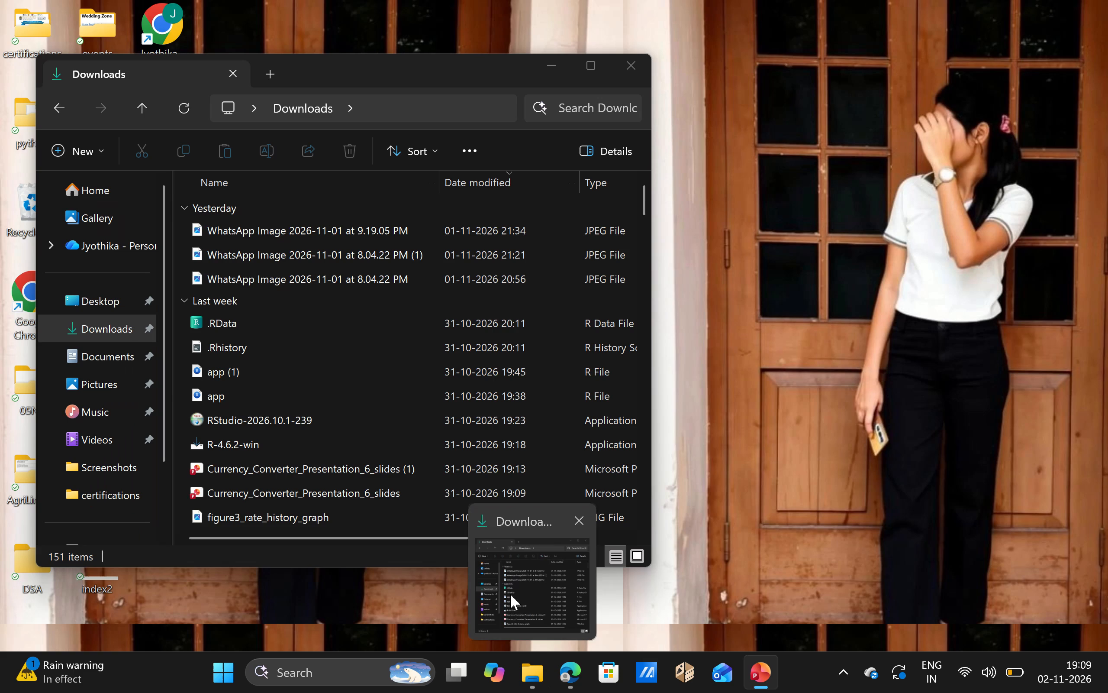
Switch to File Explorer and open Picture1 from the Pictures folder in Photos.
click(510, 594)
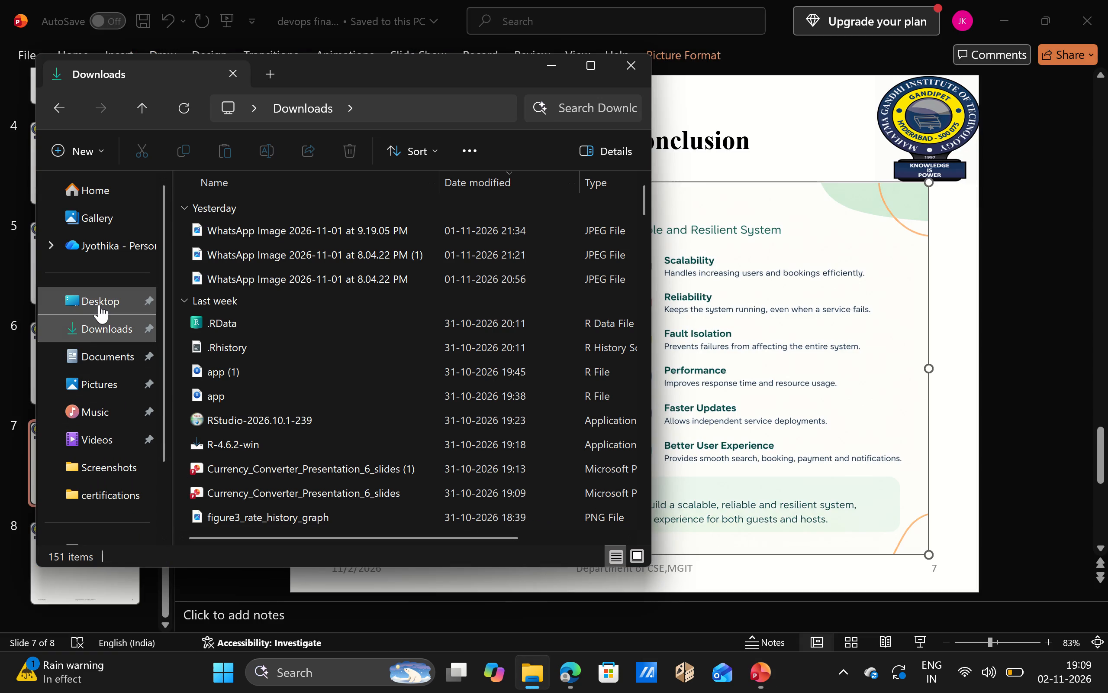
click(100, 296)
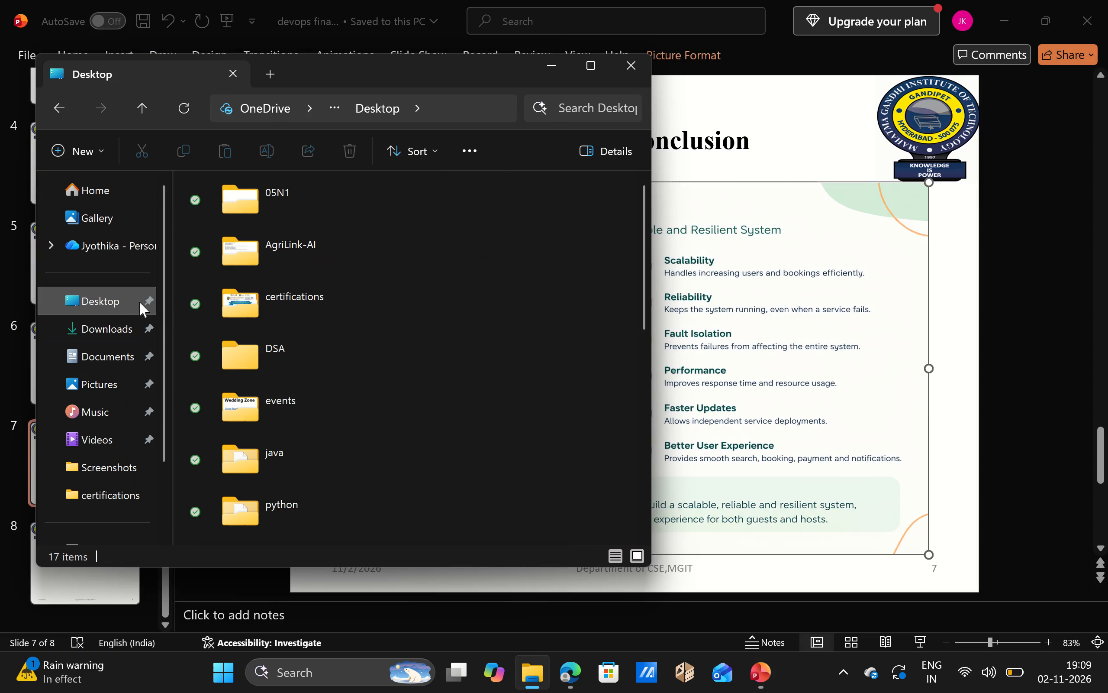
click(108, 377)
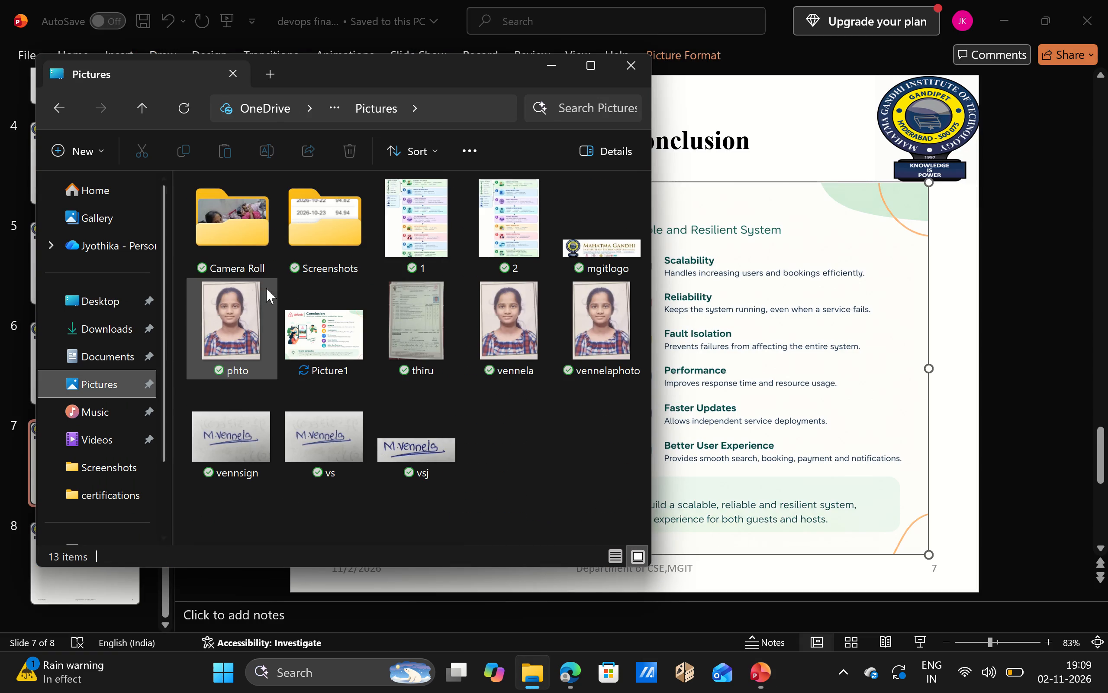
click(318, 337)
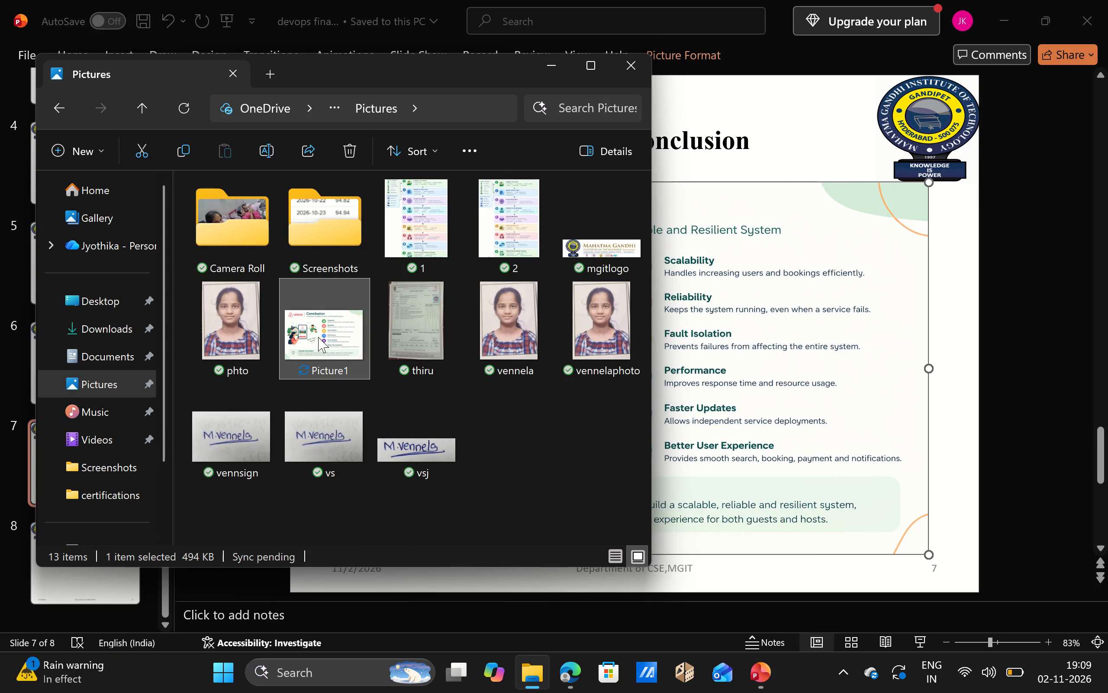
double_click(325, 312)
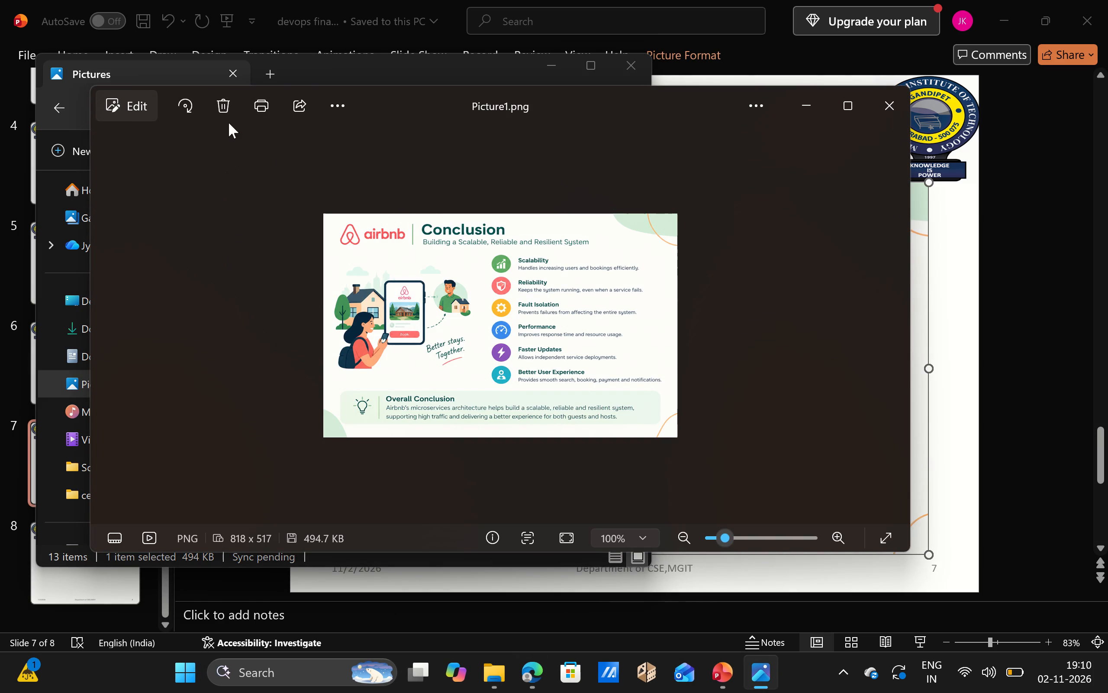
click(266, 98)
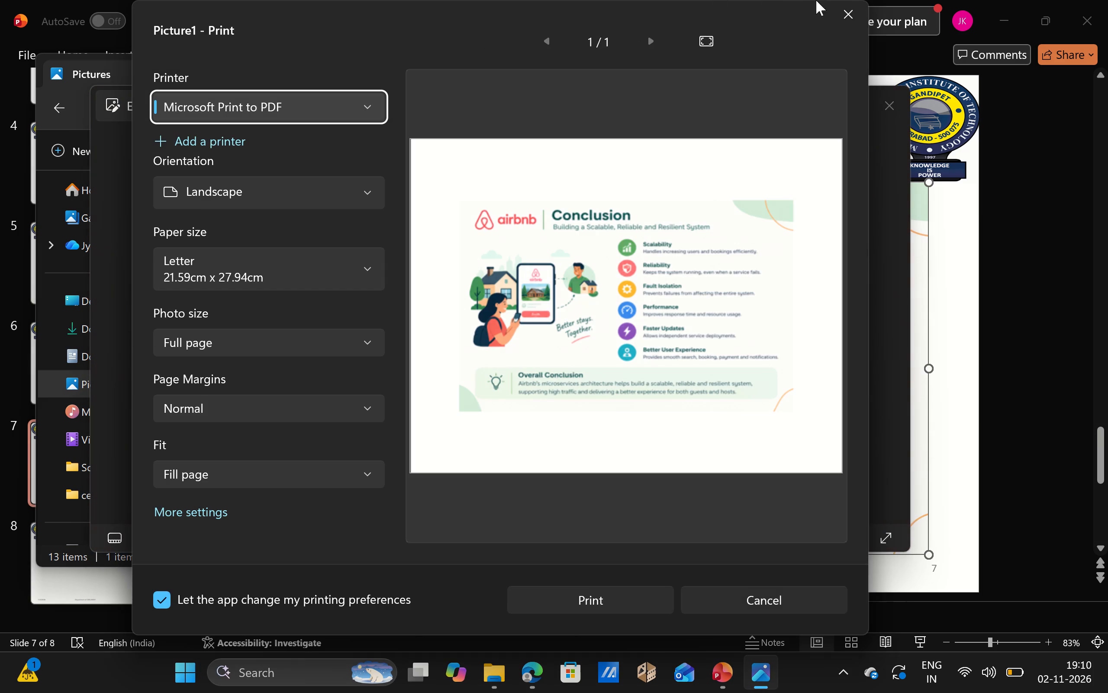
click(843, 10)
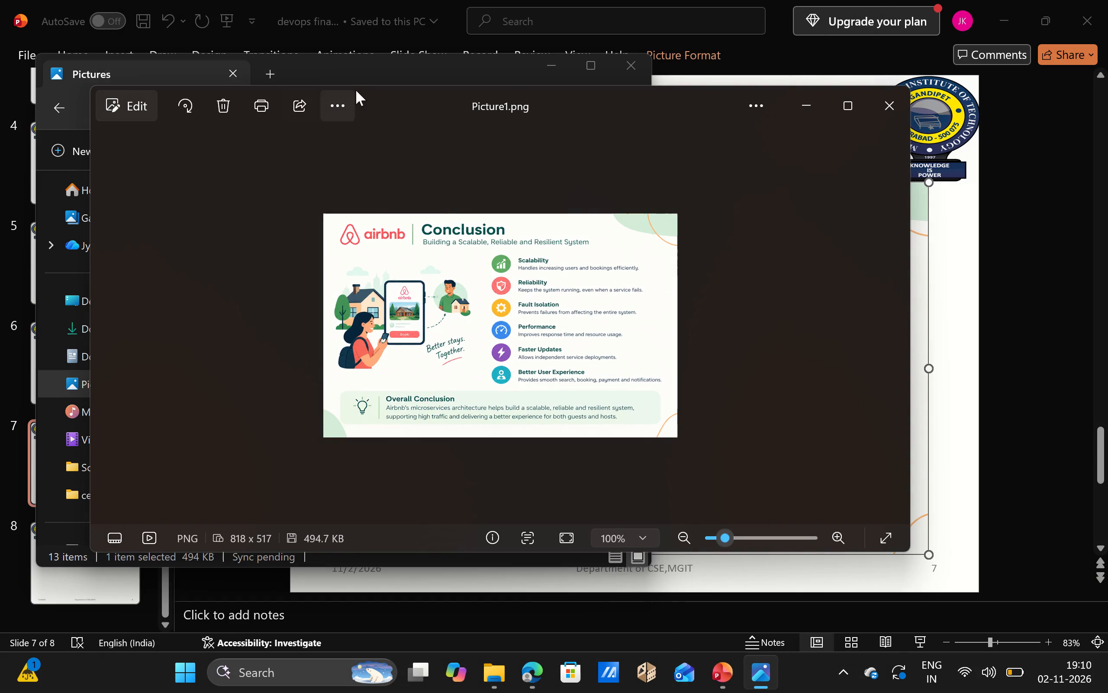
Crop Picture1 to about 769 x 432 pixels, cutting off the Airbnb Conclusion heading and trimming both side edges.
click(148, 104)
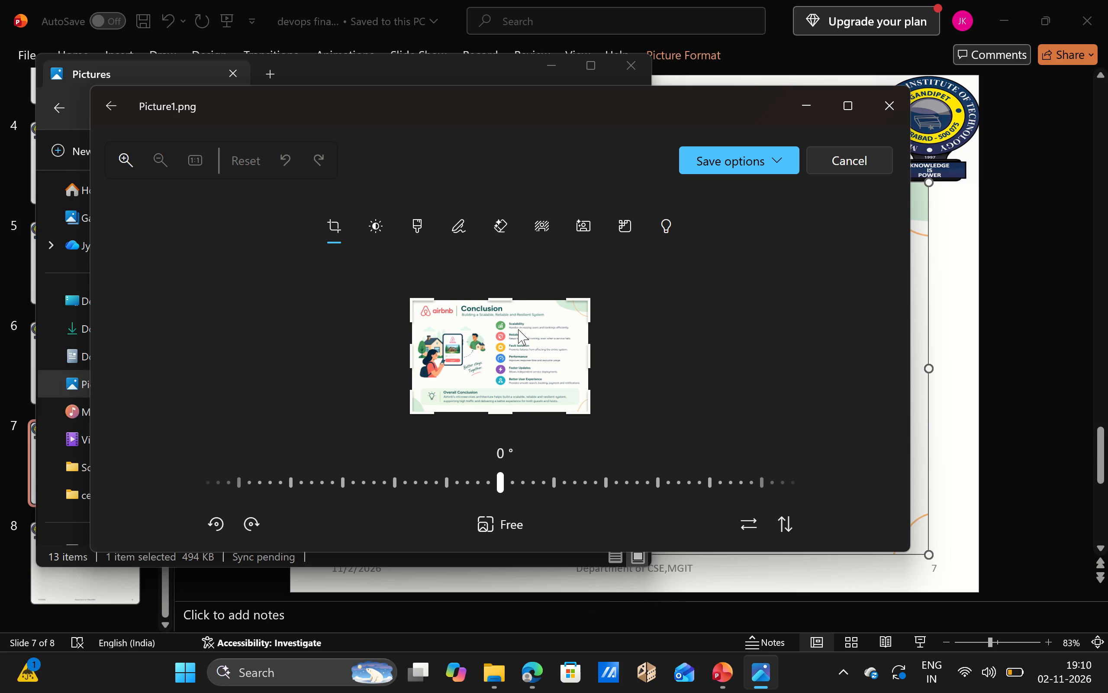
drag(501, 298, 504, 317)
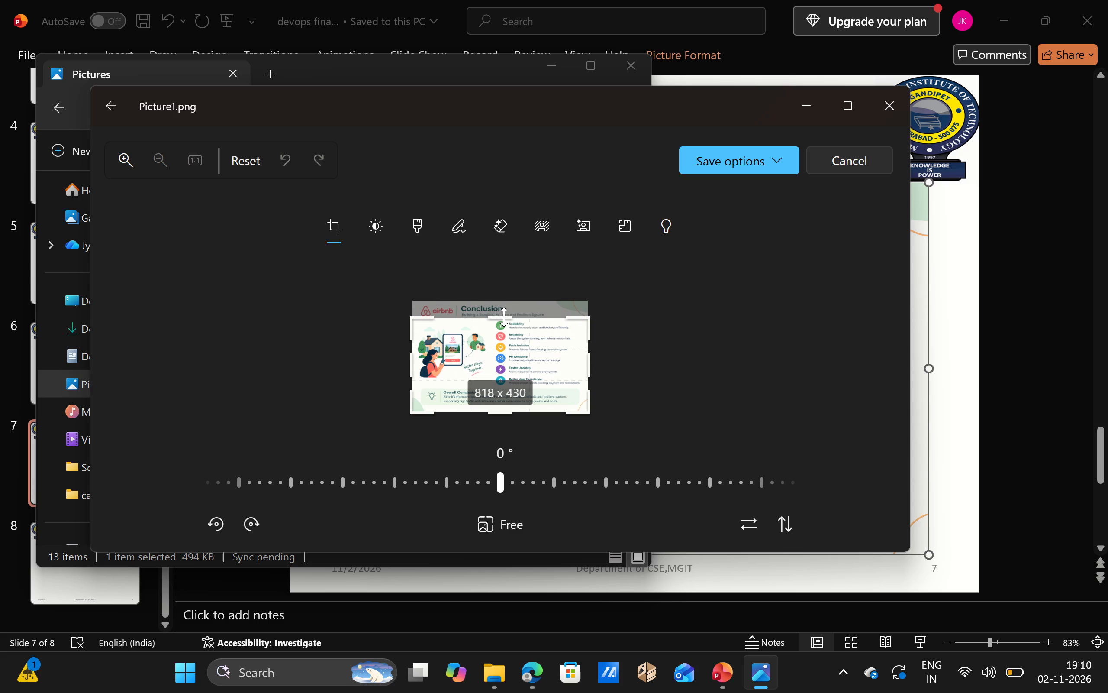
drag(504, 317, 504, 315)
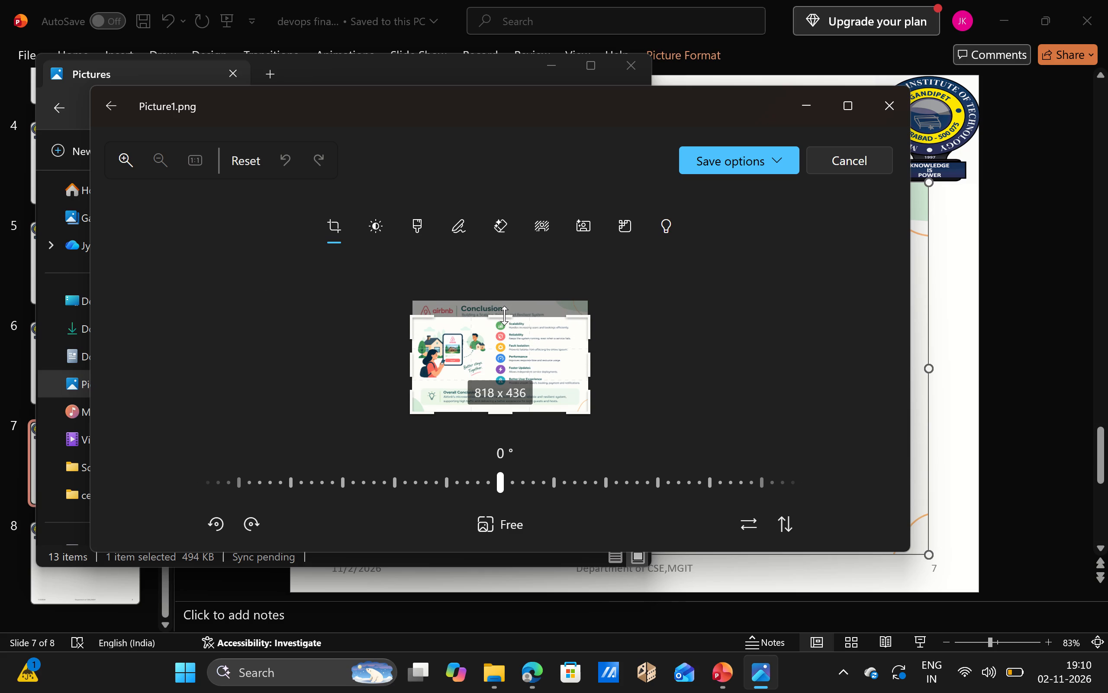
drag(504, 315, 504, 316)
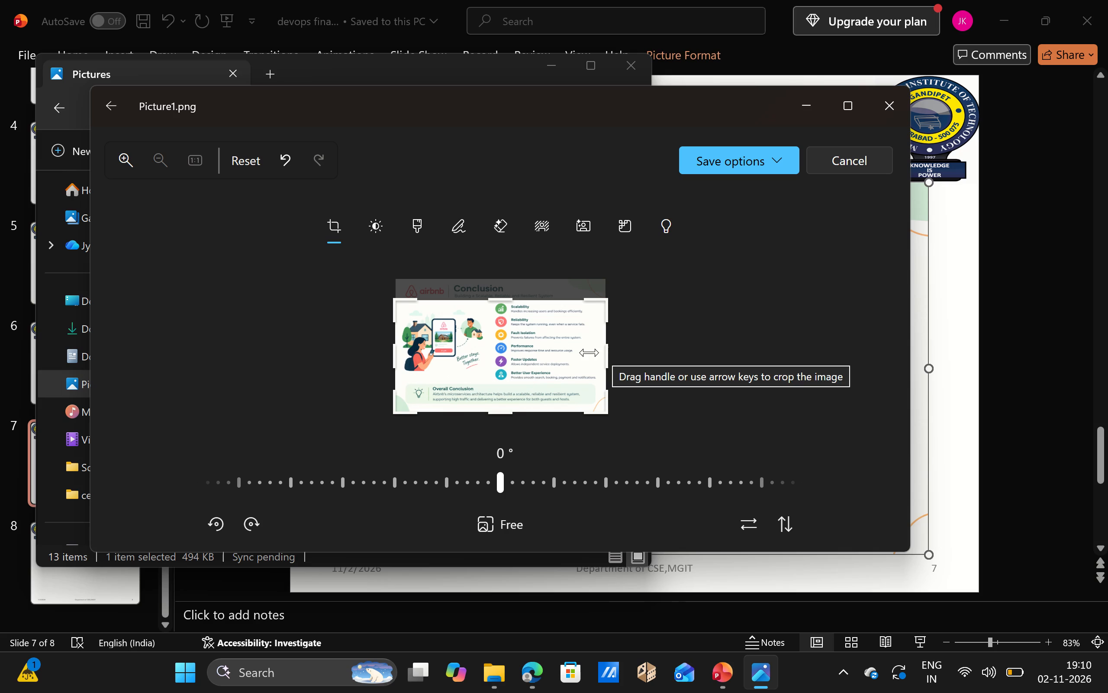
drag(610, 353, 604, 356)
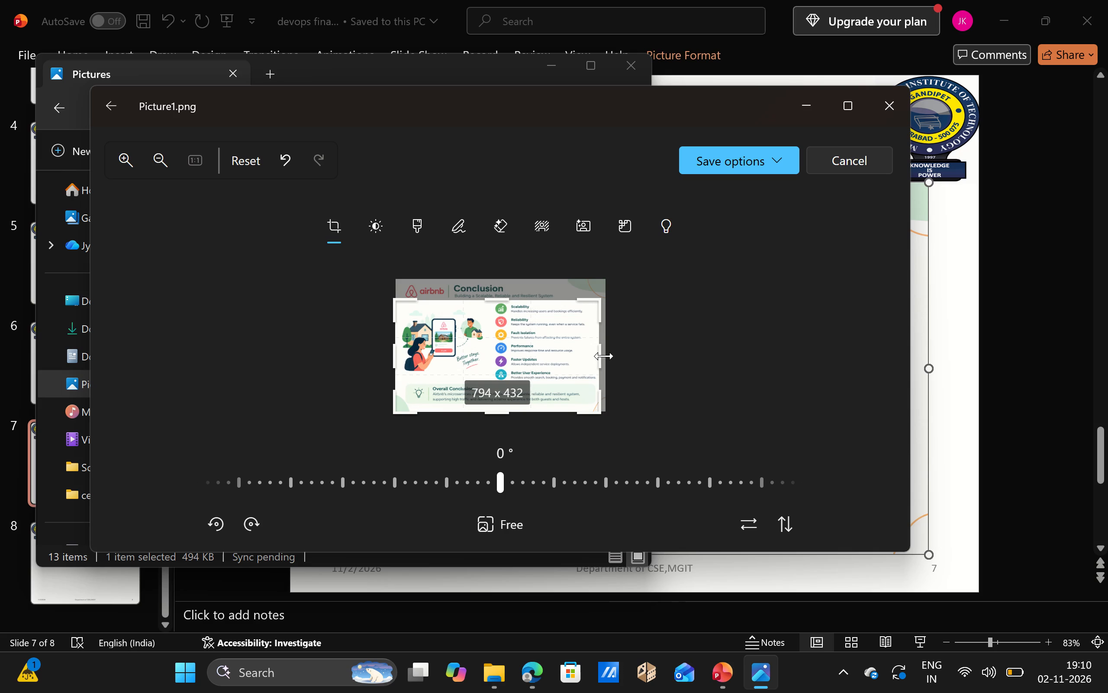
drag(604, 356, 602, 359)
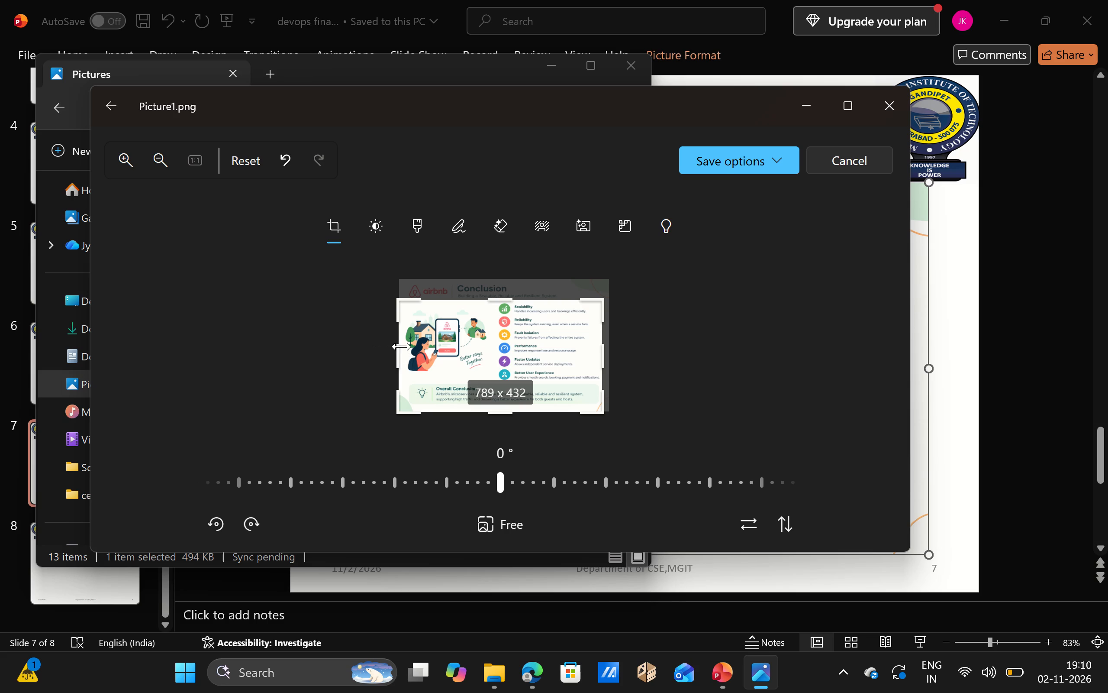
drag(400, 352, 408, 353)
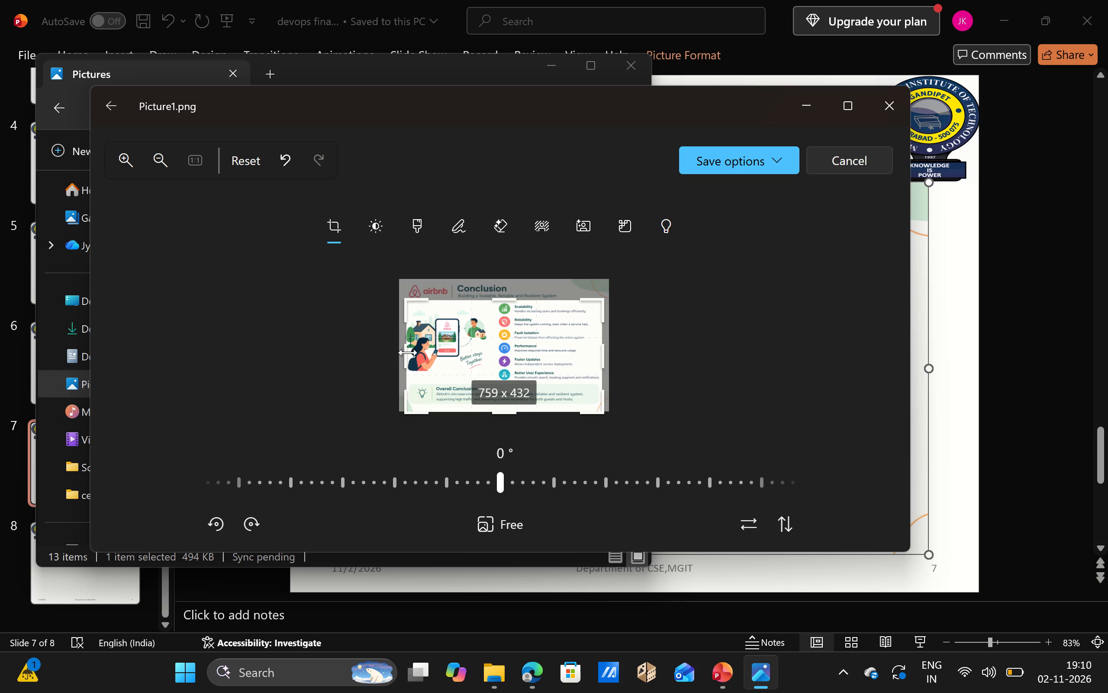
drag(408, 353, 405, 351)
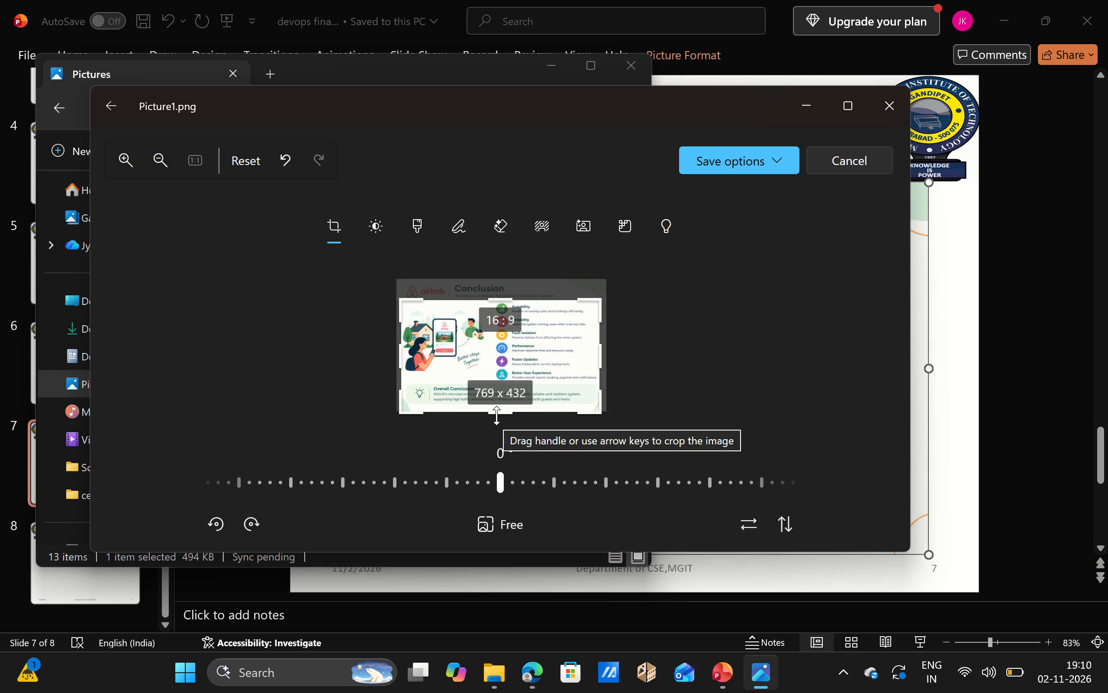
click(496, 415)
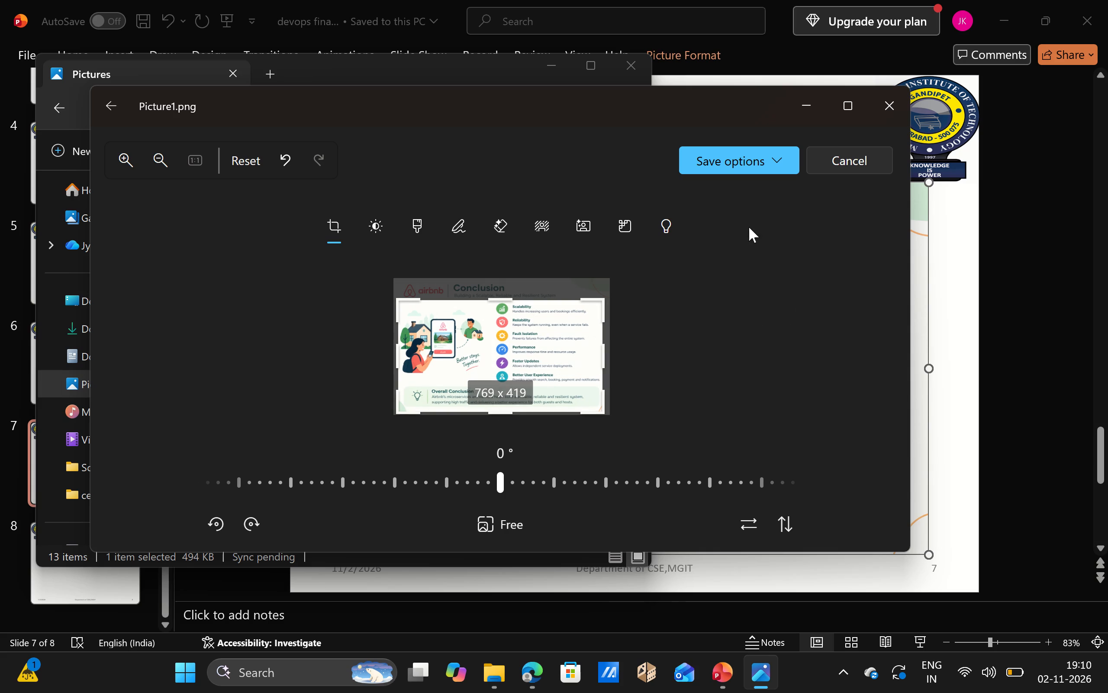
Copy the cropped Picture1 to the clipboard.
click(732, 160)
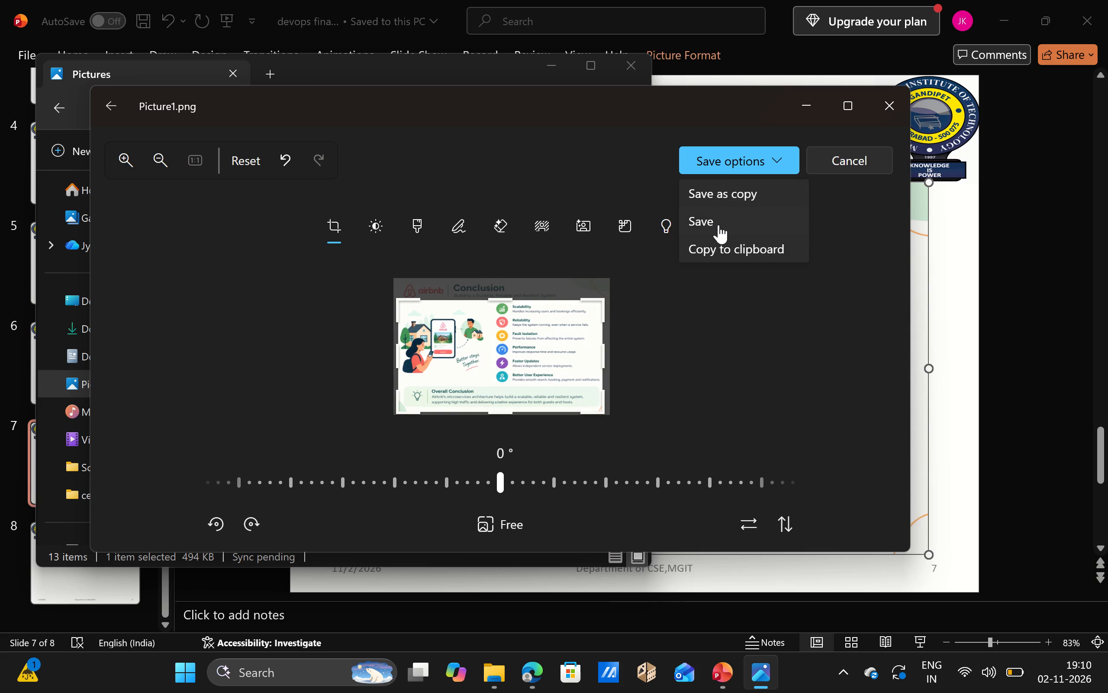
click(712, 248)
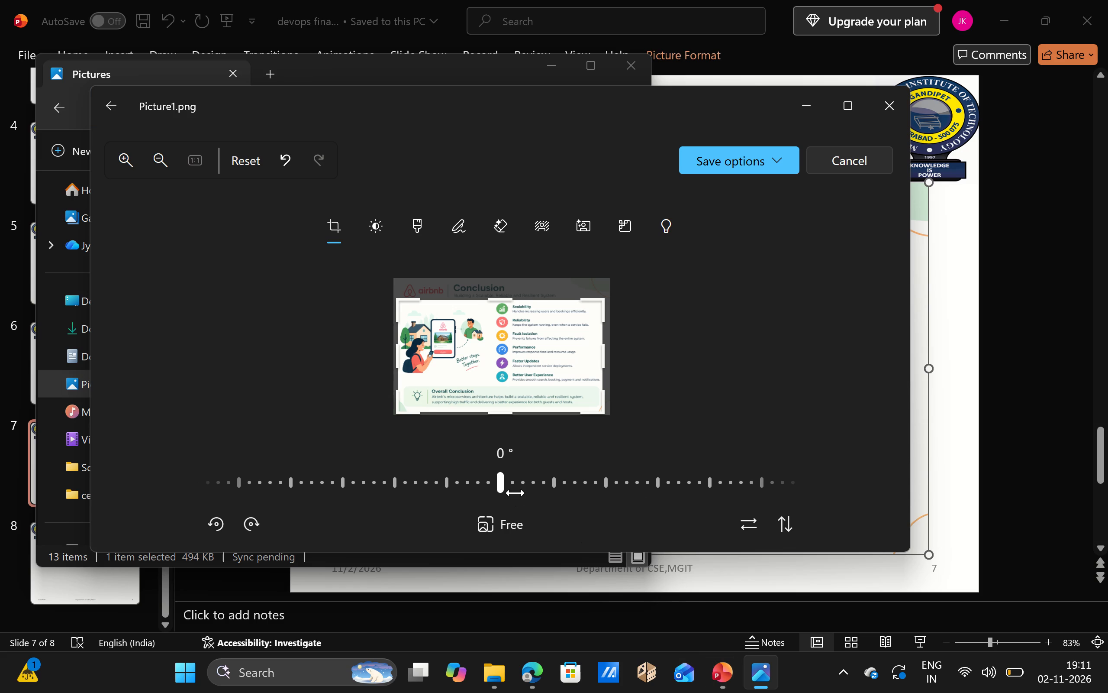
right_click(531, 371)
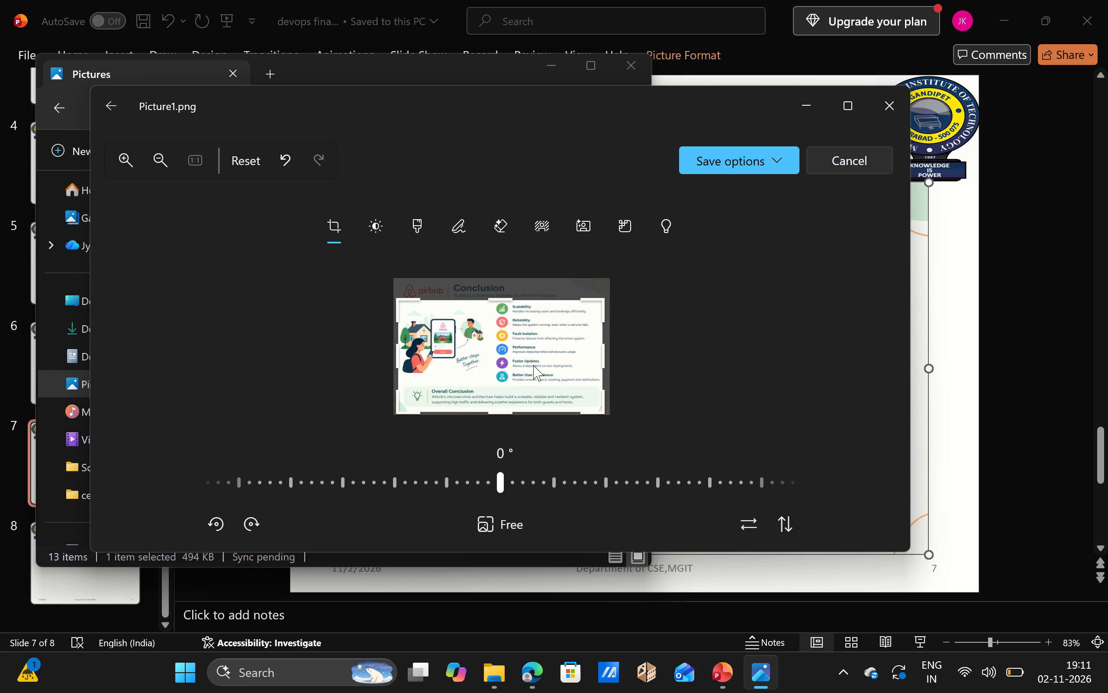
right_click(533, 365)
click(783, 158)
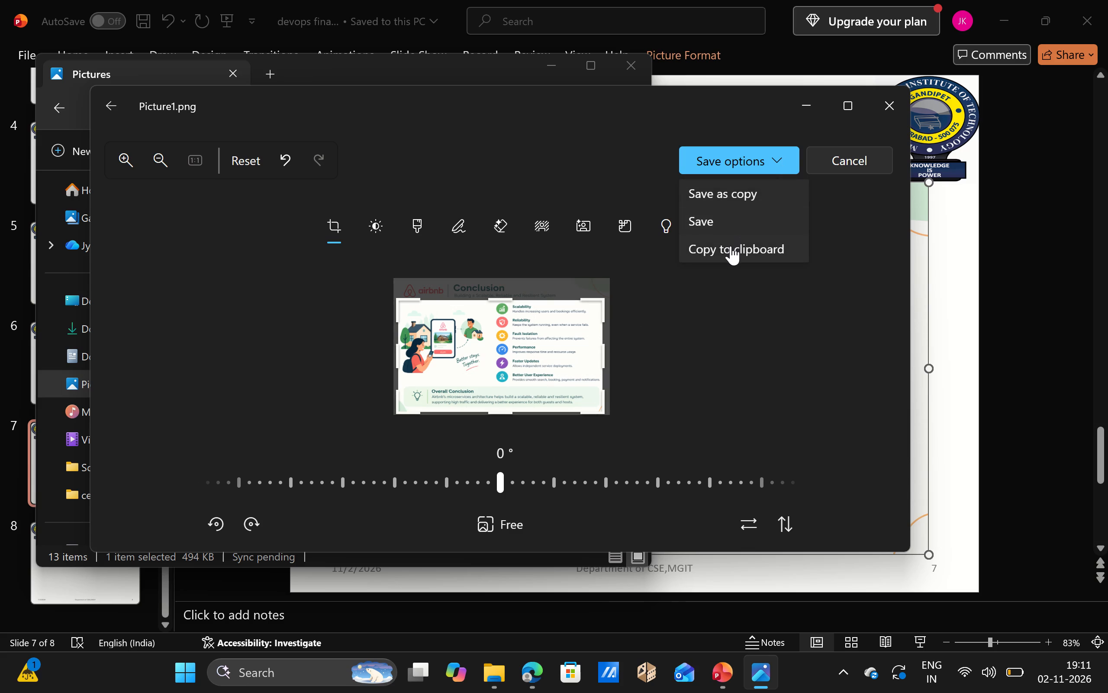
click(731, 246)
Switch to PowerPoint and replace the Conclusion slide's picture with the copied cropped version.
click(960, 262)
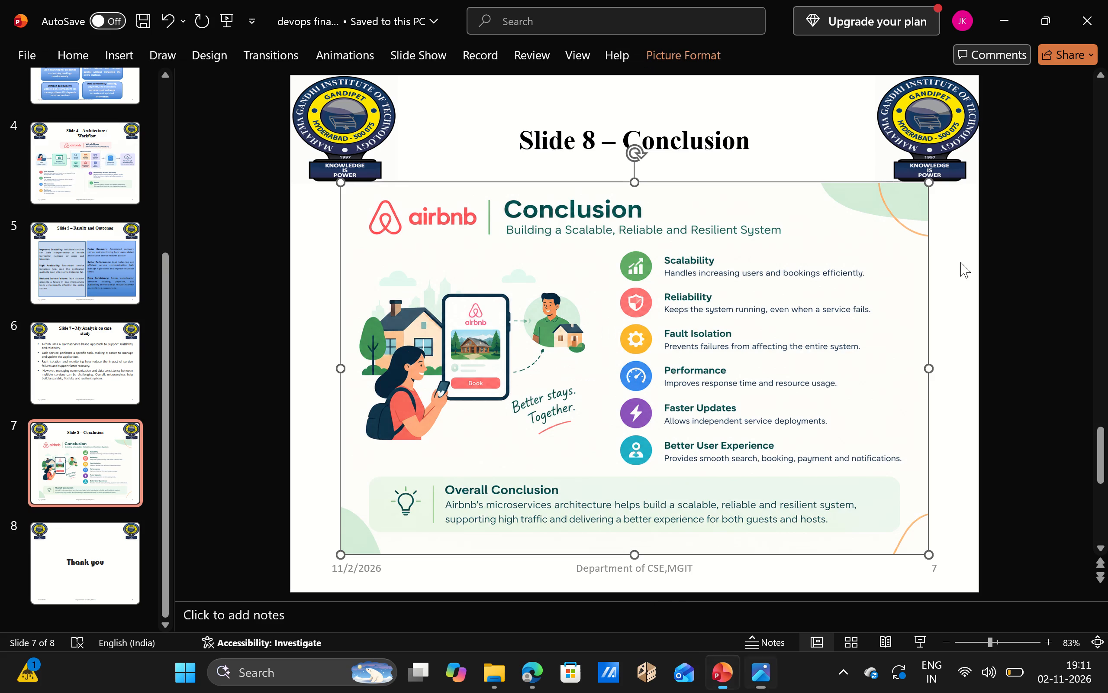
key(BackSpace)
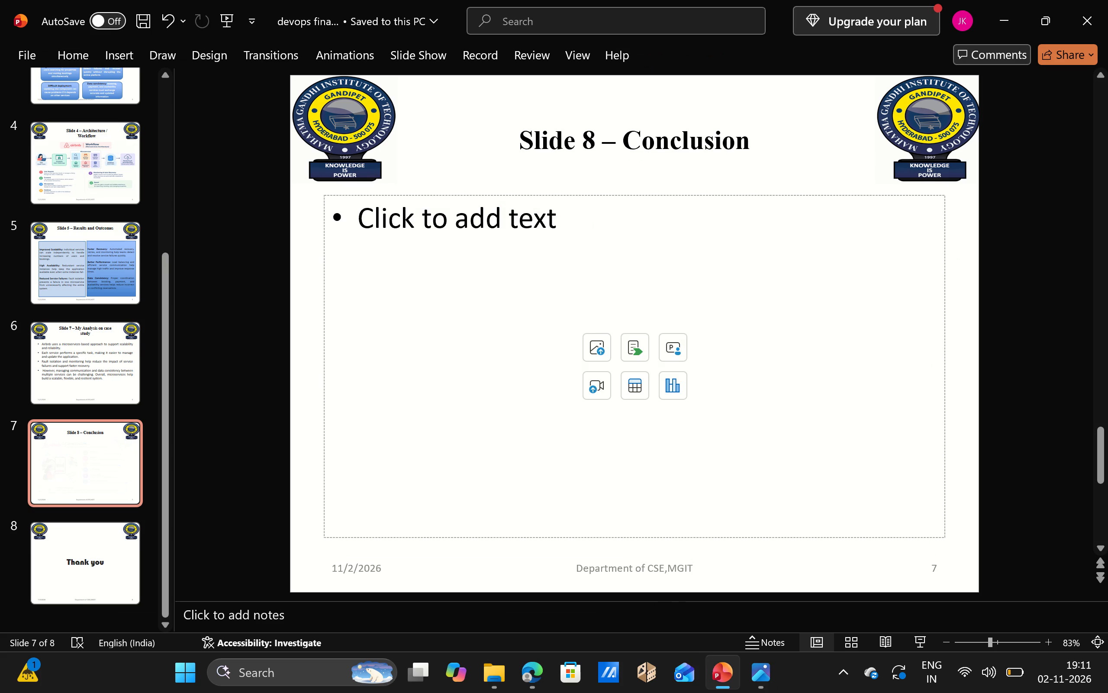
click(348, 224)
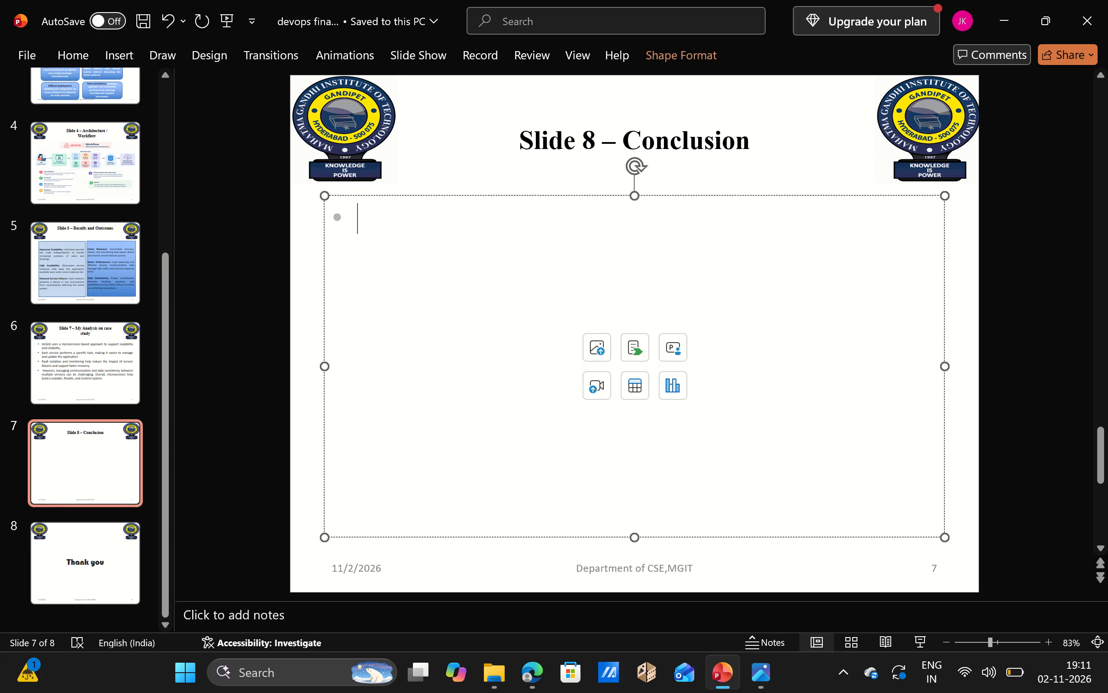
key(ctrl+v)
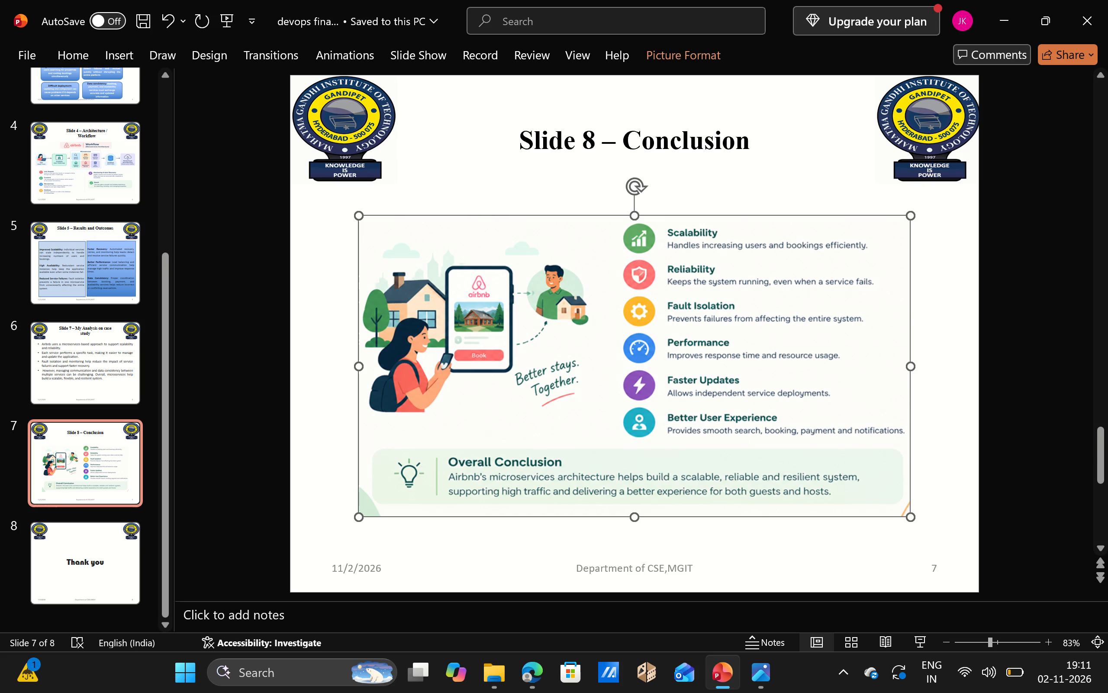
Apply the white-framed picture style with snipped diagonal corners to the Conclusion slide's picture.
click(673, 244)
right_click(583, 450)
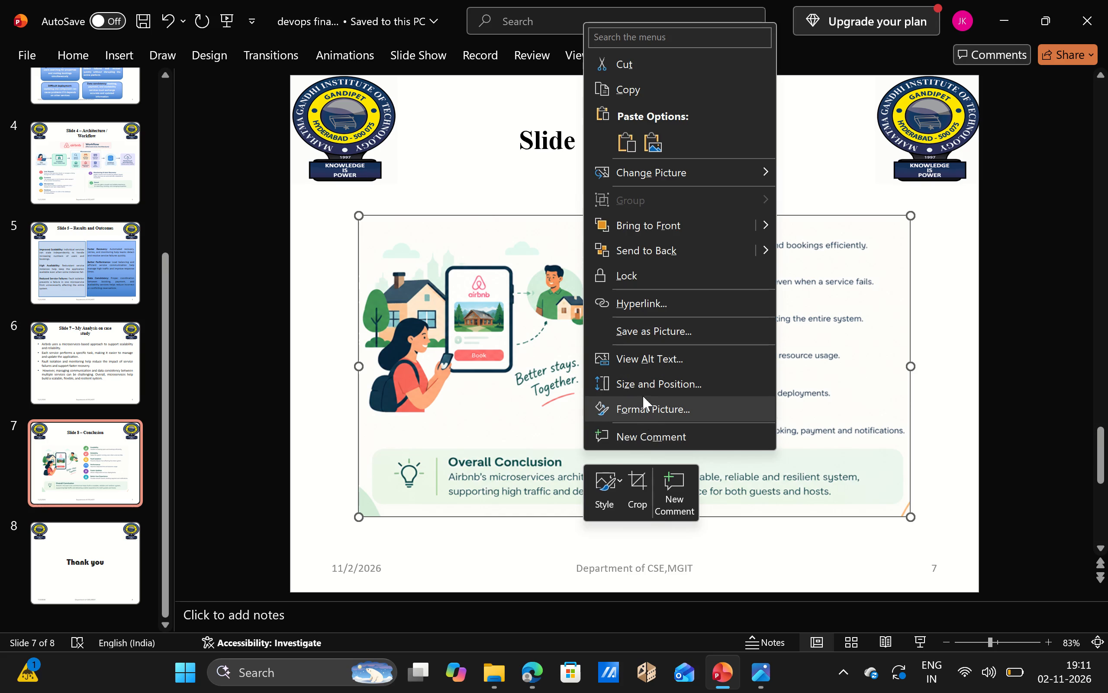
click(596, 487)
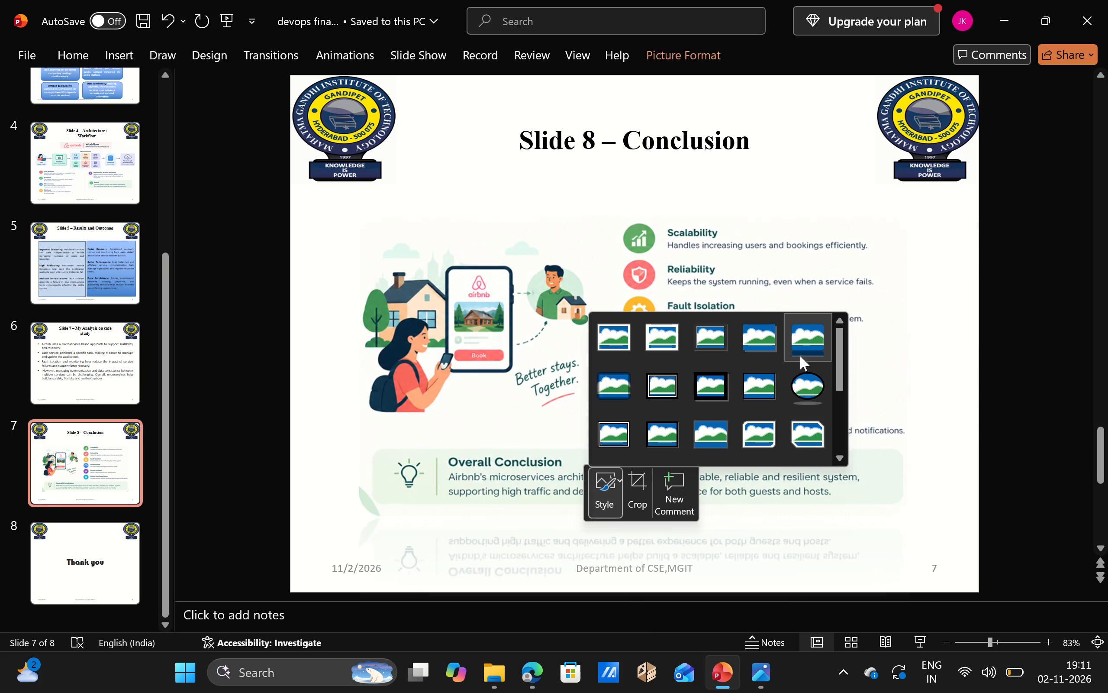
click(792, 431)
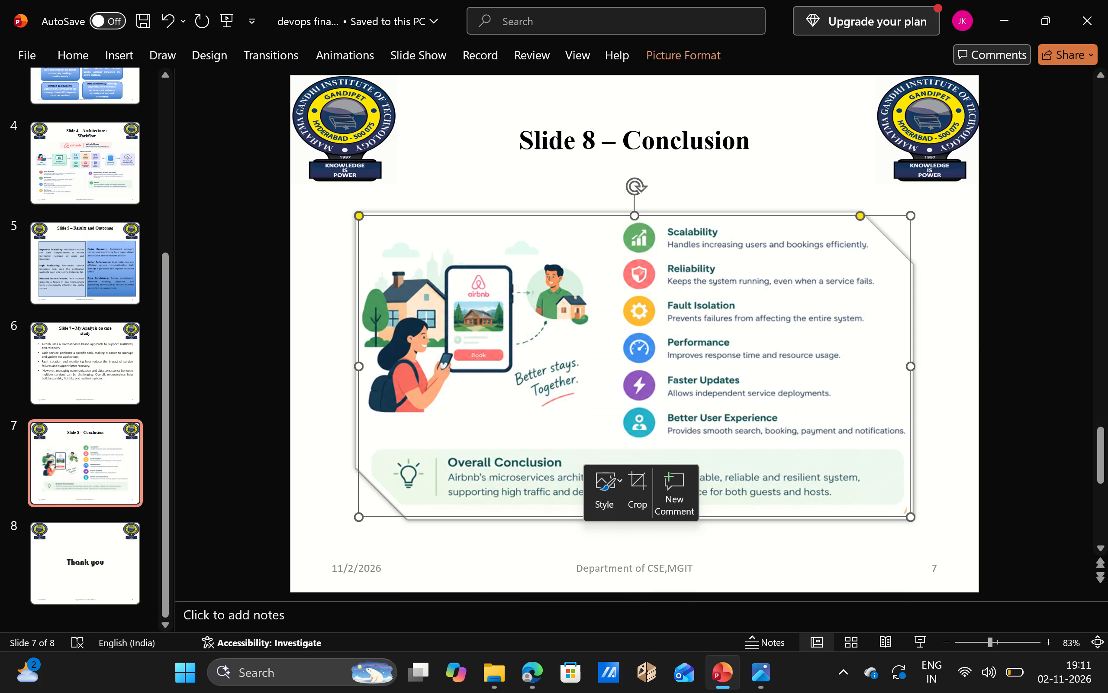
Stretch the Conclusion picture's top edge upward so it starts just below the title and logos.
click(548, 161)
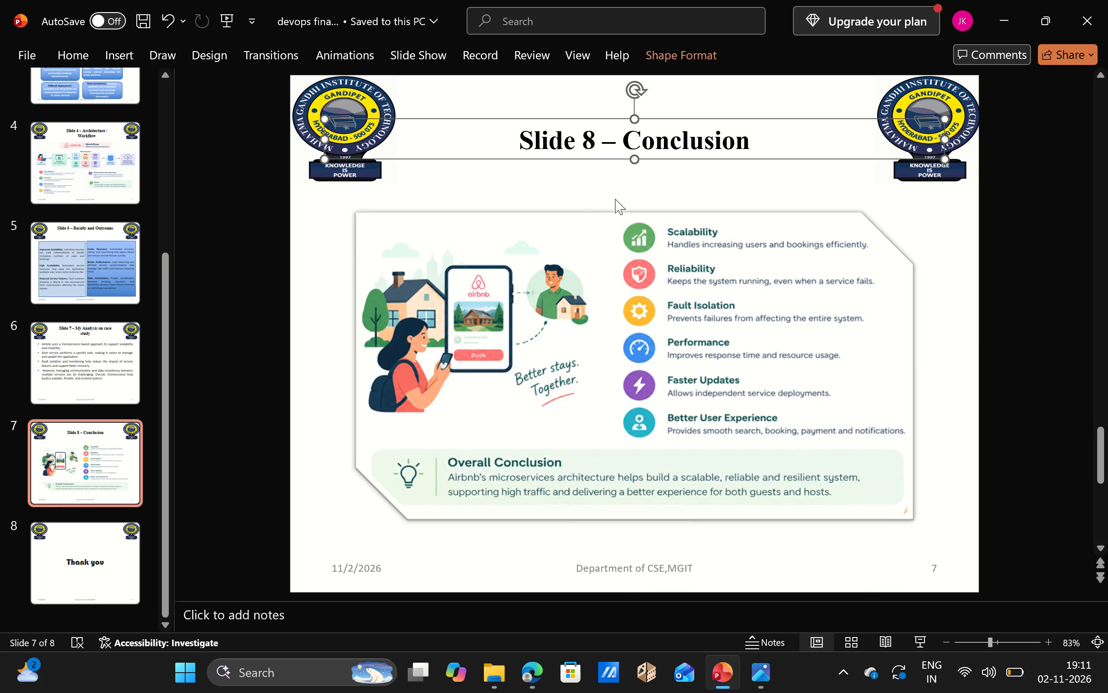
click(536, 184)
click(576, 224)
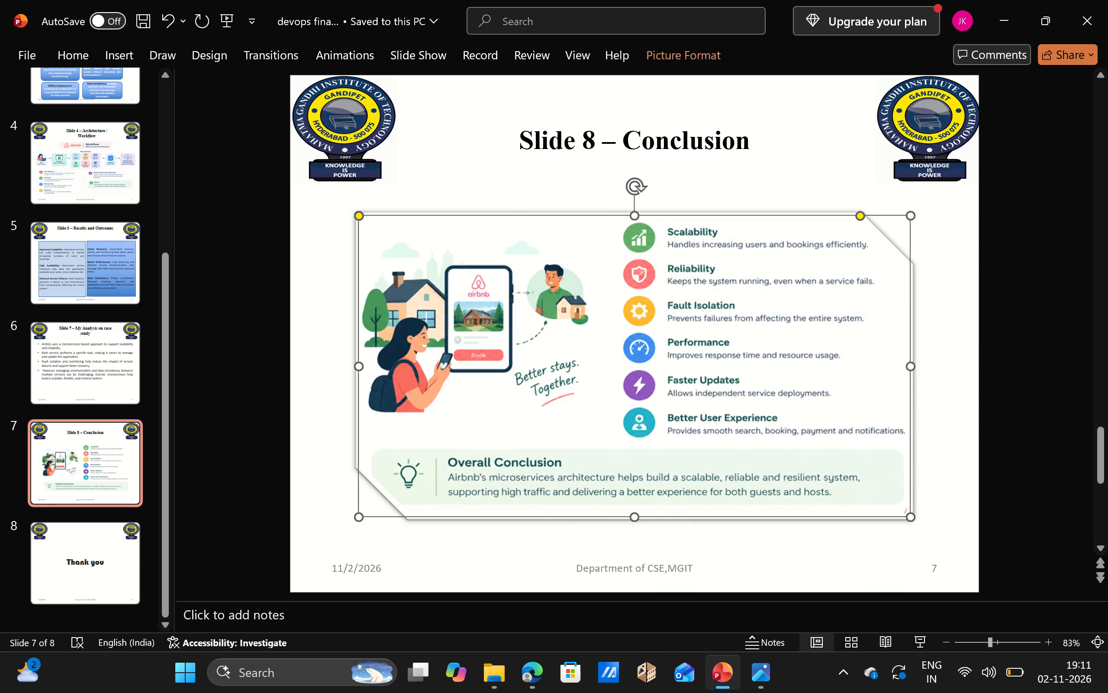
drag(633, 217, 632, 204)
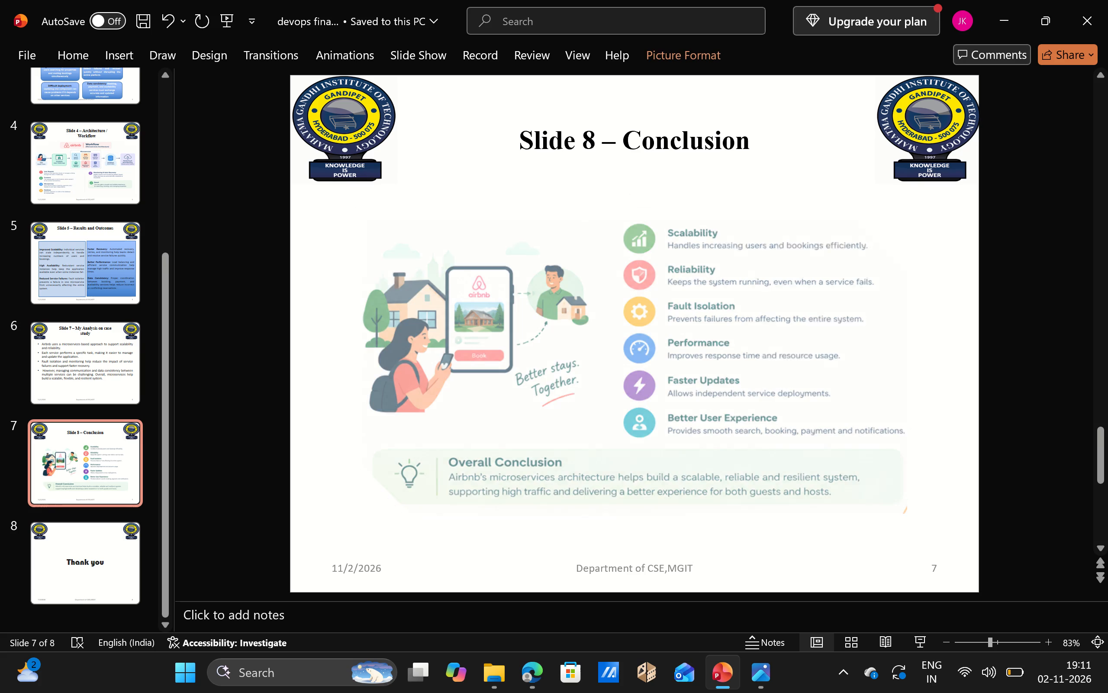
drag(632, 204, 627, 193)
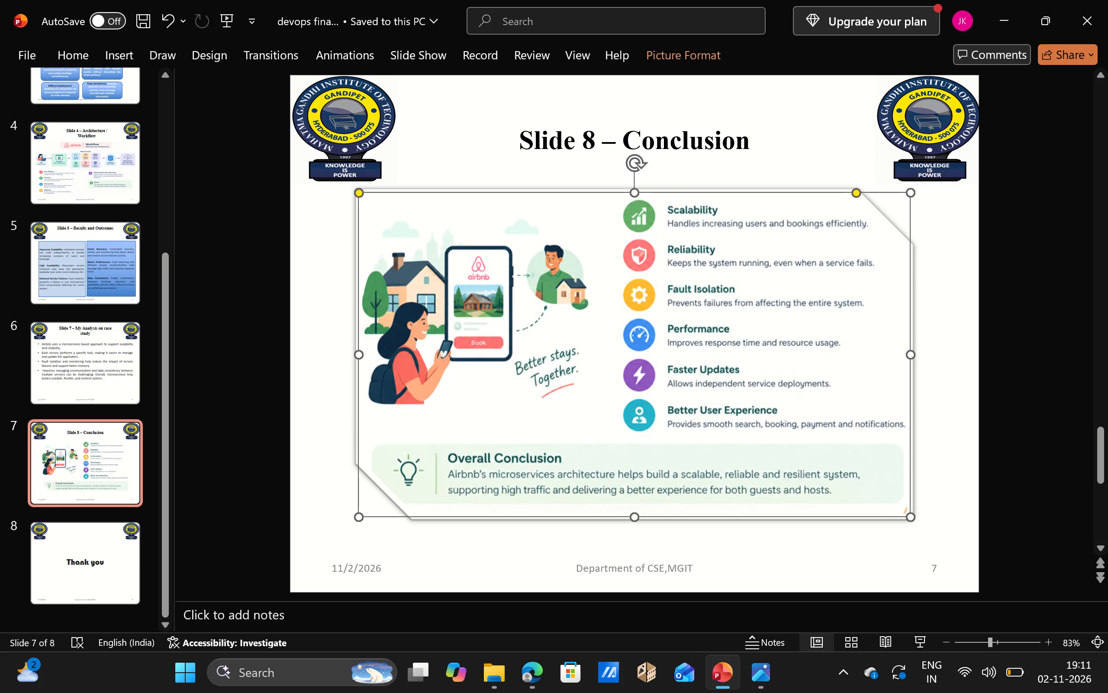
click(945, 315)
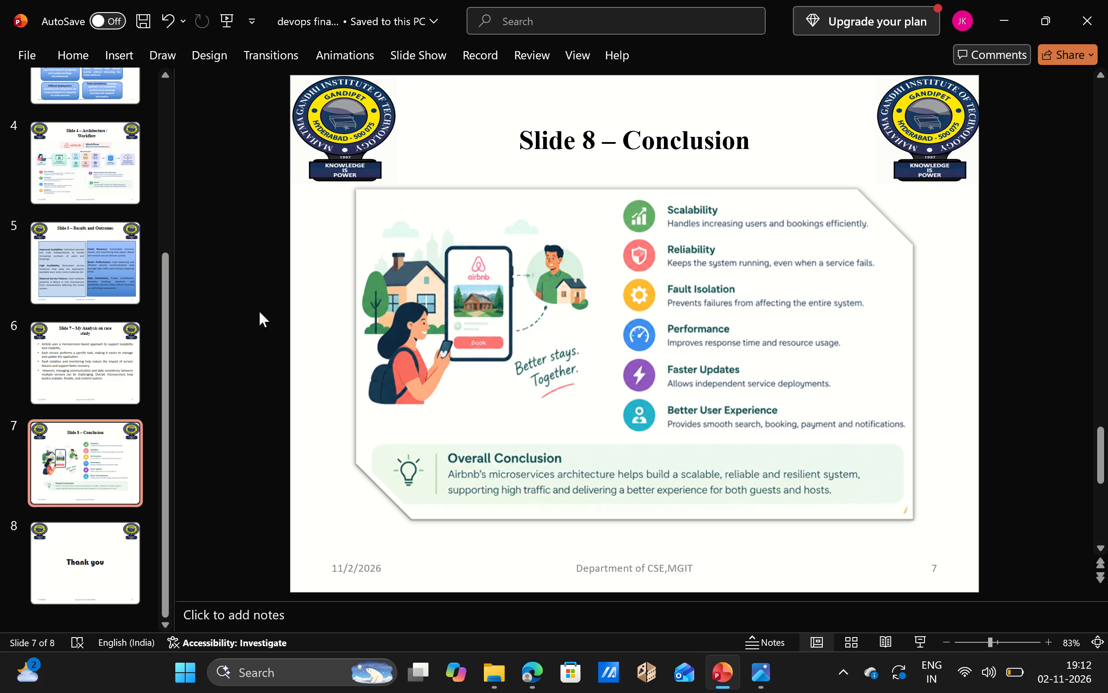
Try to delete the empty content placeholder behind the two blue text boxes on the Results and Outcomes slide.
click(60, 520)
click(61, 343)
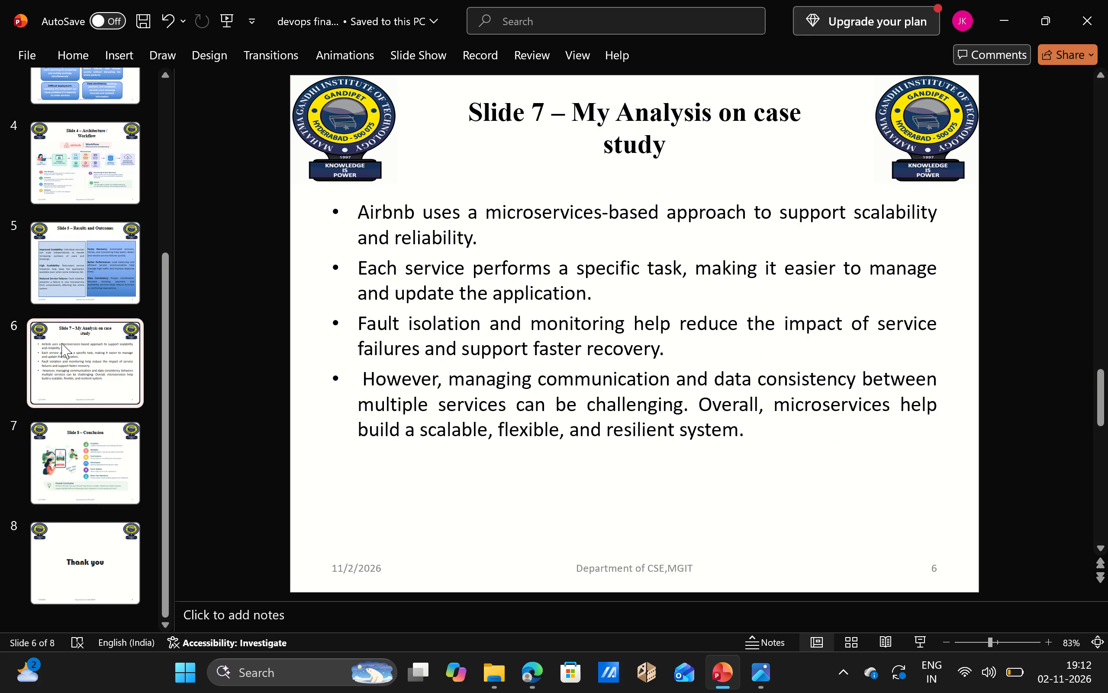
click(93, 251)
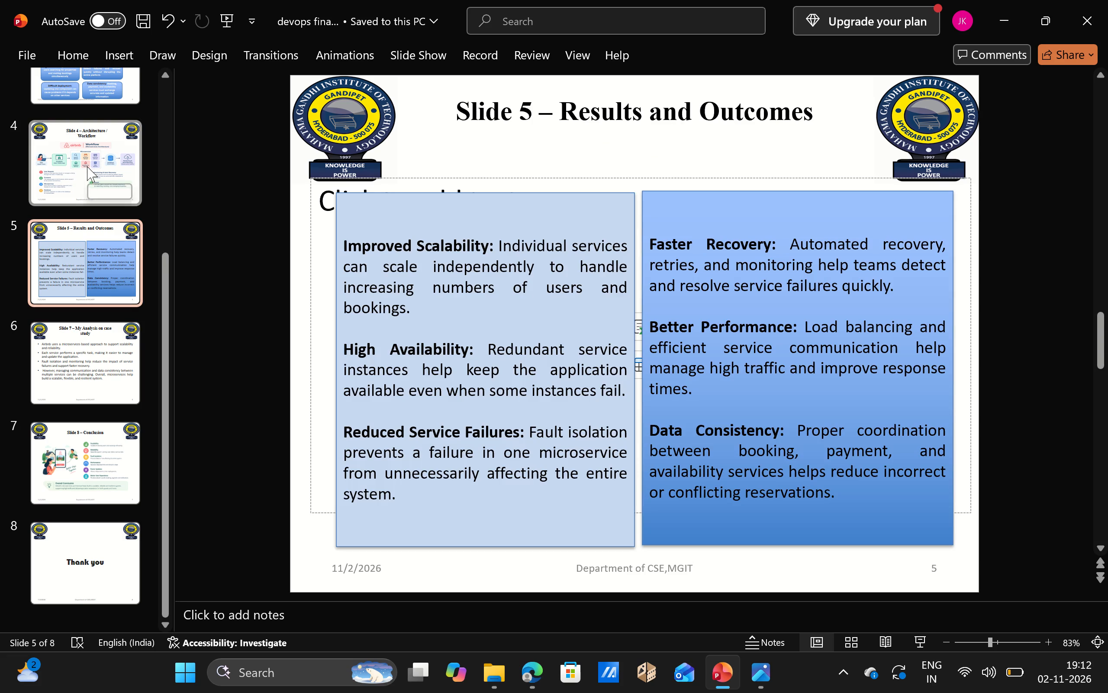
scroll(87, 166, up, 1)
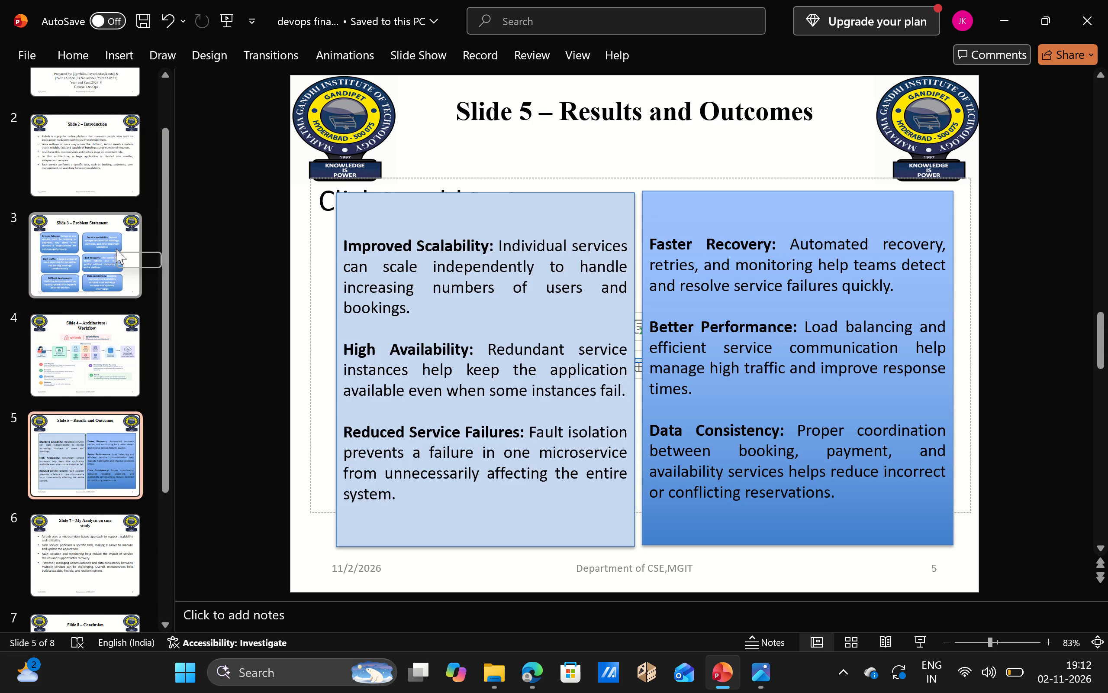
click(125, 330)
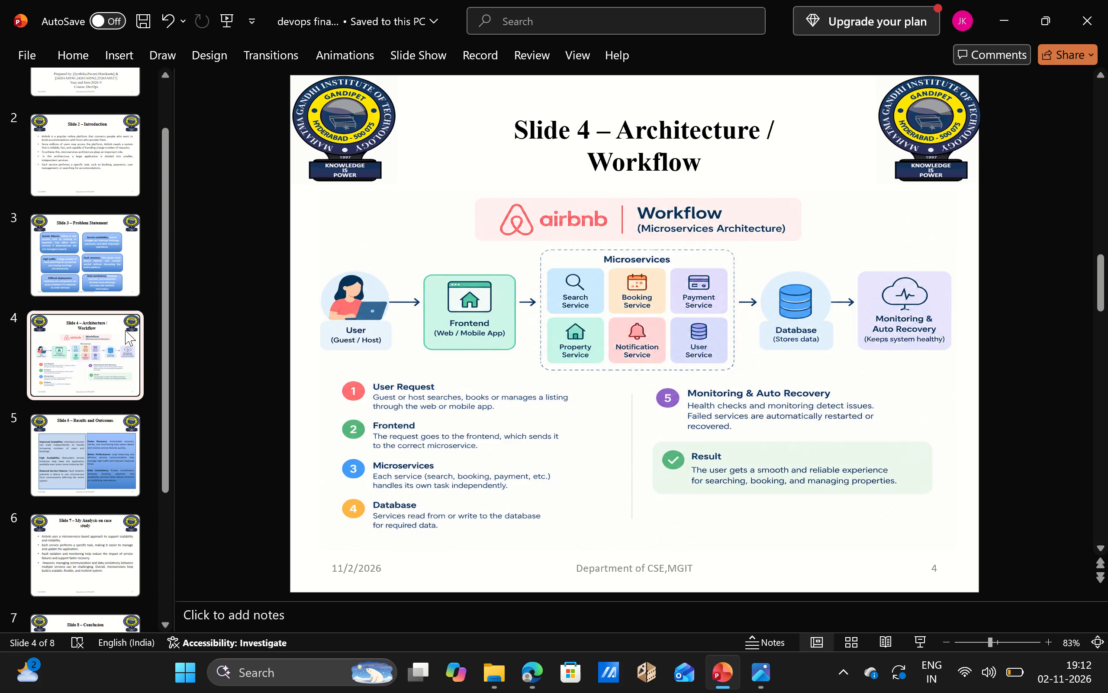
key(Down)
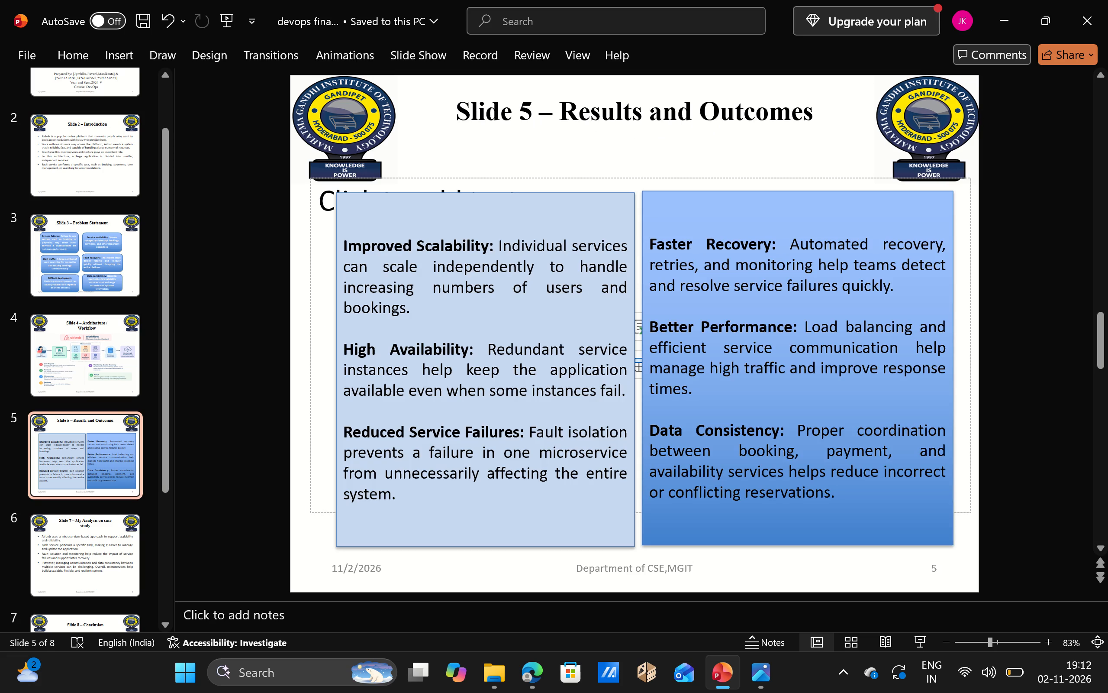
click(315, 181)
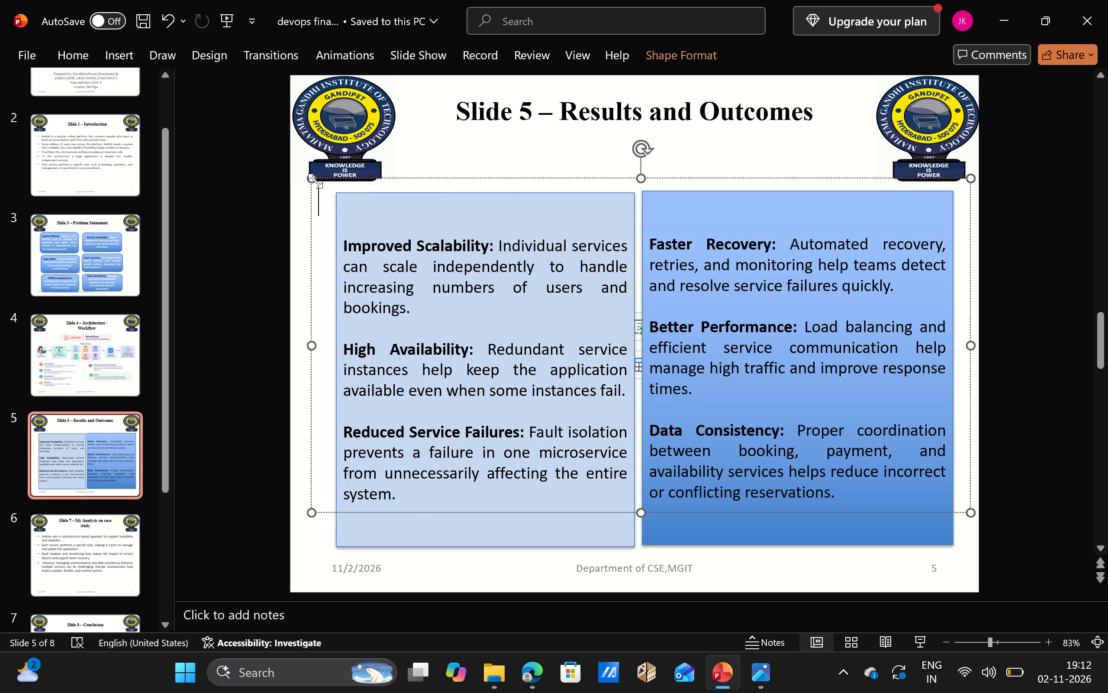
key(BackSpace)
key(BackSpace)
On the My Analysis on case study slide, split the sentence beginning "Overall, microservices help" into its own bullet.
click(77, 366)
scroll(77, 366, down, 2)
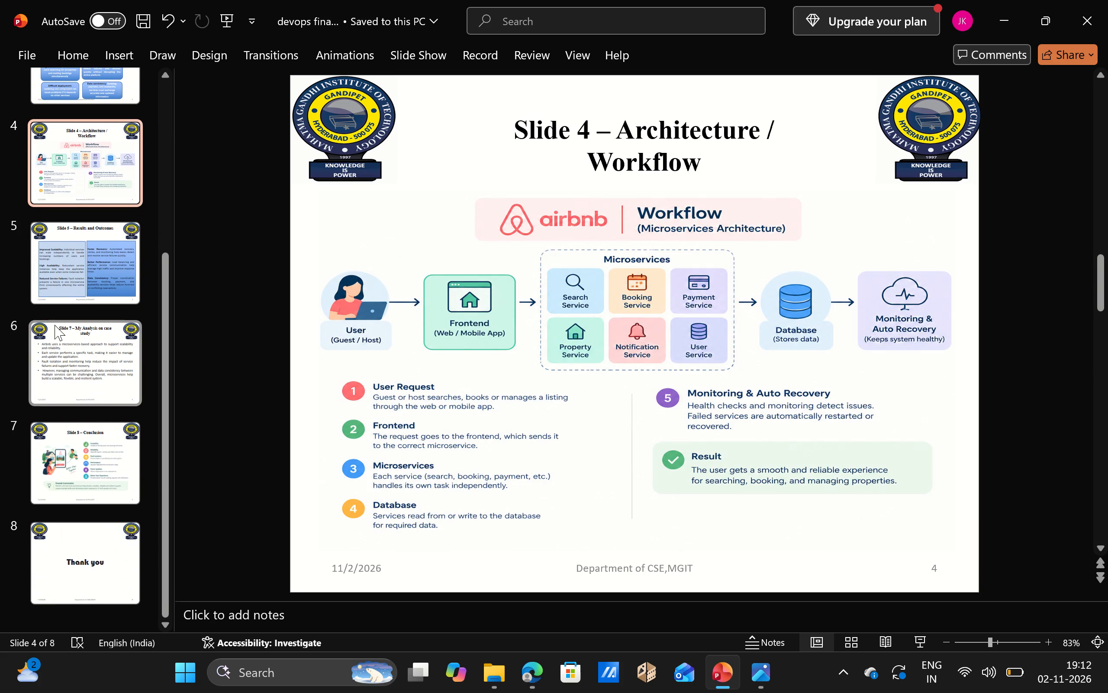
click(55, 325)
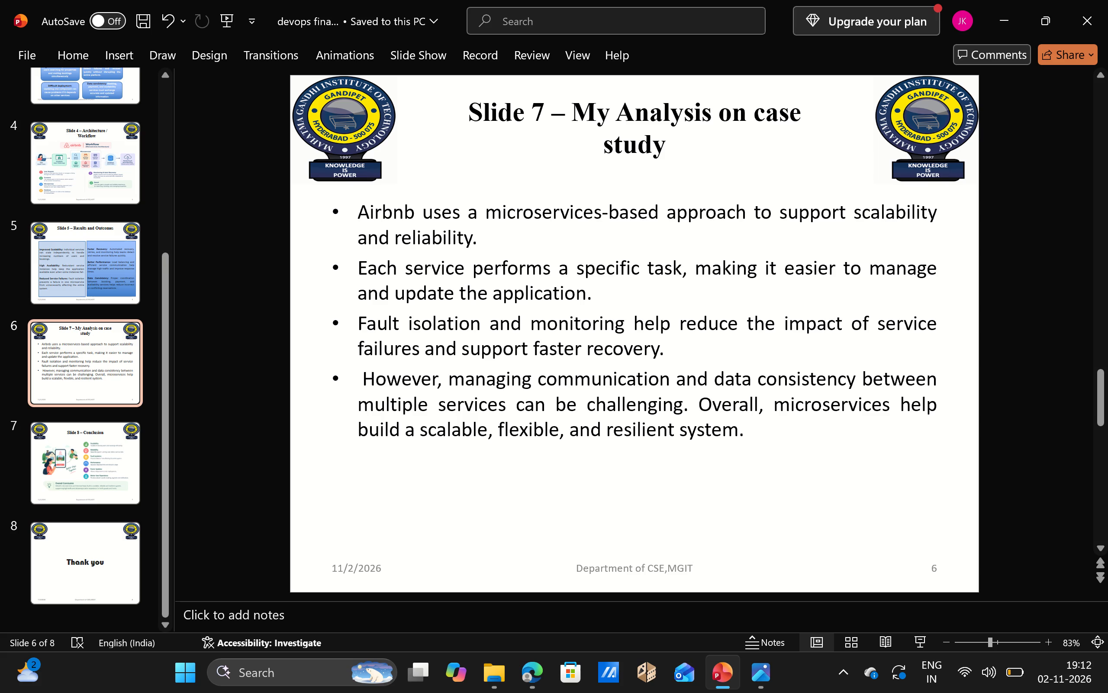
click(695, 402)
key(Return)
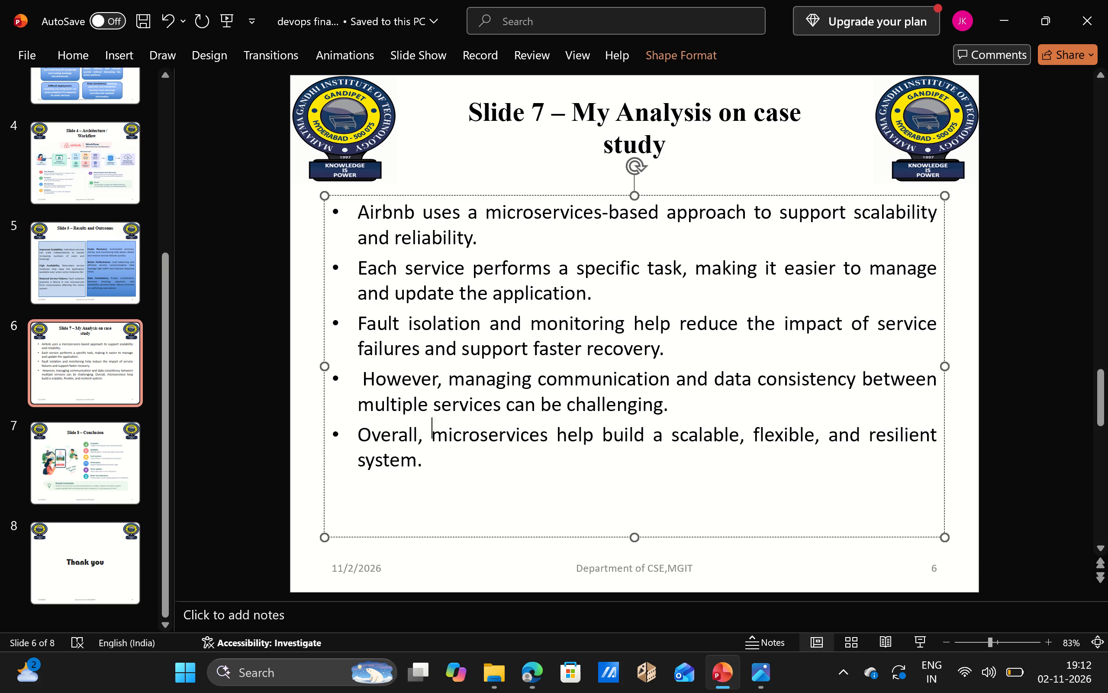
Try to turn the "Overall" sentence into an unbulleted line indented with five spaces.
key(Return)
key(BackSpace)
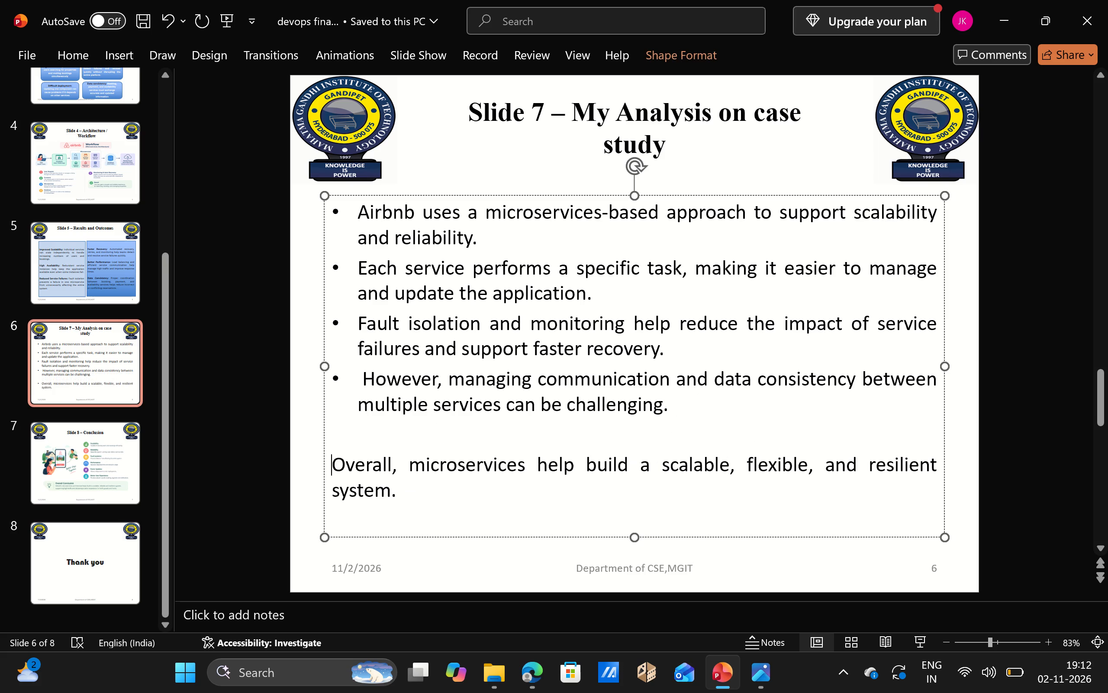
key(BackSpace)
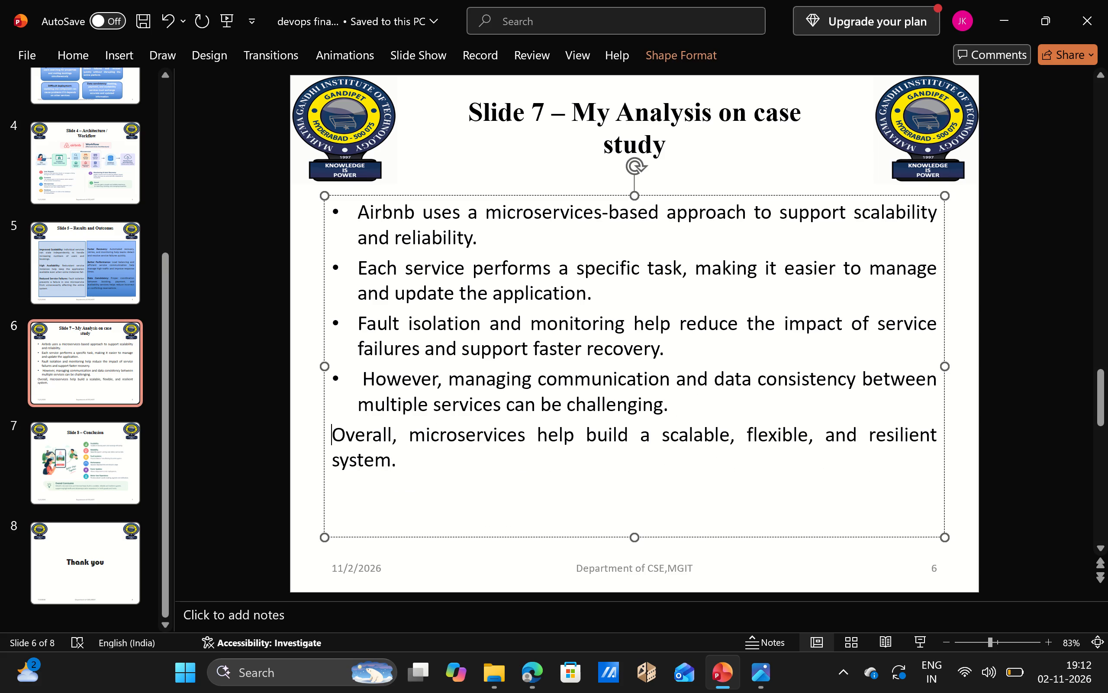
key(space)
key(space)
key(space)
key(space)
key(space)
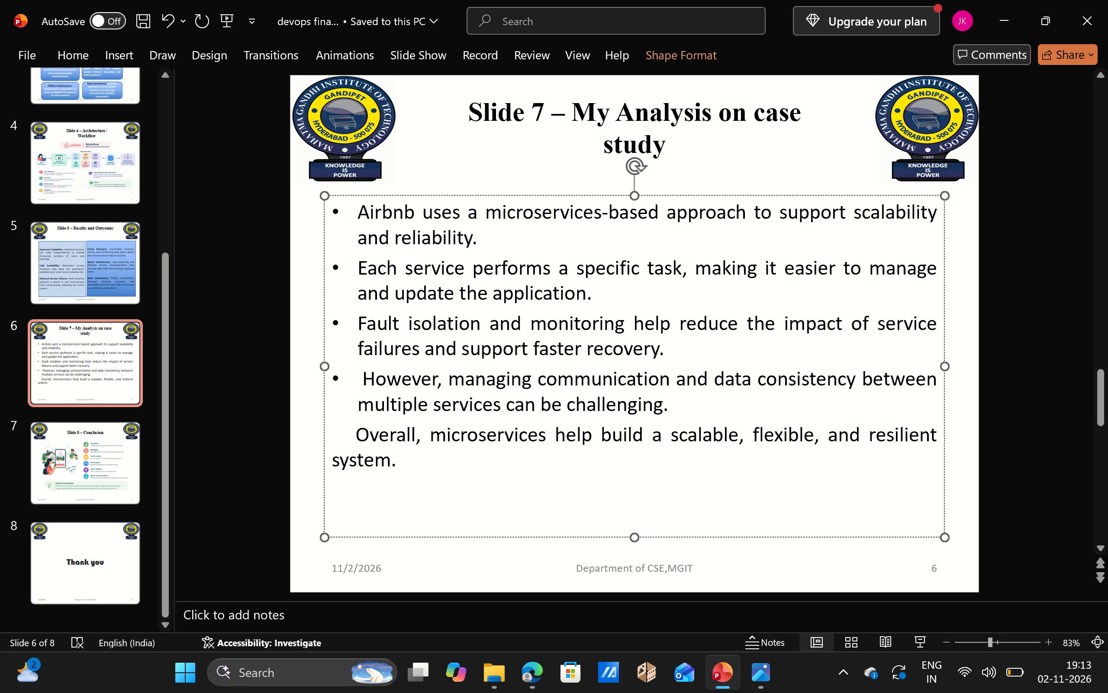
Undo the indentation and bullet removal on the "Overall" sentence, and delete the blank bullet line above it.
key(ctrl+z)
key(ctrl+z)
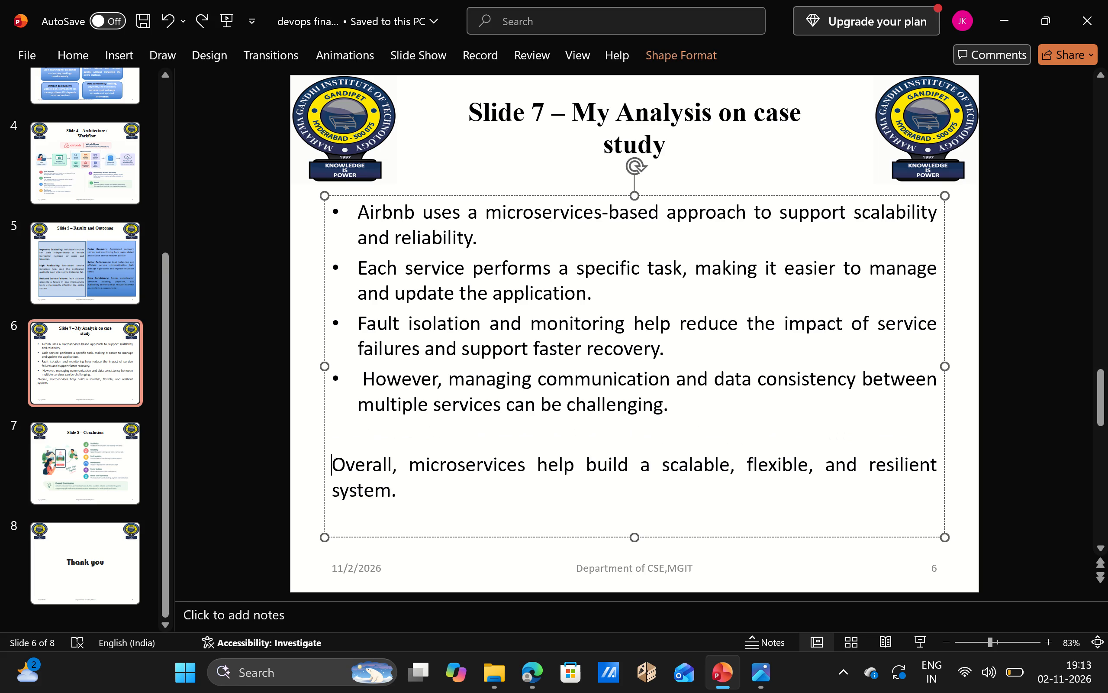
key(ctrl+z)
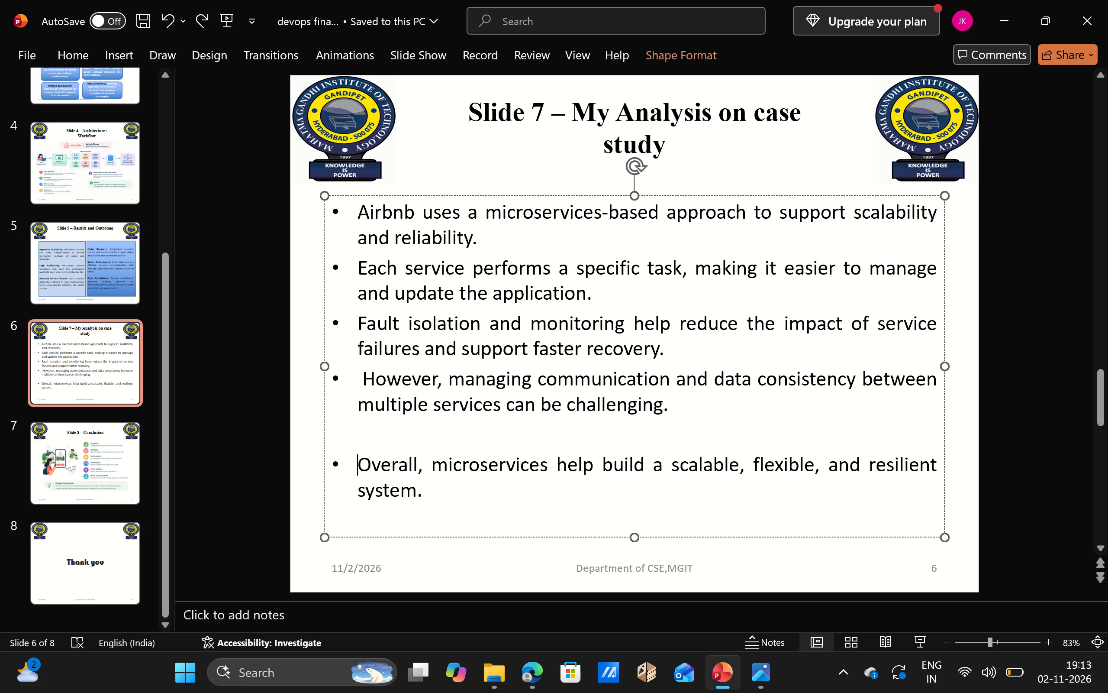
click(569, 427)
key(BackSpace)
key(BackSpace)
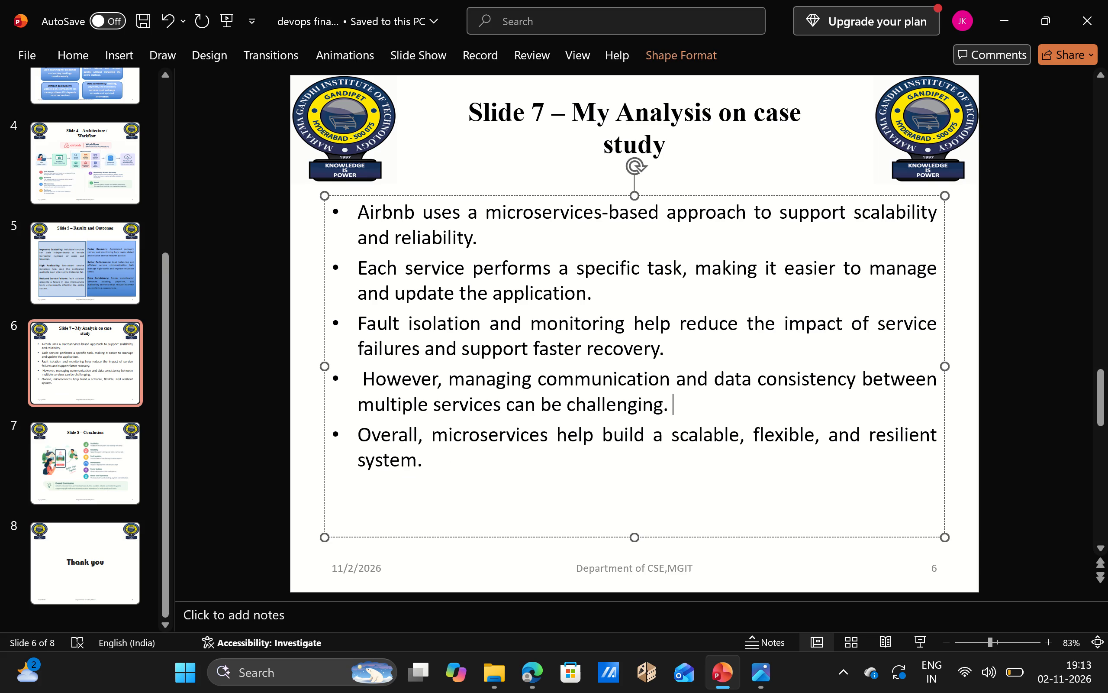
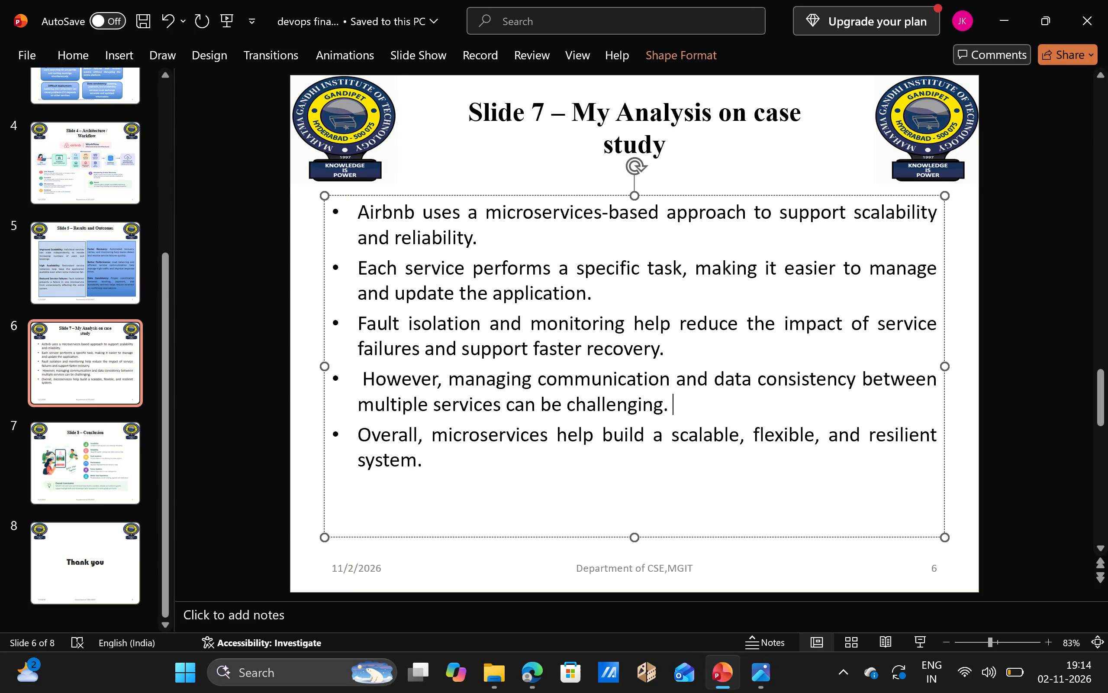
Narrow the bullet text box on the My Analysis slide by pulling its right edge inward, keeping its left edge in place.
drag(943, 368, 903, 374)
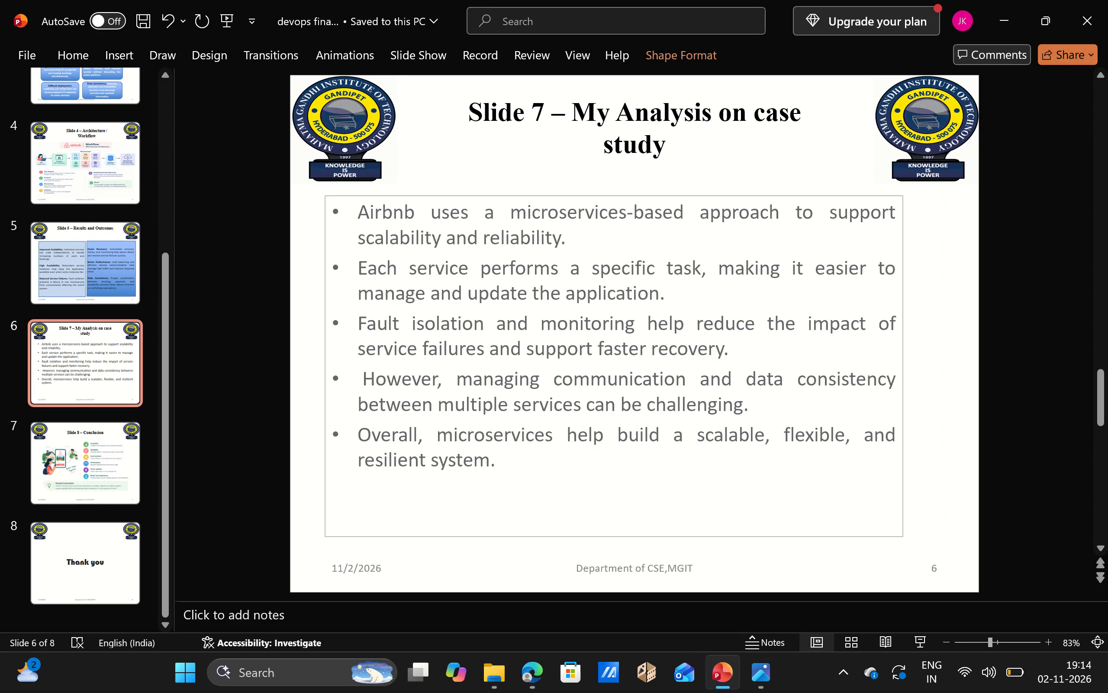
drag(903, 374, 859, 393)
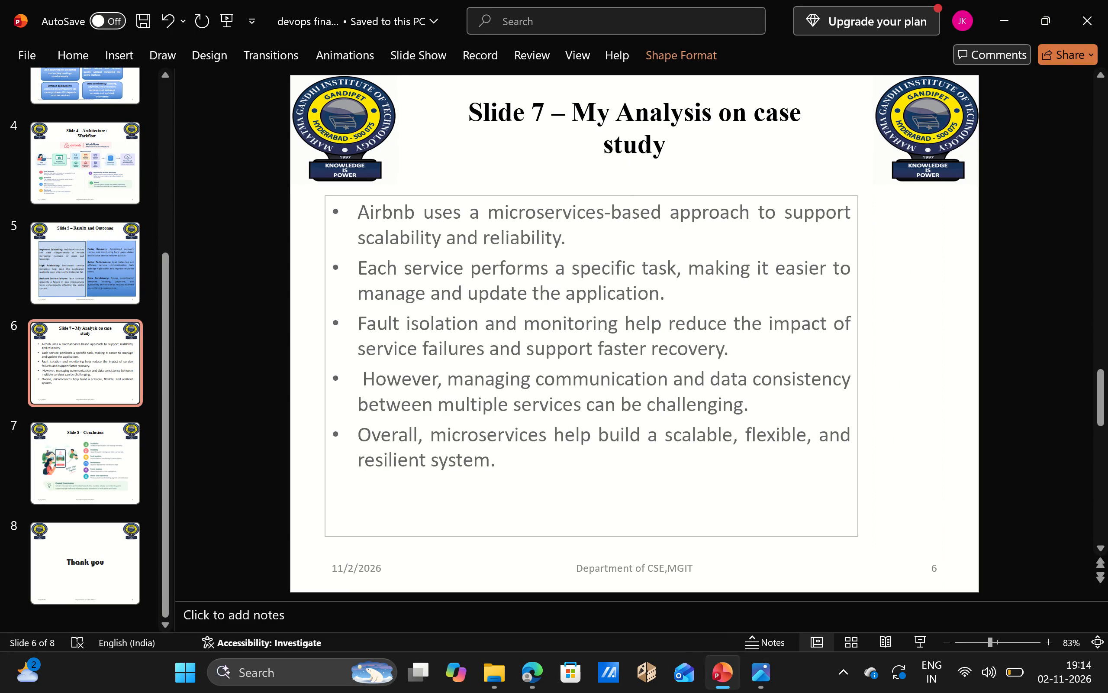
drag(859, 393, 865, 391)
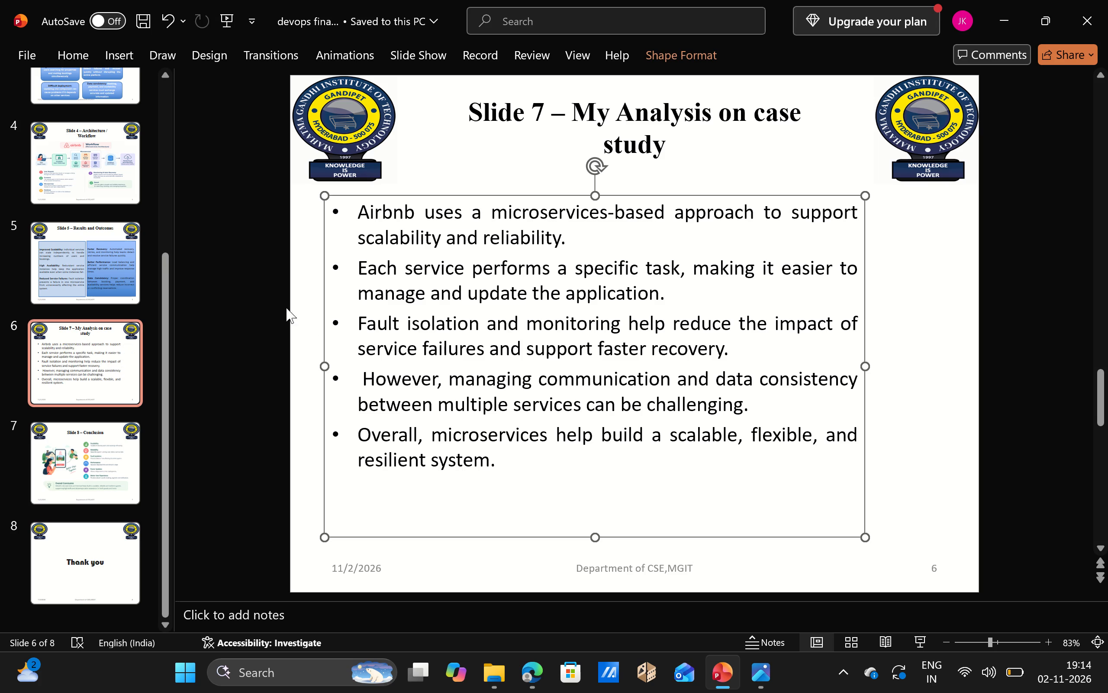
Set the font size of all five bullets on the My Analysis slide to 20 and deselect the text box.
drag(360, 213, 512, 341)
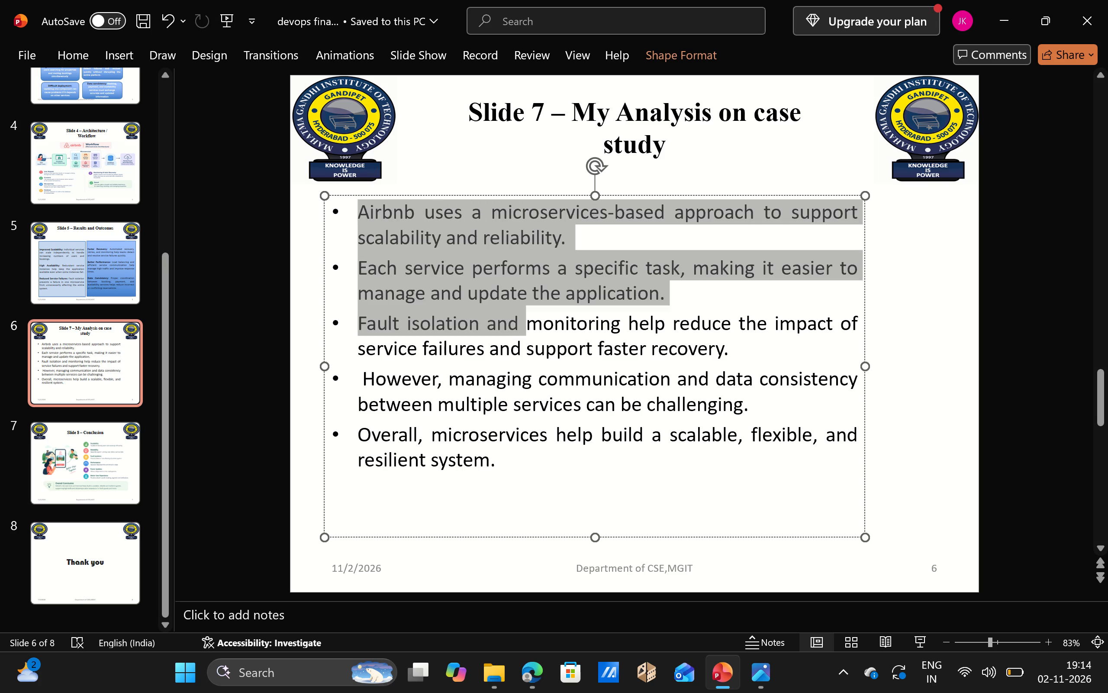
drag(512, 341, 506, 524)
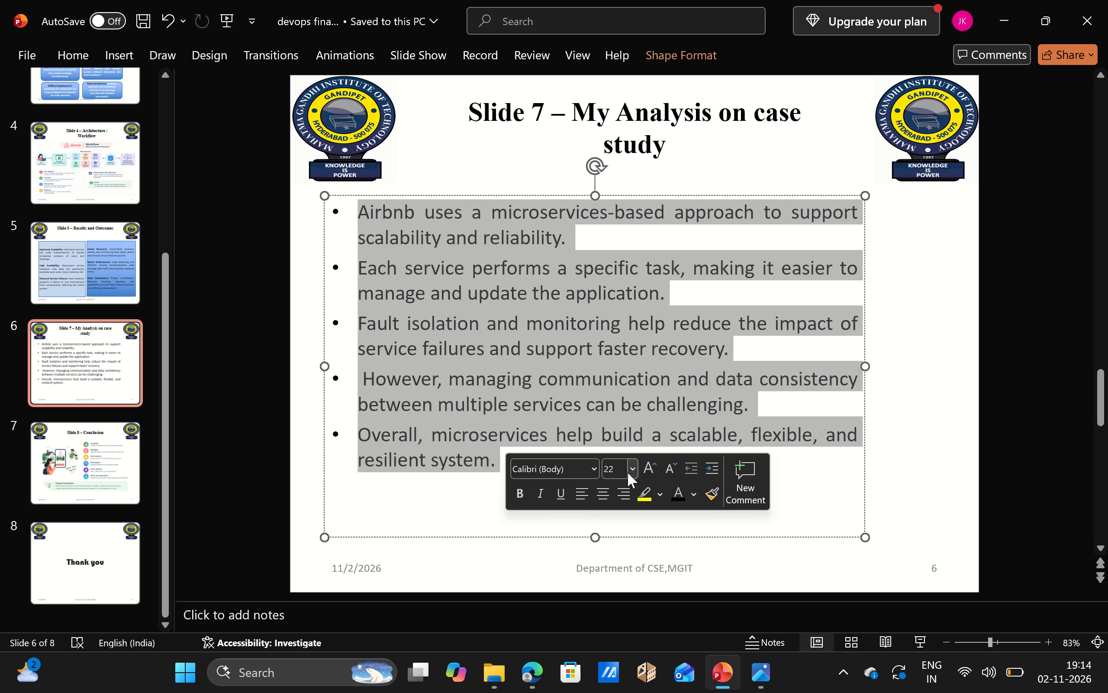
click(628, 473)
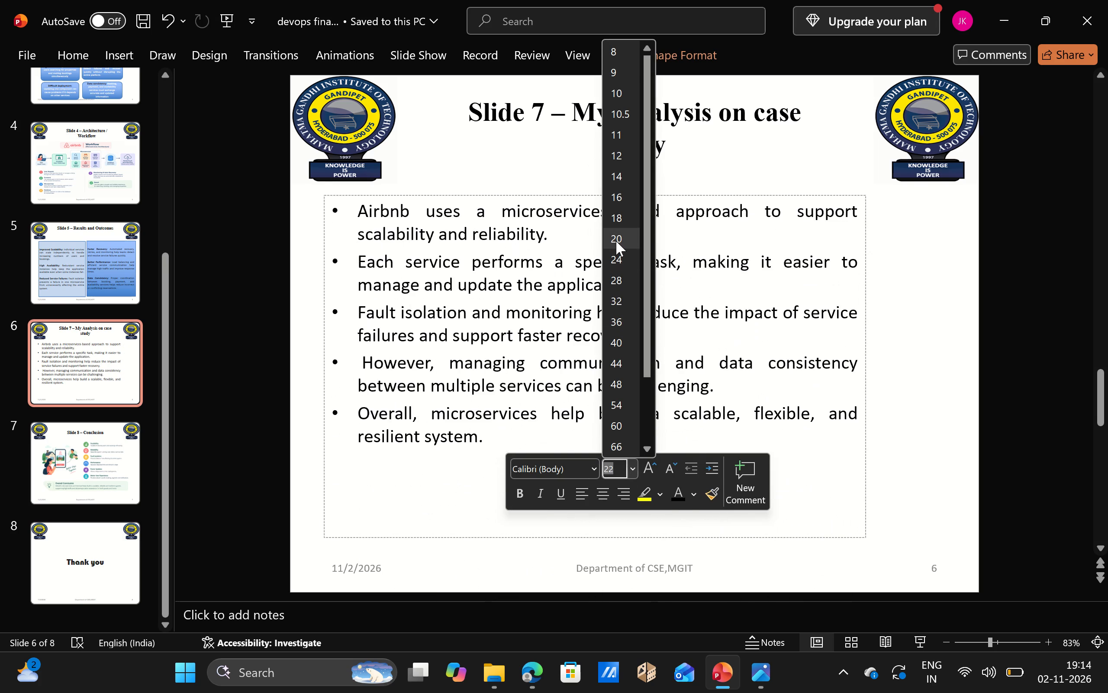
click(616, 241)
click(949, 306)
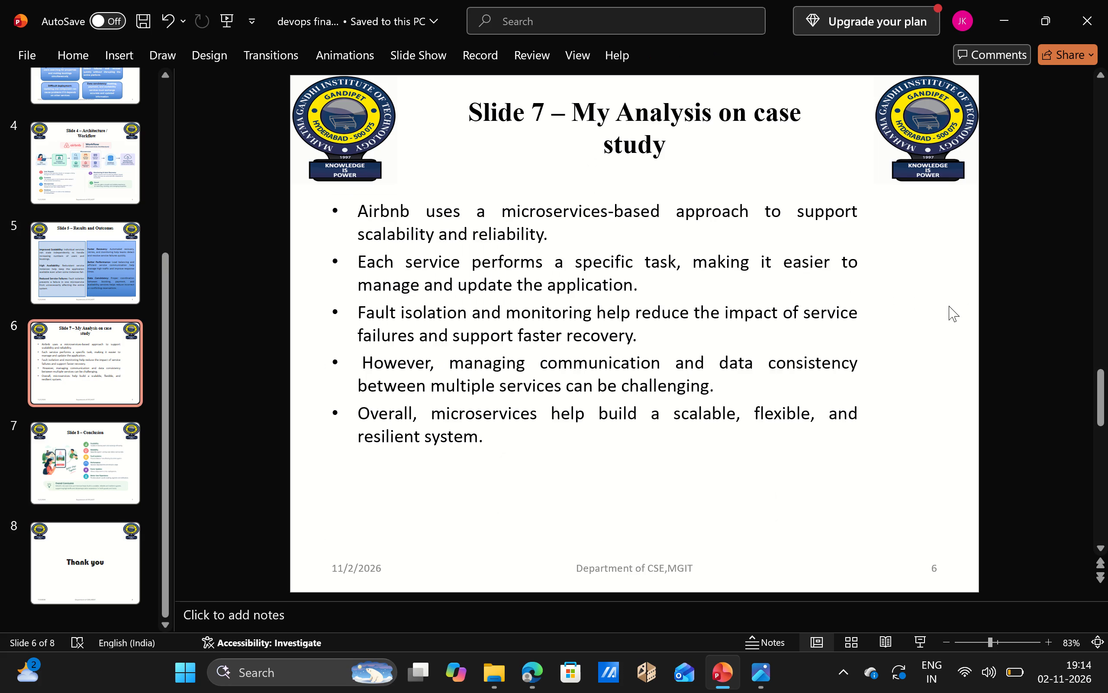
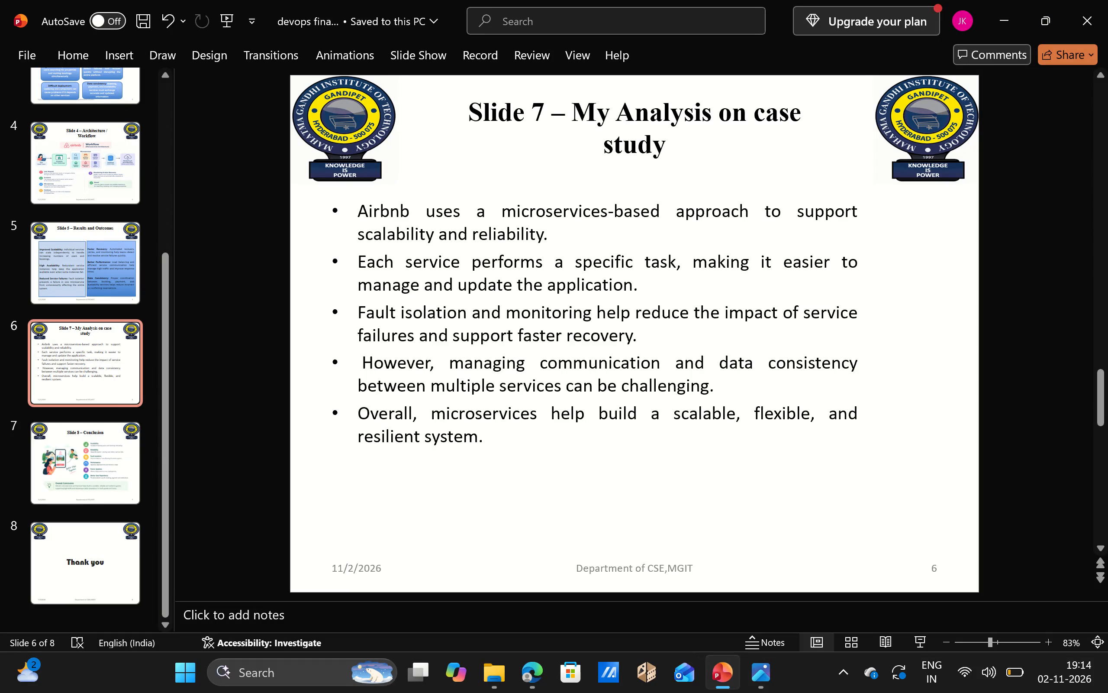
Review the Conclusion, Thank you, My Analysis and Results and Outcomes slides for remaining layout issues.
click(75, 472)
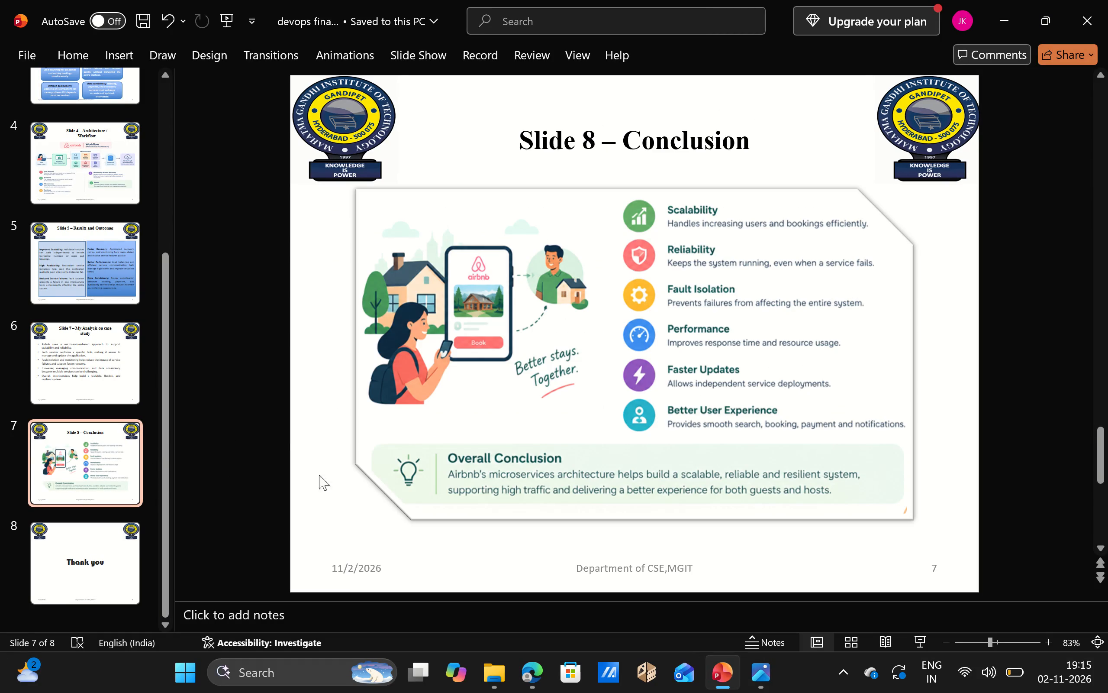
click(56, 561)
click(50, 358)
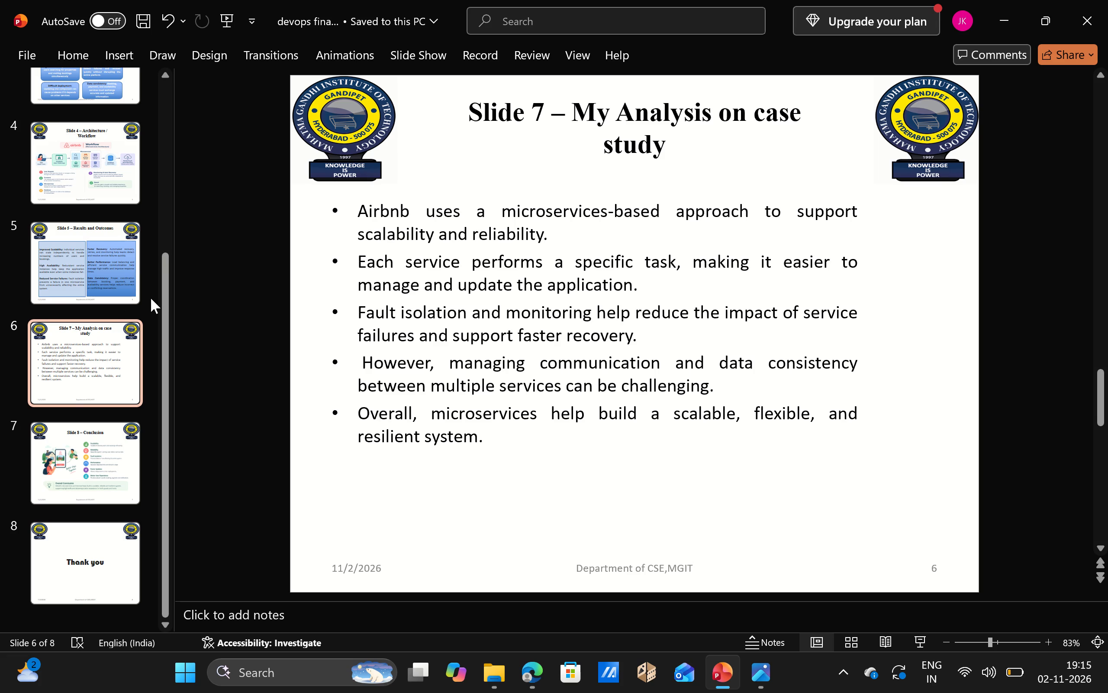
click(87, 224)
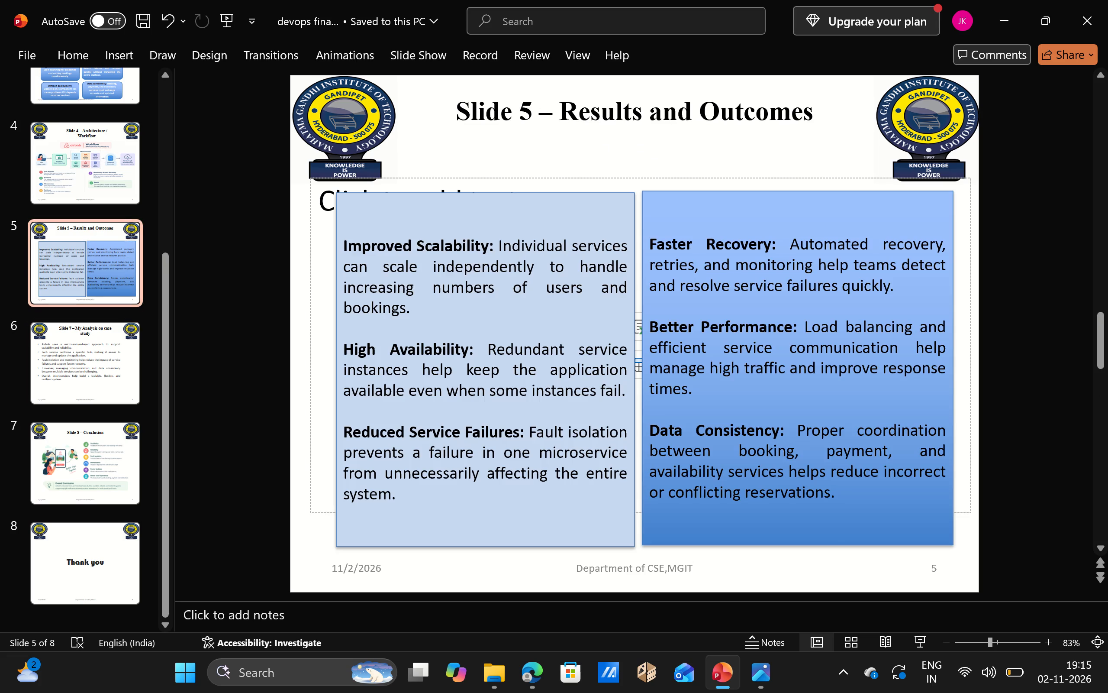
click(327, 199)
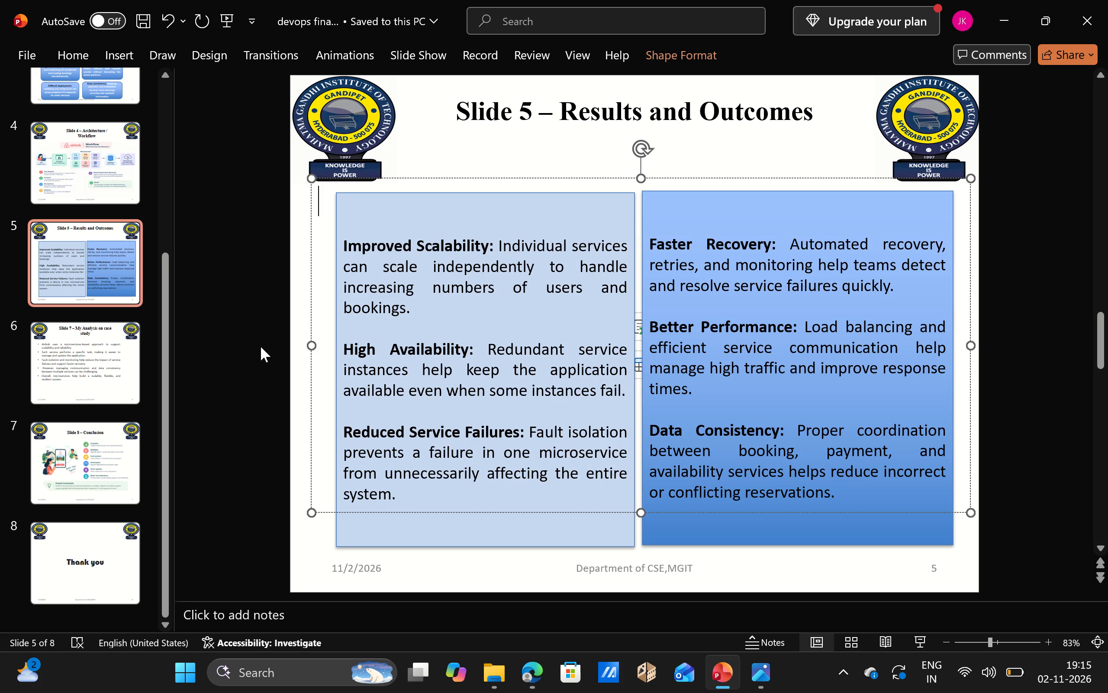
click(81, 352)
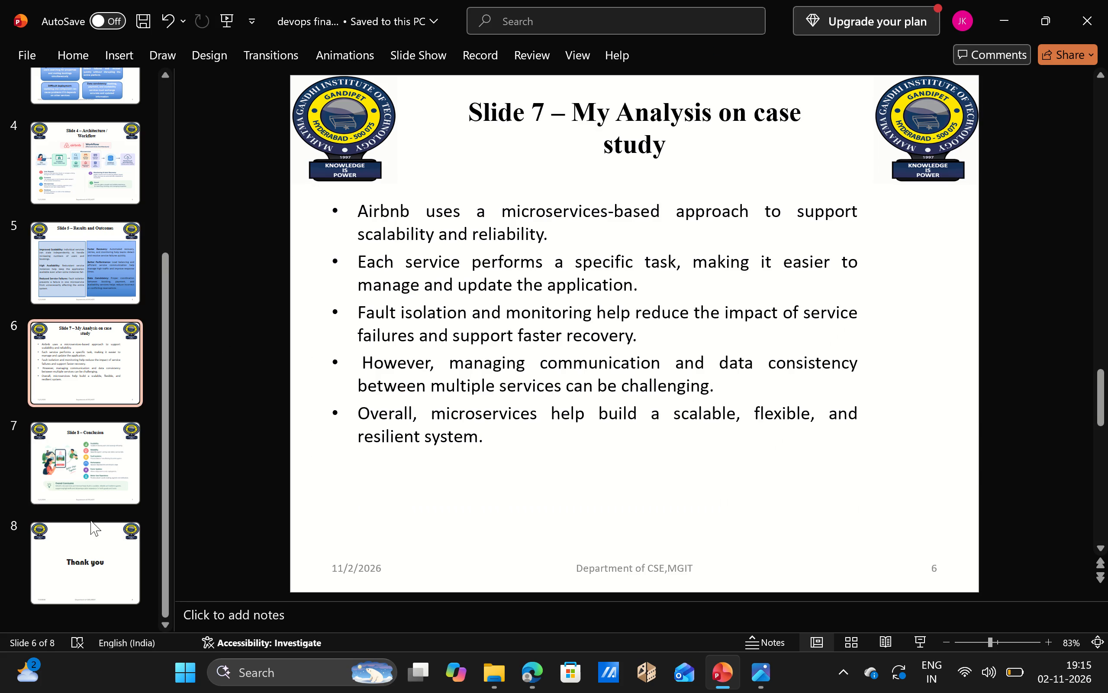
click(90, 520)
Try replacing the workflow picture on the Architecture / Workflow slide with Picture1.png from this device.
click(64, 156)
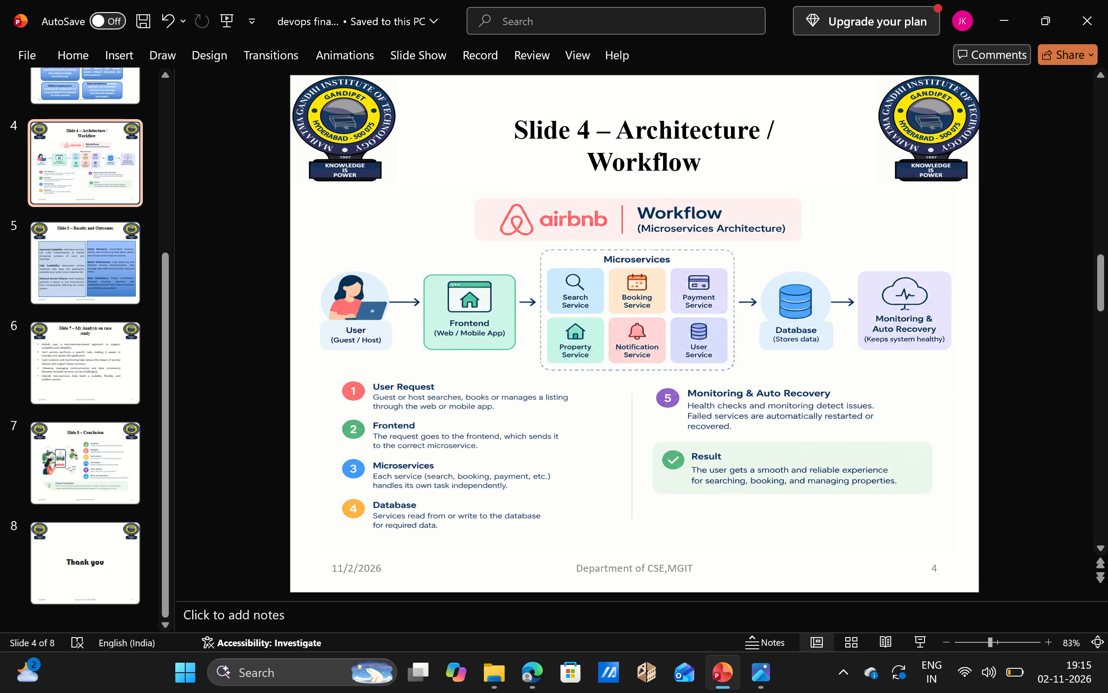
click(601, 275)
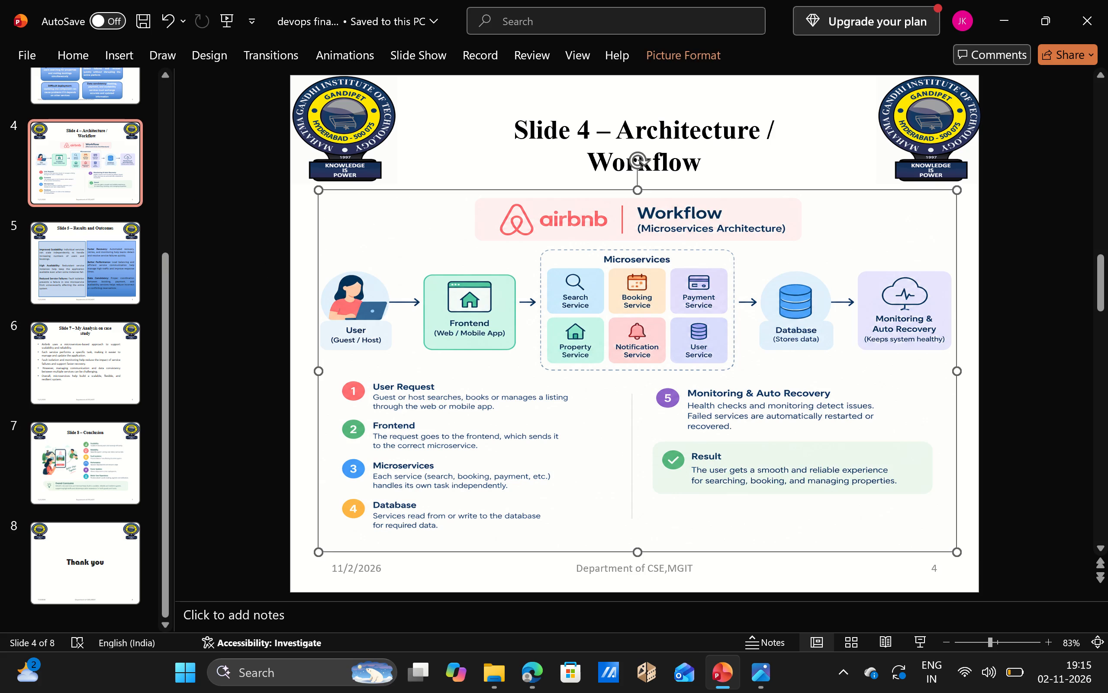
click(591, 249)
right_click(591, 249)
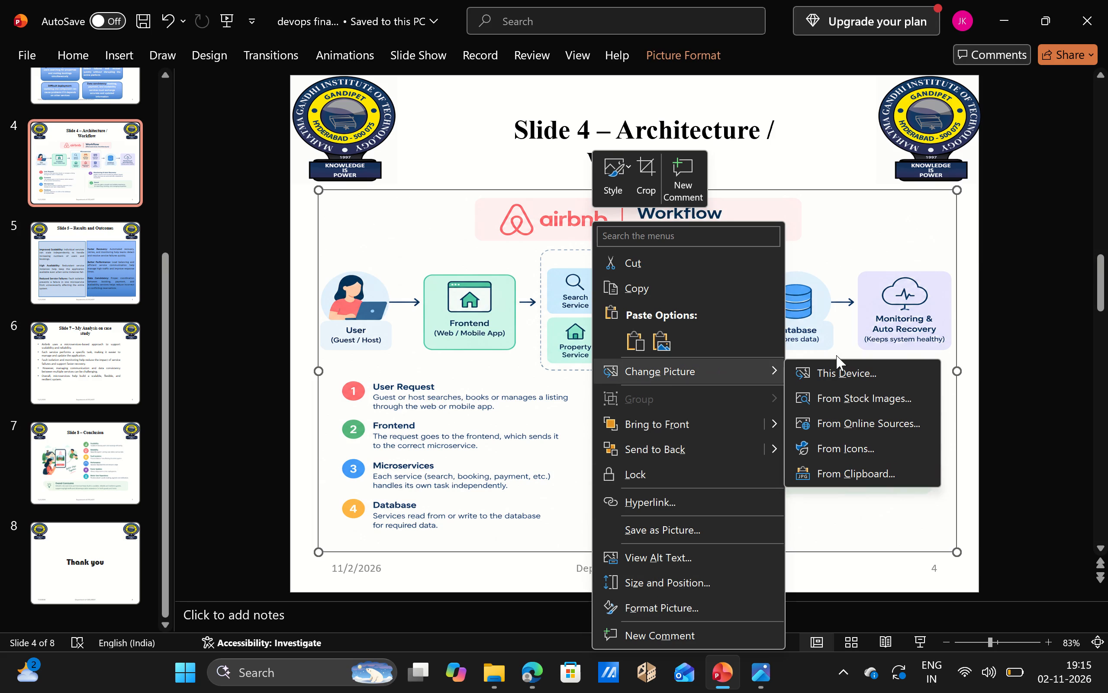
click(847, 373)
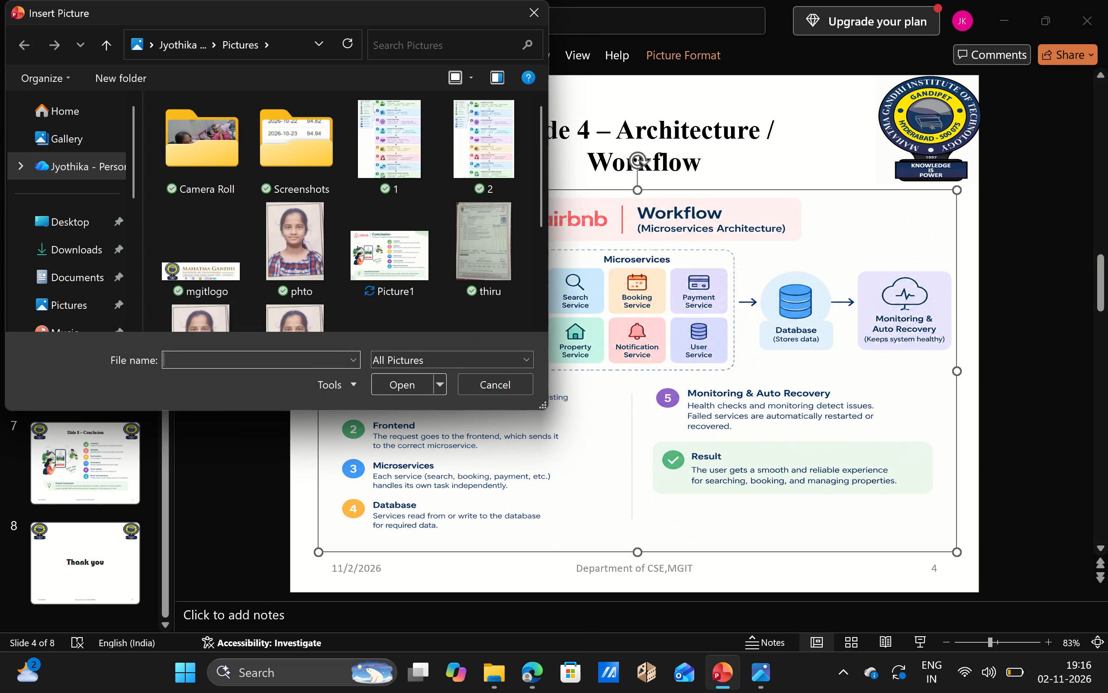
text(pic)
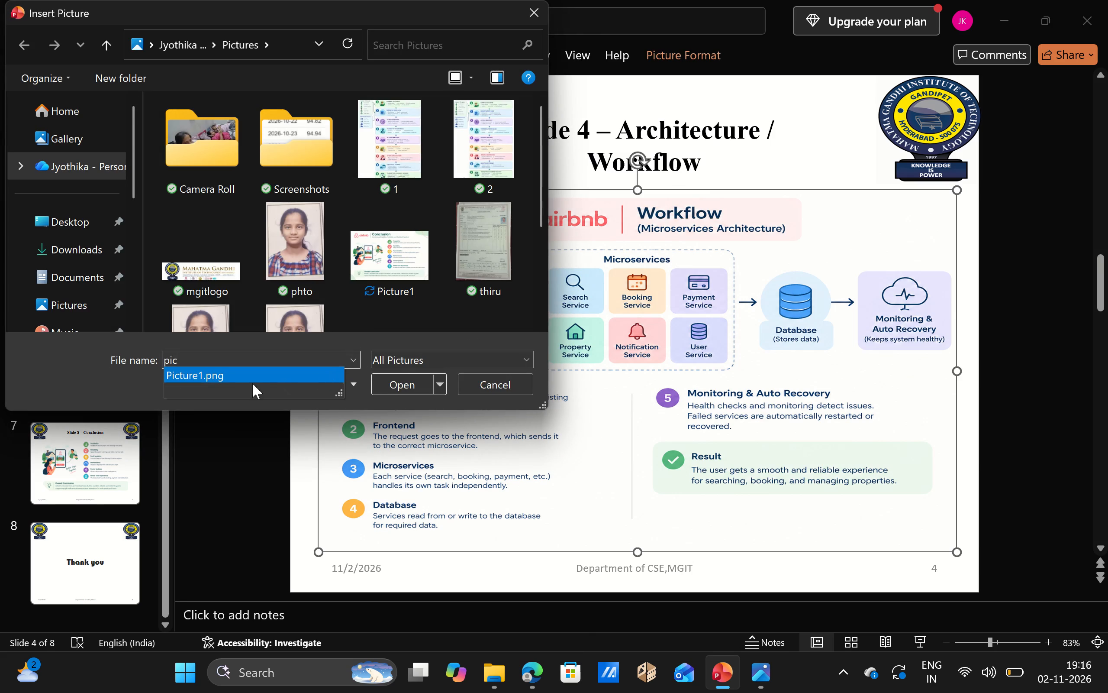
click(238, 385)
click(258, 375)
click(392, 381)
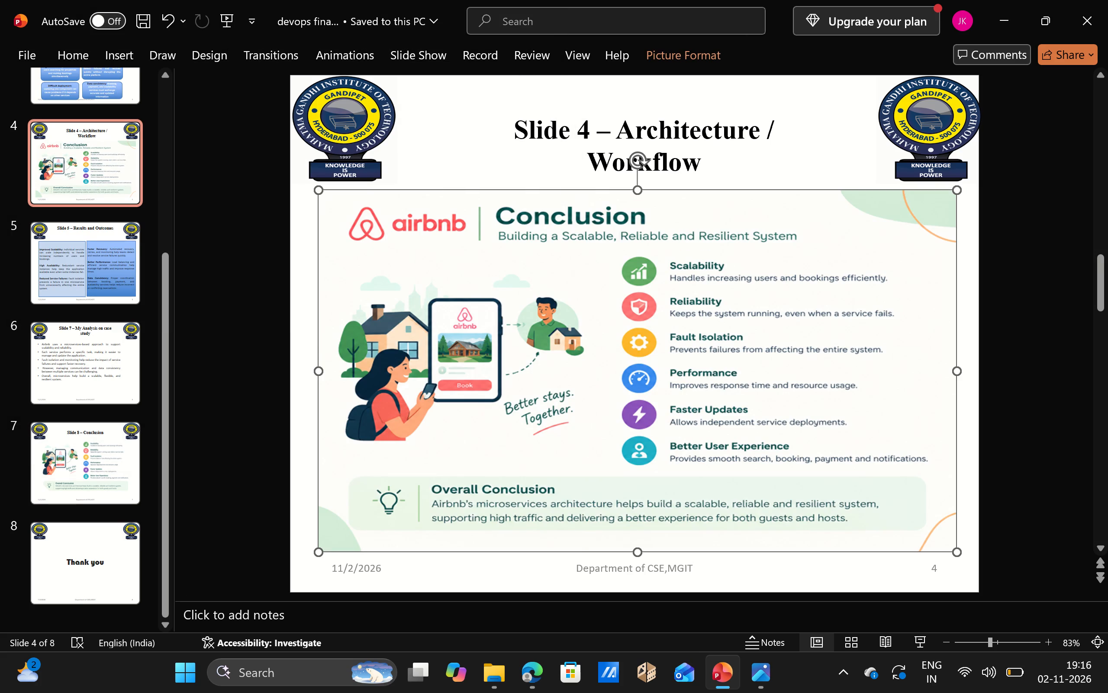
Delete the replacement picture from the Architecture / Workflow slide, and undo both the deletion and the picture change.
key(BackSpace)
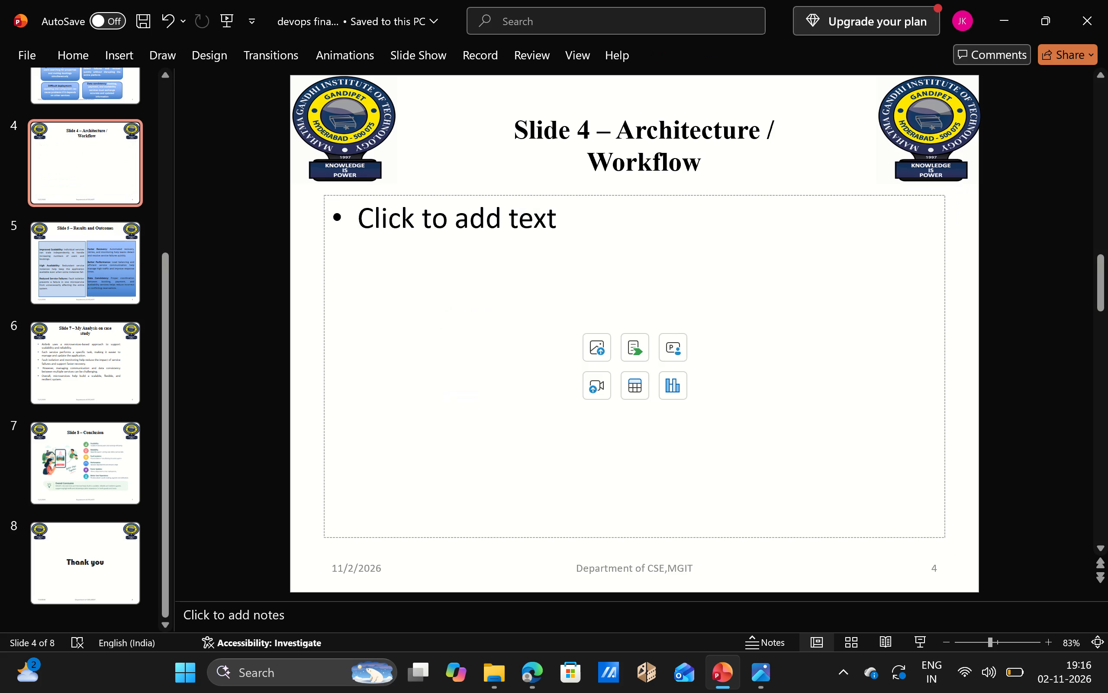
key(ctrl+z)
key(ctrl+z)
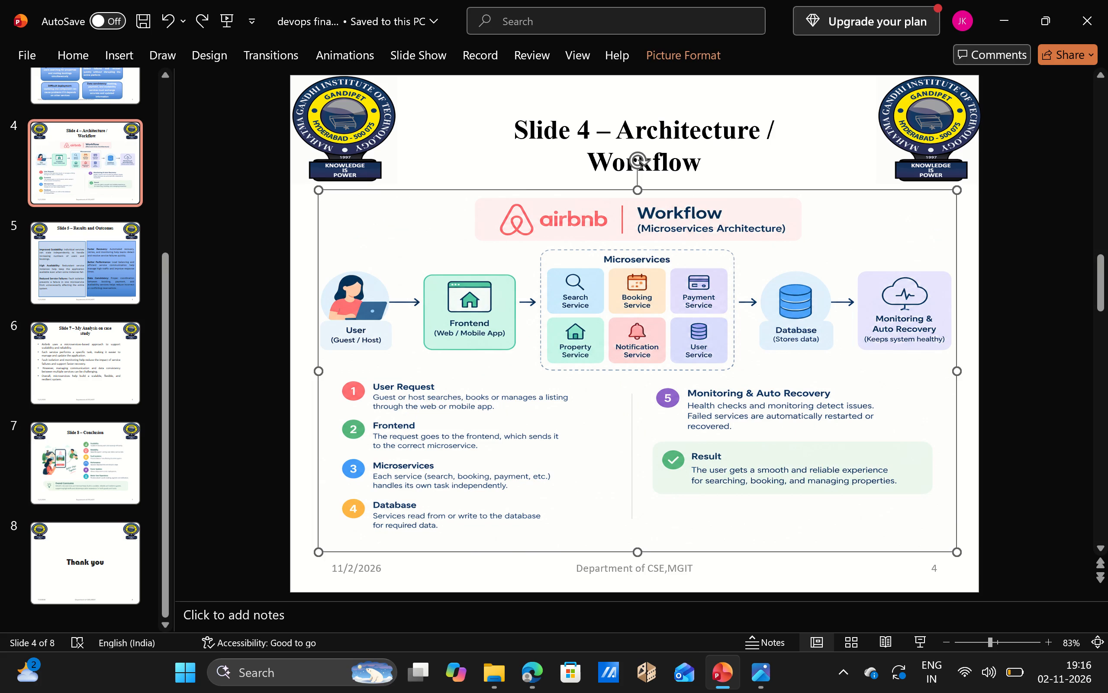
Save the workflow picture on the Architecture / Workflow slide as Picture2 in PNG format in the Pictures folder.
right_click(531, 502)
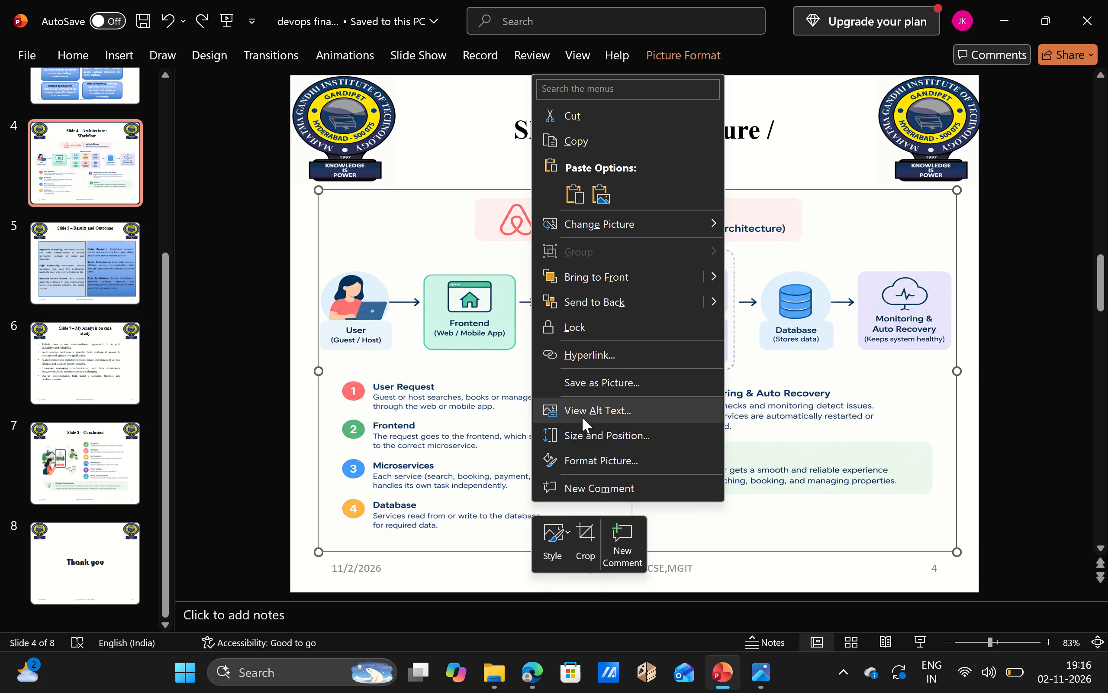
click(586, 378)
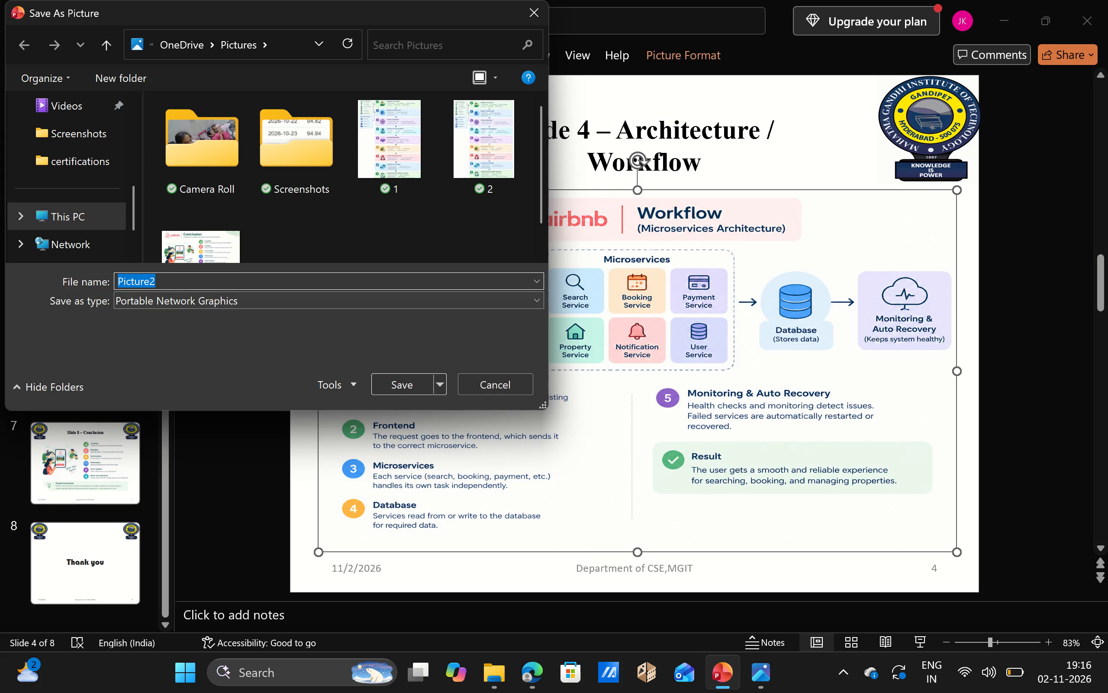
click(274, 278)
click(390, 388)
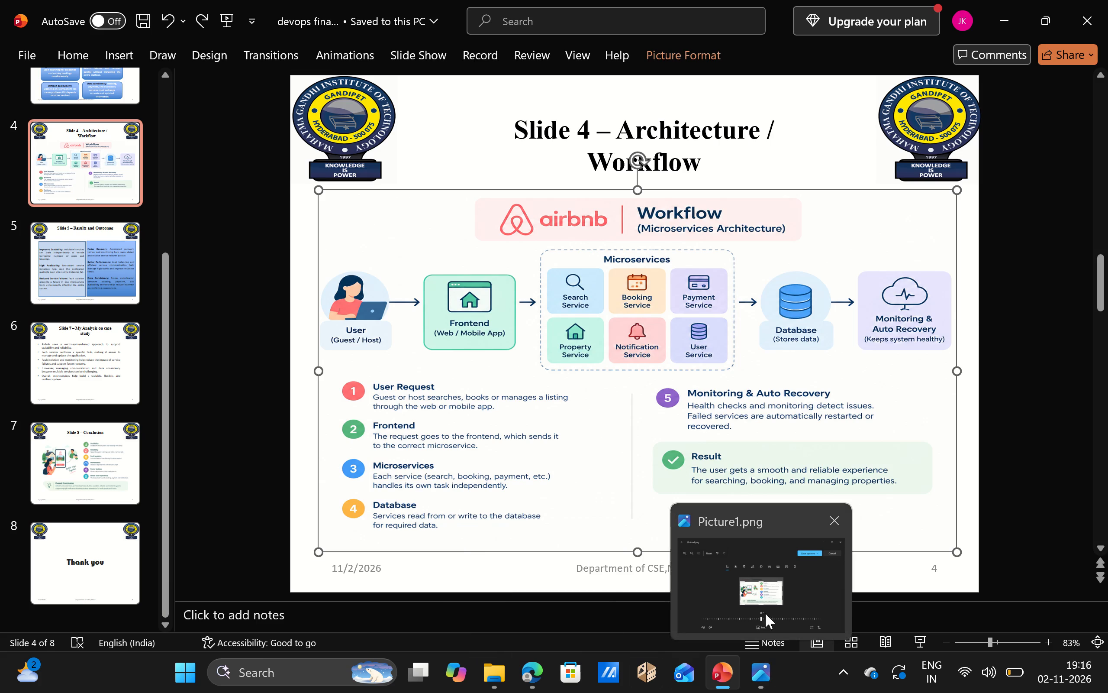
Switch to File Explorer and open Picture2 from the Pictures folder in Photos for editing.
click(493, 665)
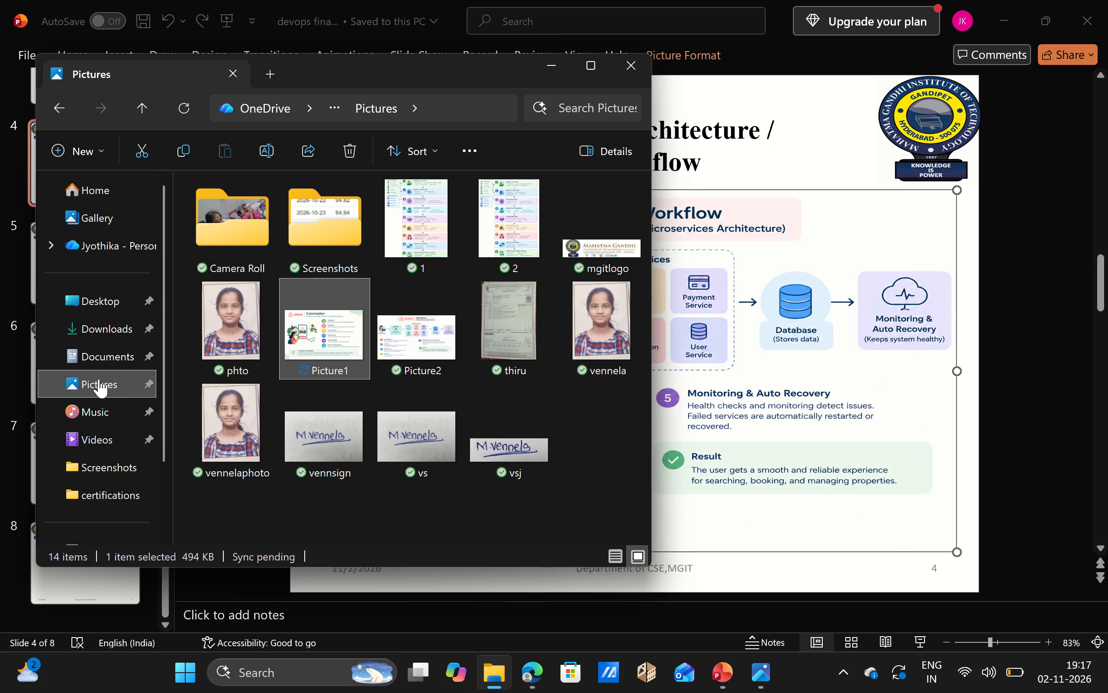
click(113, 379)
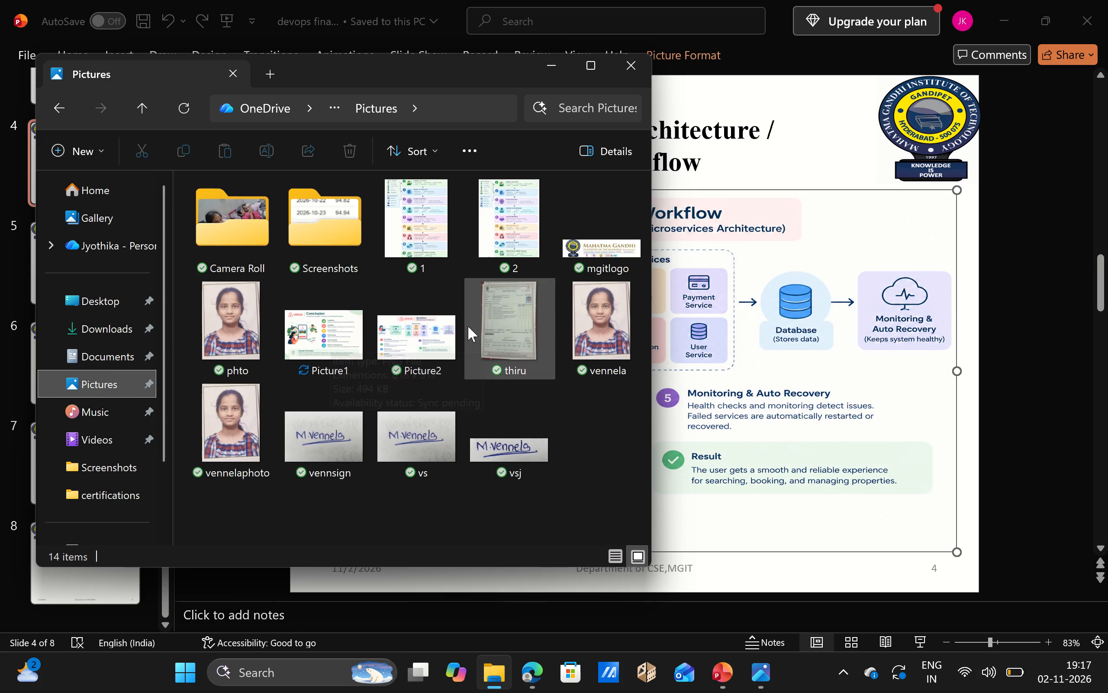
drag(468, 326, 423, 330)
click(423, 330)
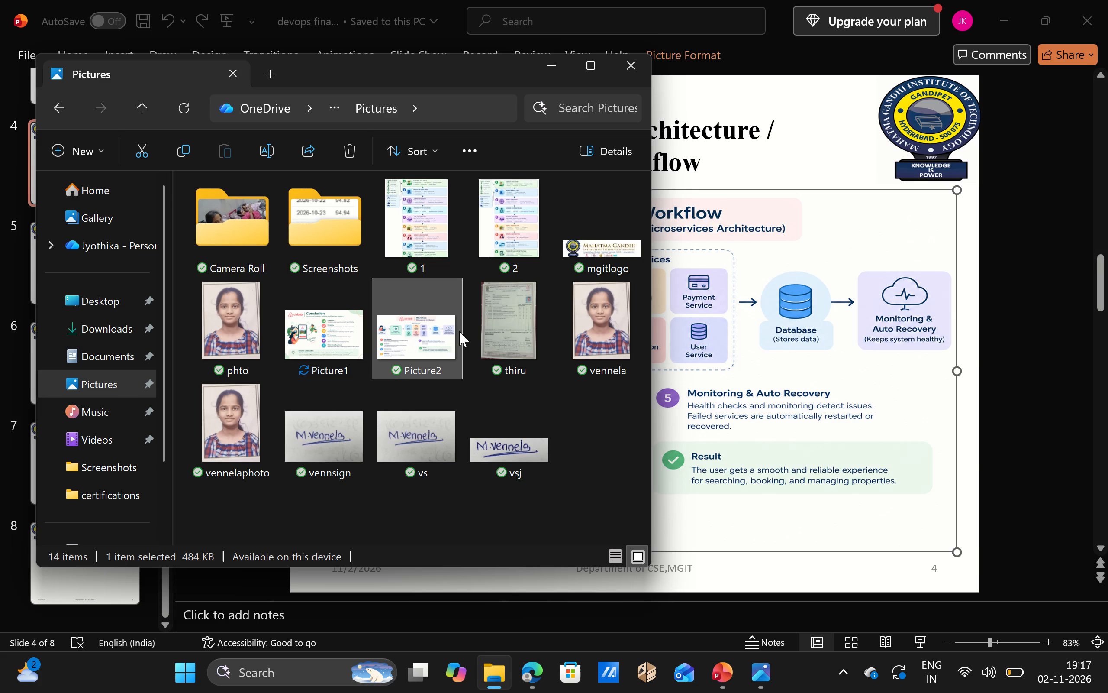
click(426, 333)
double_click(426, 333)
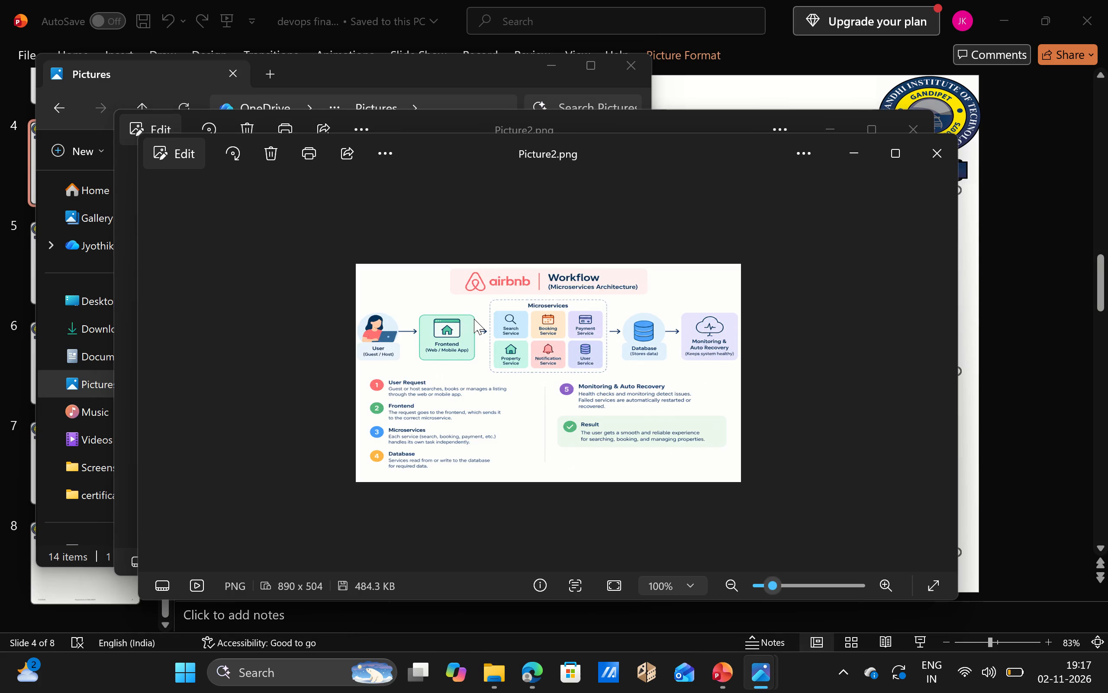
click(571, 315)
click(202, 147)
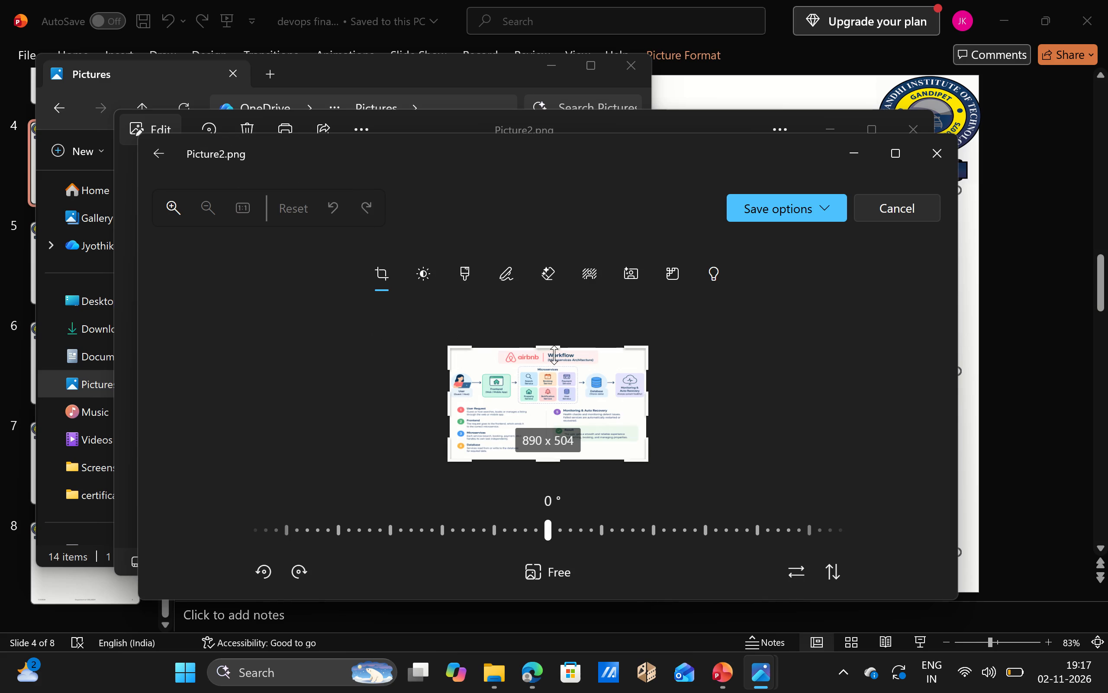
Crop the airbnb Workflow header off the top of Picture2, to about 890 x 431, and copy the cropped image.
drag(553, 346, 553, 359)
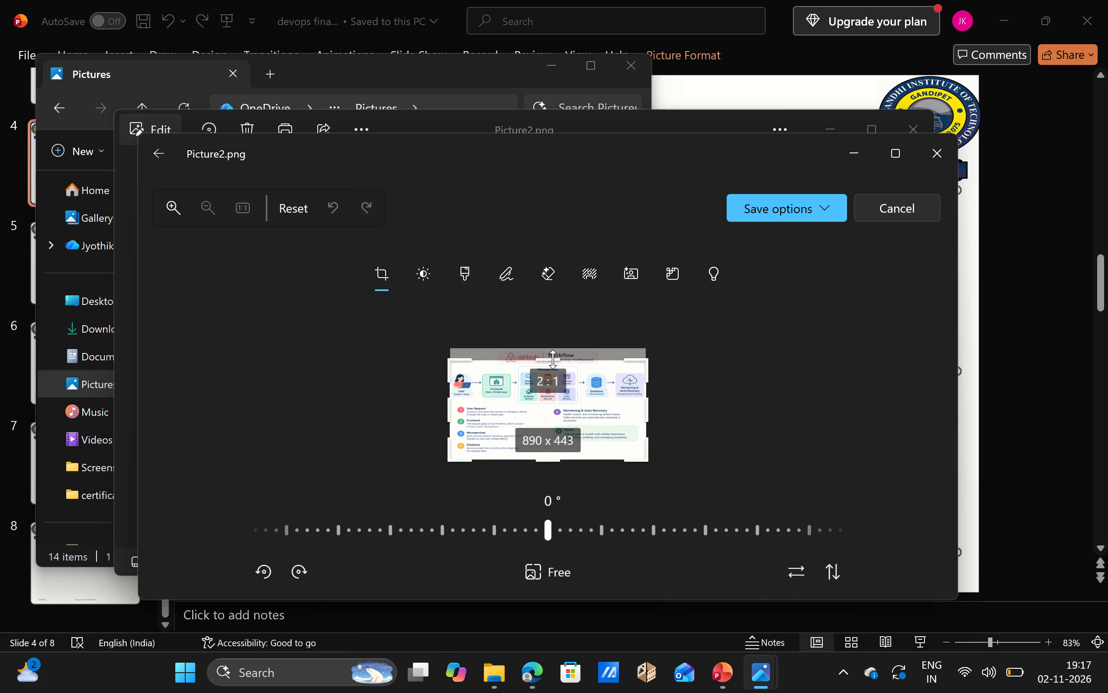
drag(553, 359, 551, 362)
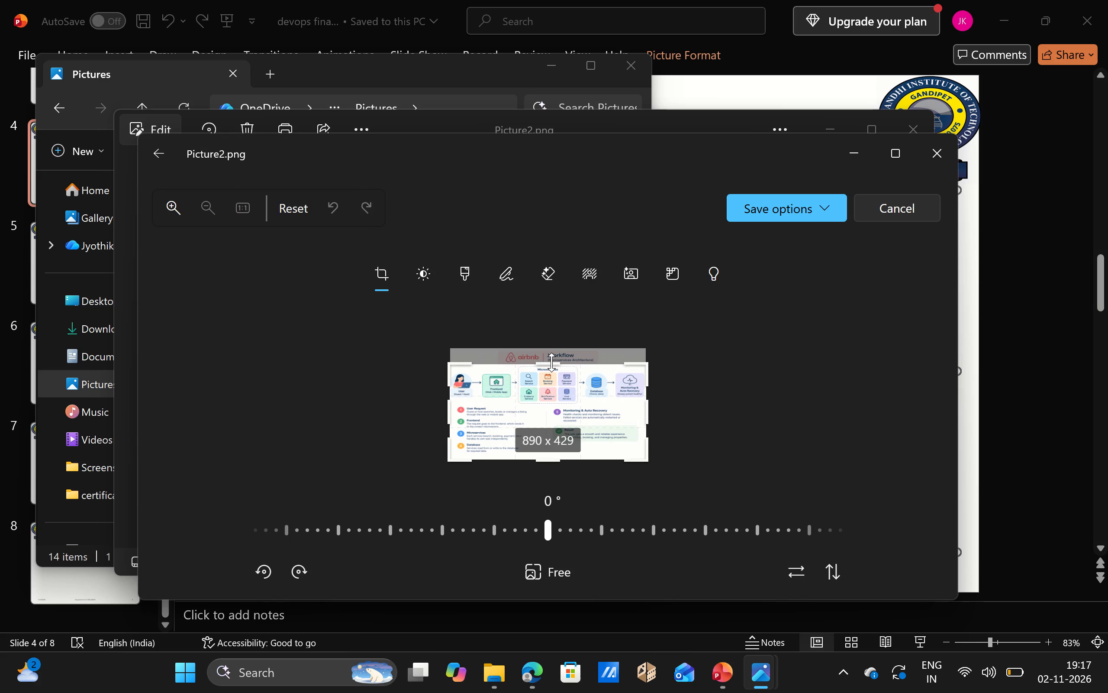
drag(551, 362, 551, 362)
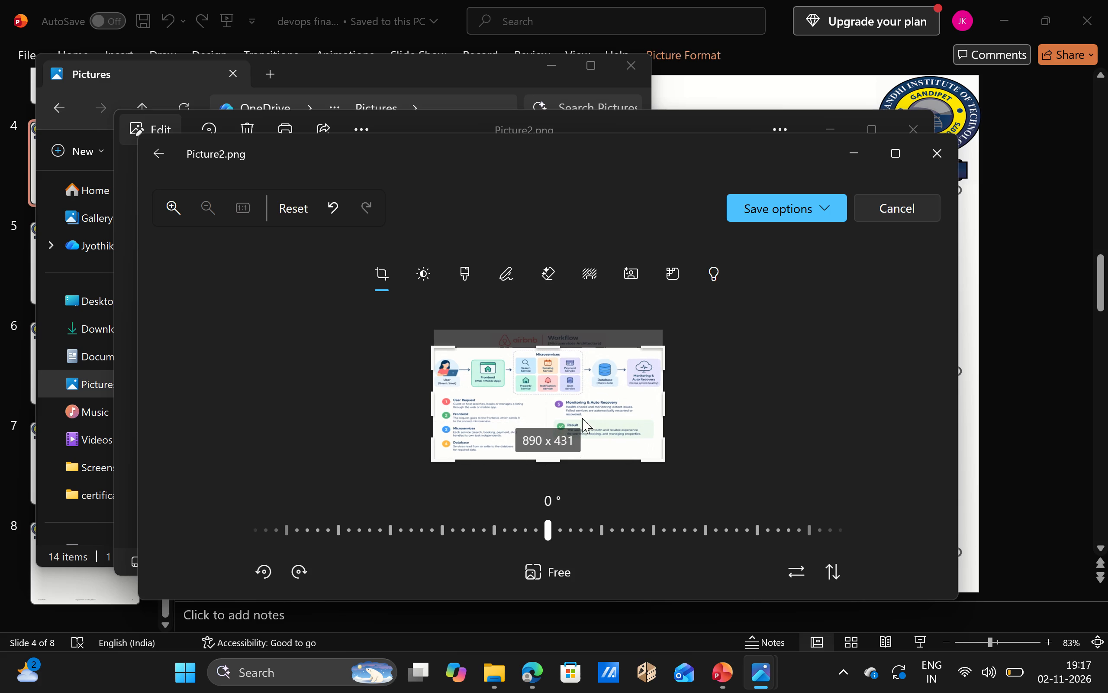
click(595, 399)
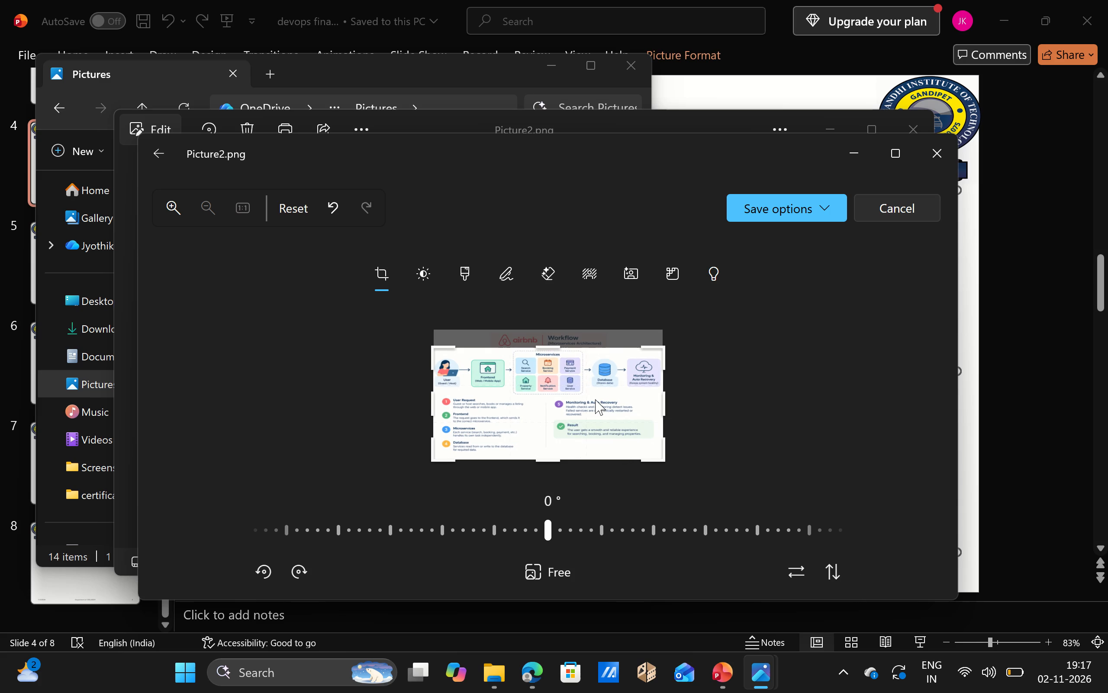
key(ctrl+c)
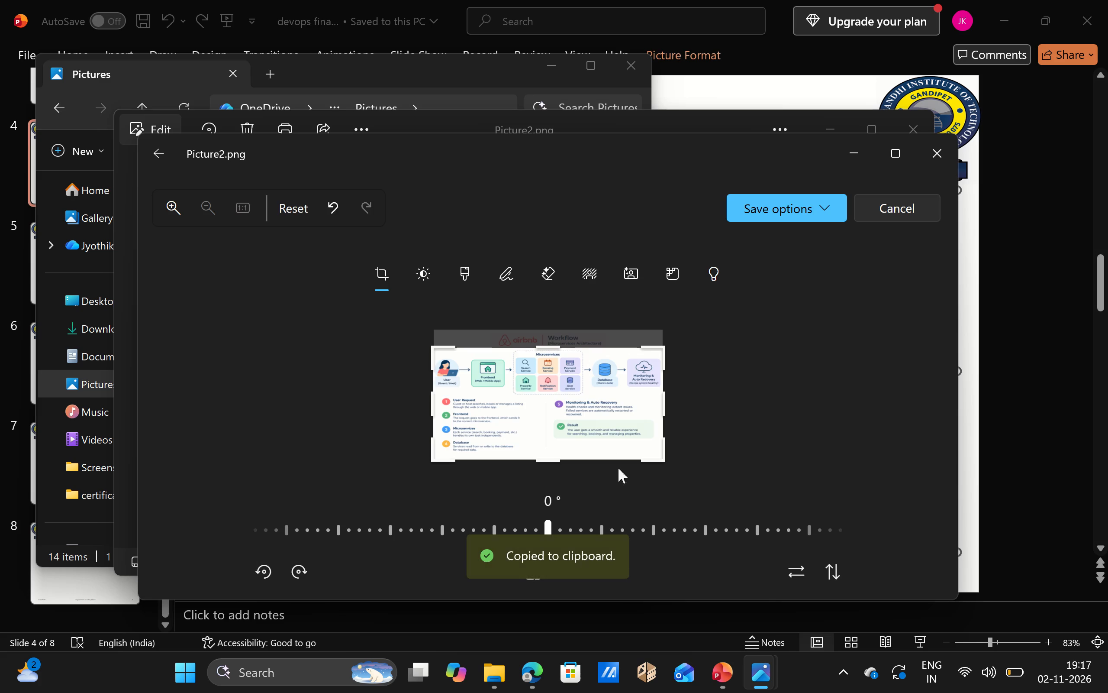
Switch to PowerPoint, delete the Architecture / Workflow slide's picture and paste the cropped image into the empty content placeholder.
click(720, 595)
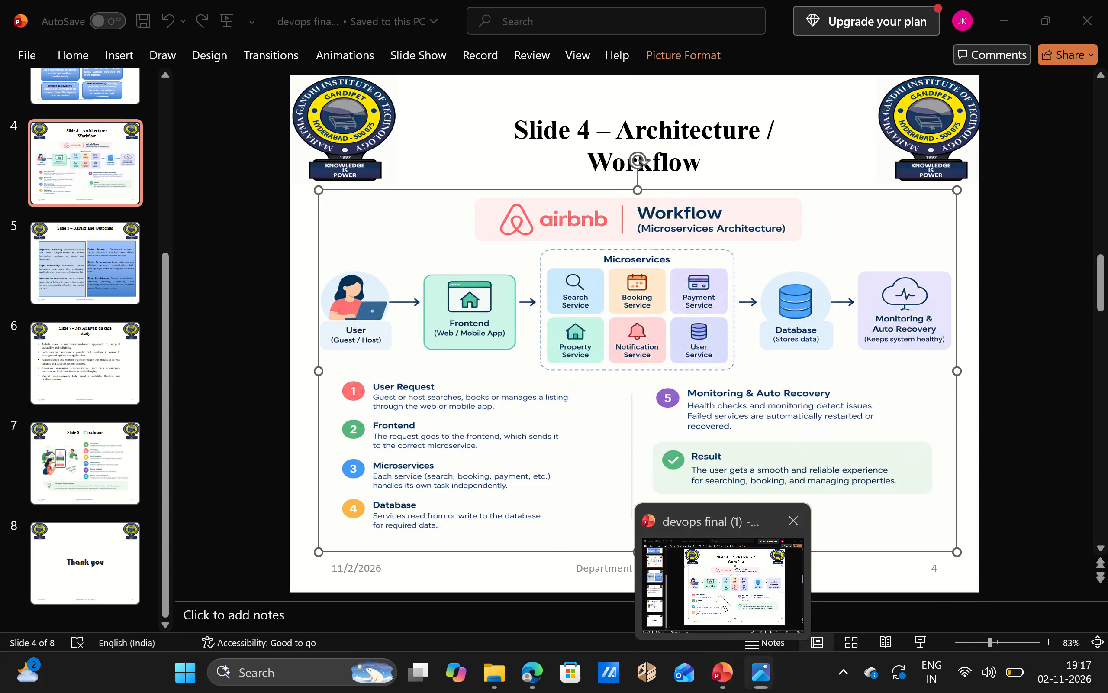
key(BackSpace)
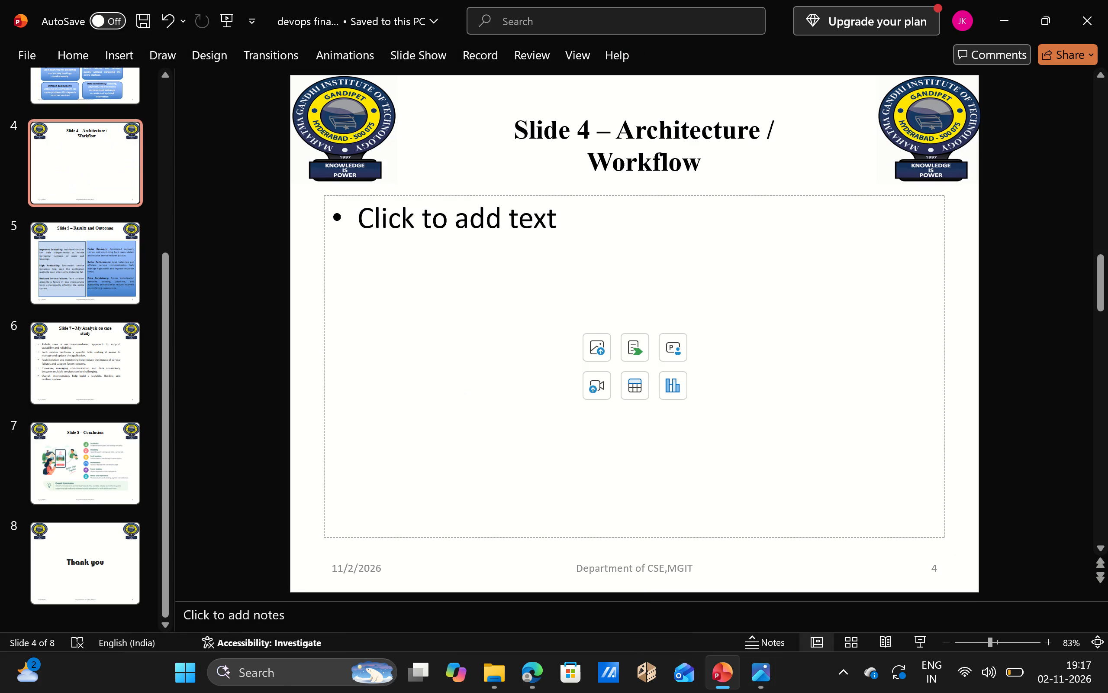
click(552, 219)
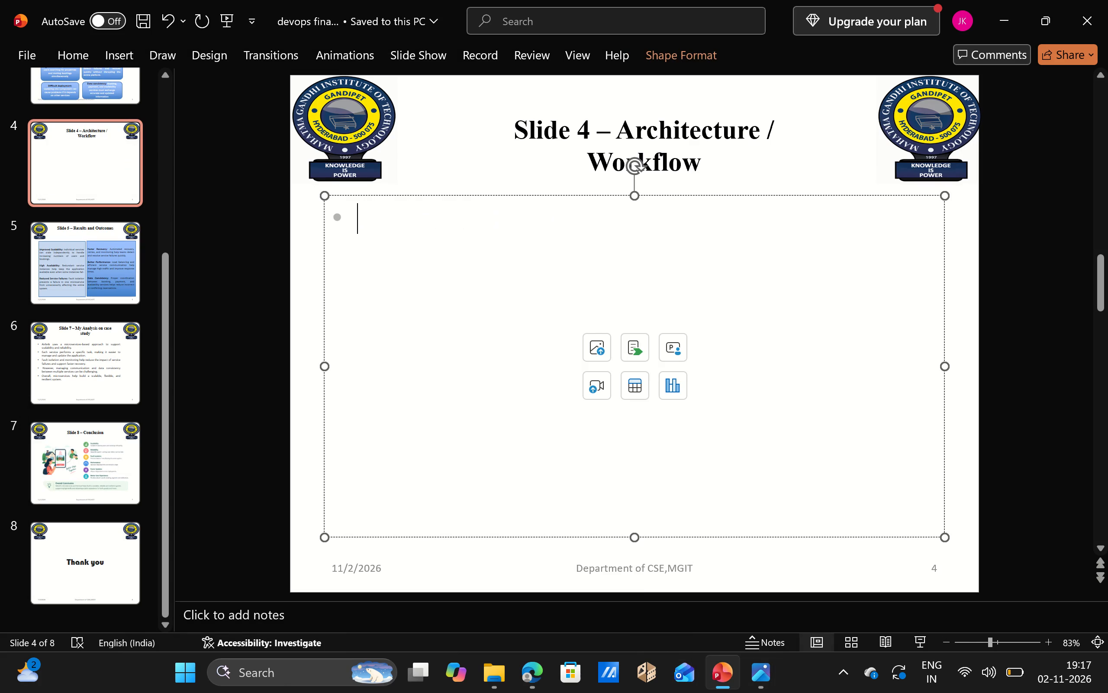
key(ctrl+v)
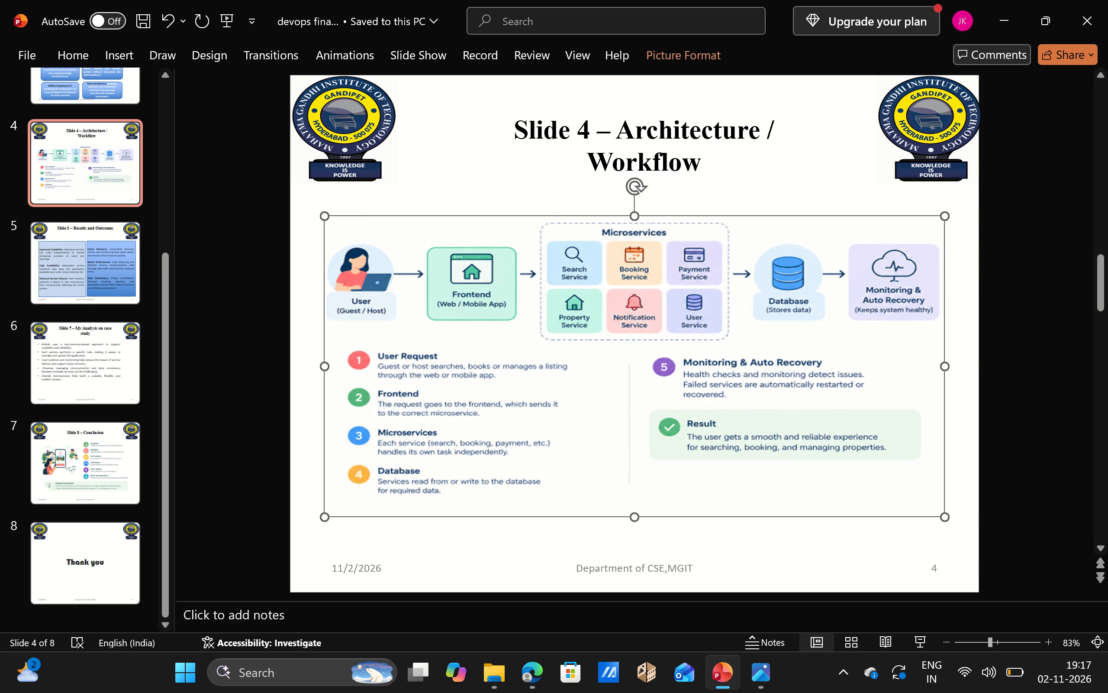
Narrow the pasted workflow picture by pulling its right edge inward, and enlarge it slightly from its lower-right corner.
drag(947, 368, 885, 376)
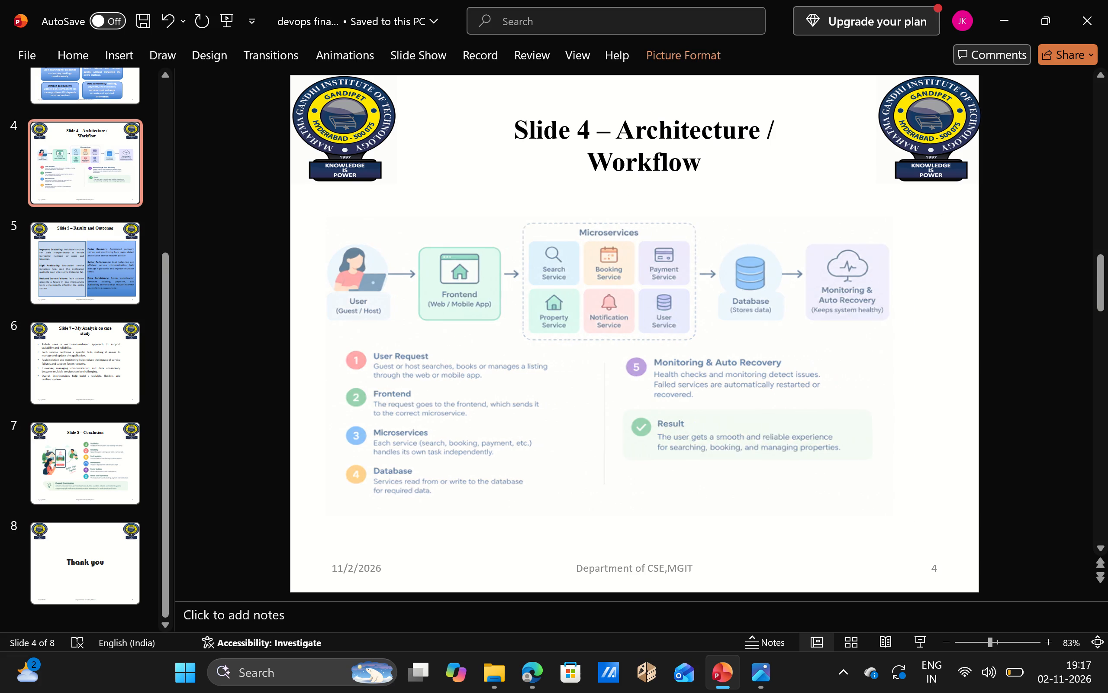
drag(885, 376, 881, 375)
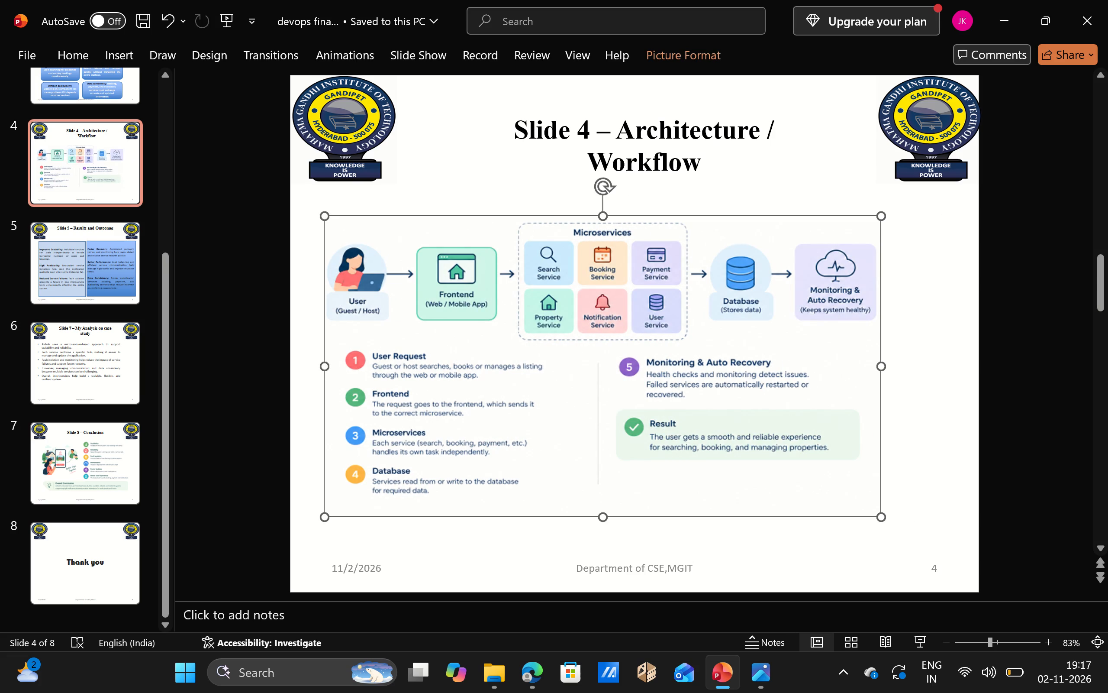
click(885, 513)
drag(883, 516, 904, 527)
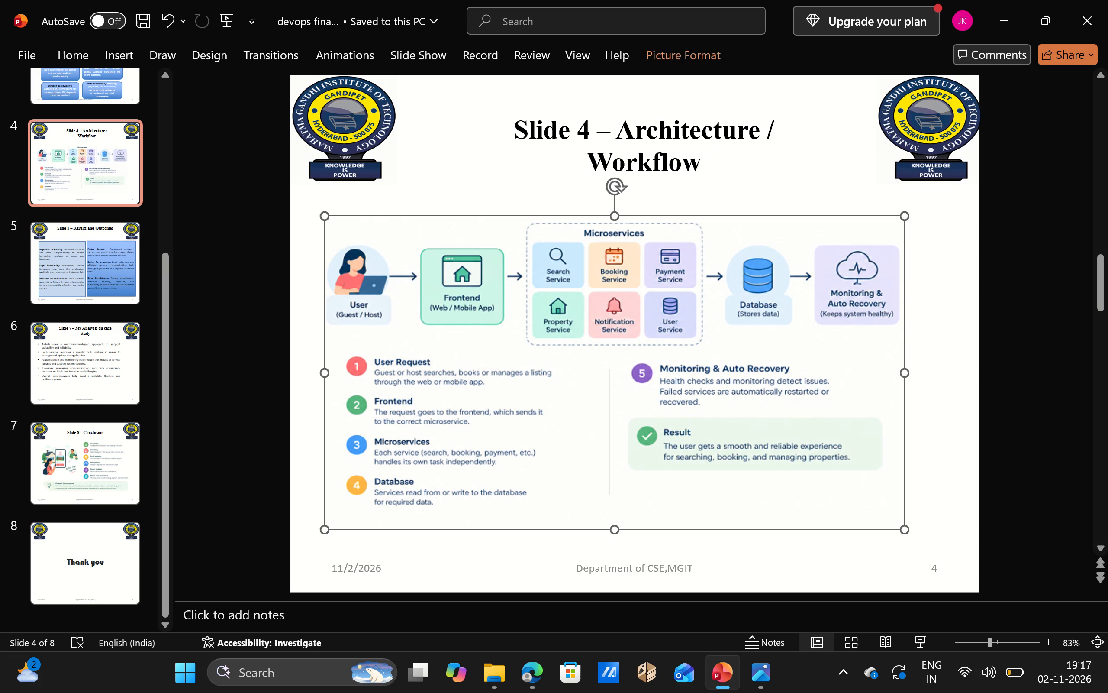
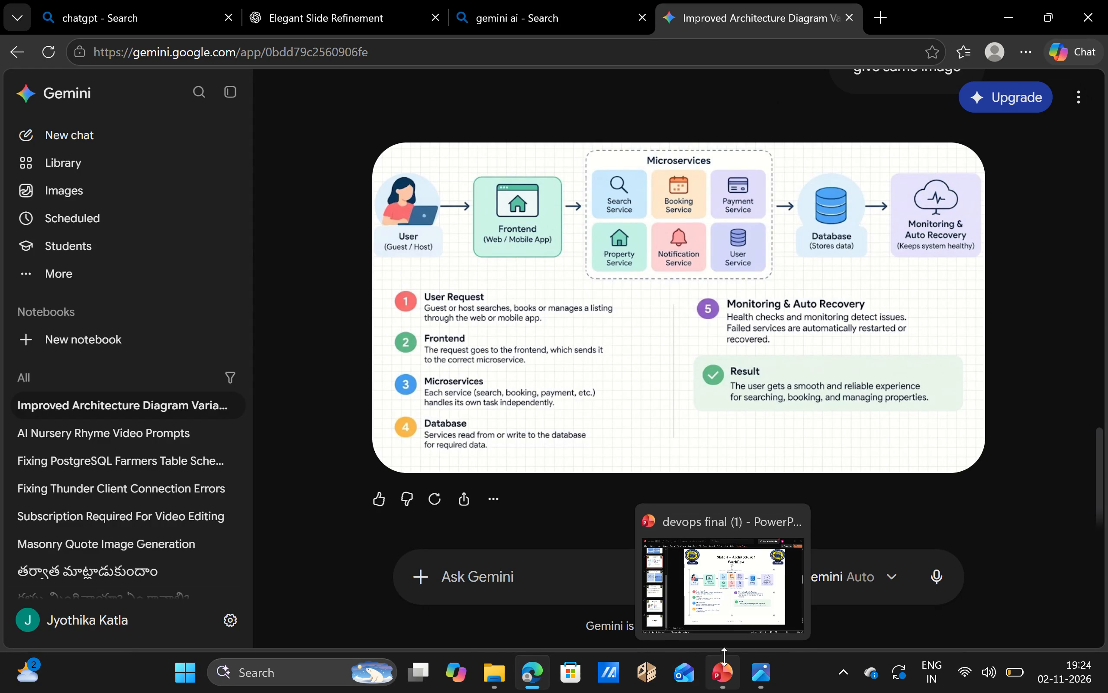
Switch to PowerPoint and replace the old workflow picture on the Architecture / Workflow slide with the copied Gemini picture.
click(721, 551)
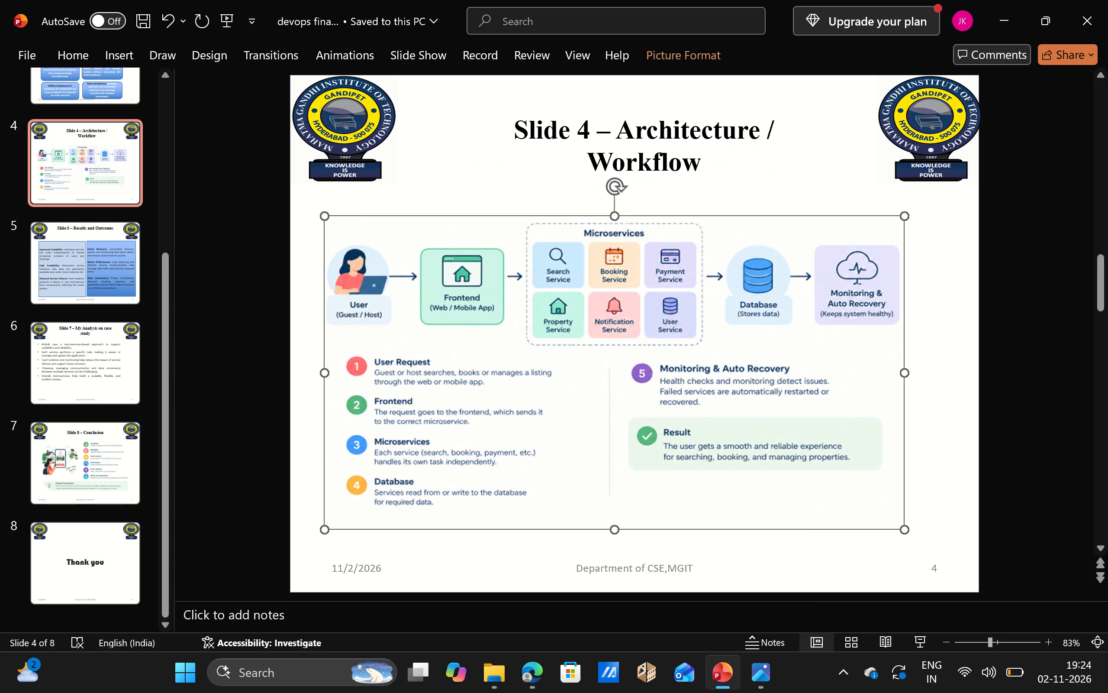
key(BackSpace)
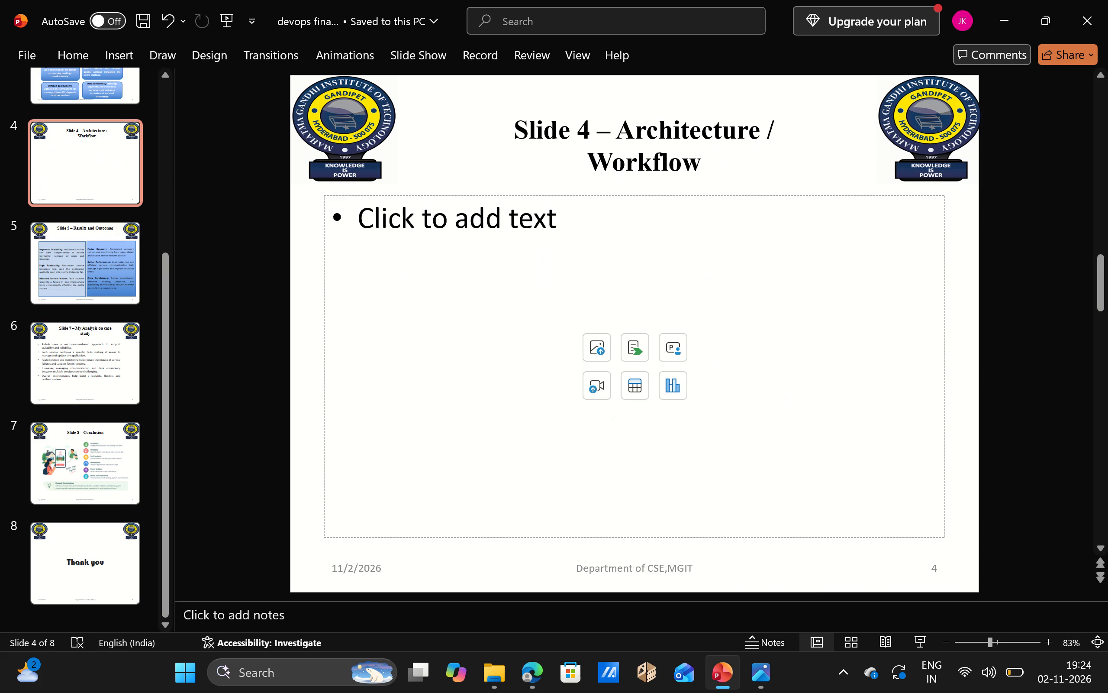
key(ctrl+v)
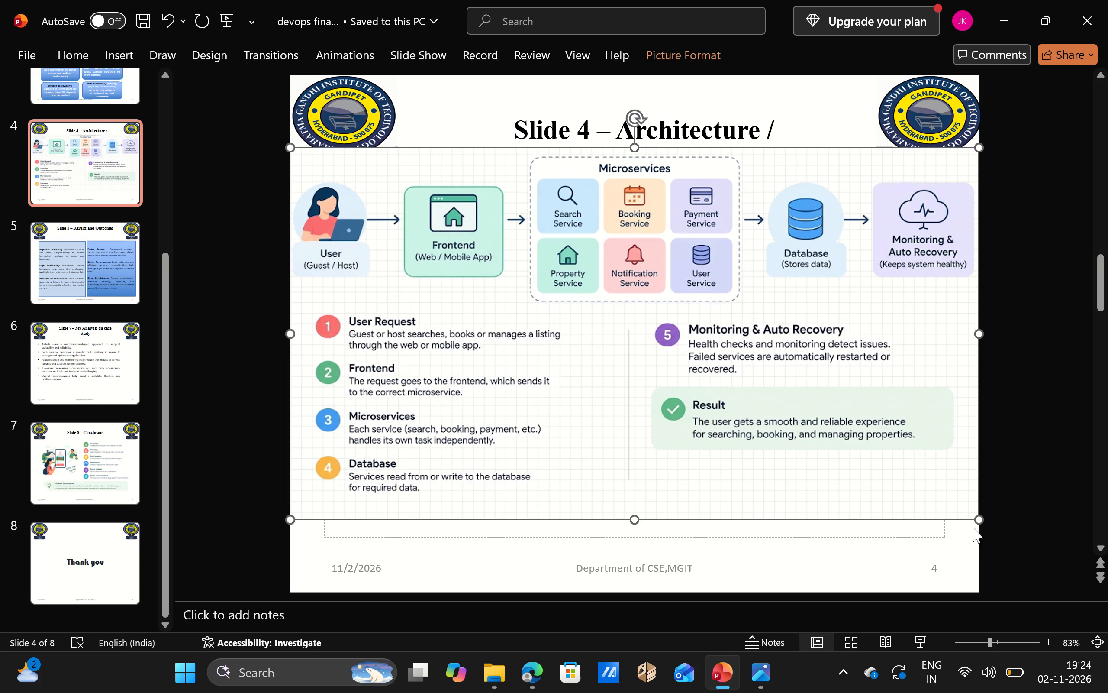
Shrink the pasted workflow picture, move it below the slide title, and stretch its width and height to fill the content placeholder.
drag(979, 517, 873, 509)
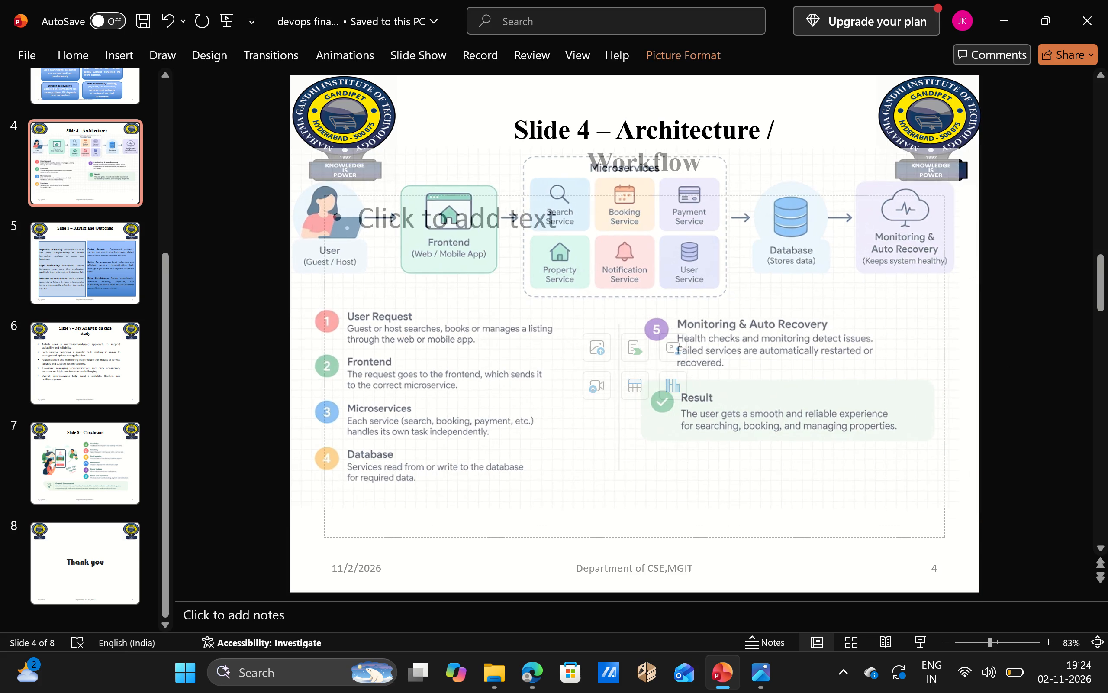
drag(873, 509, 854, 466)
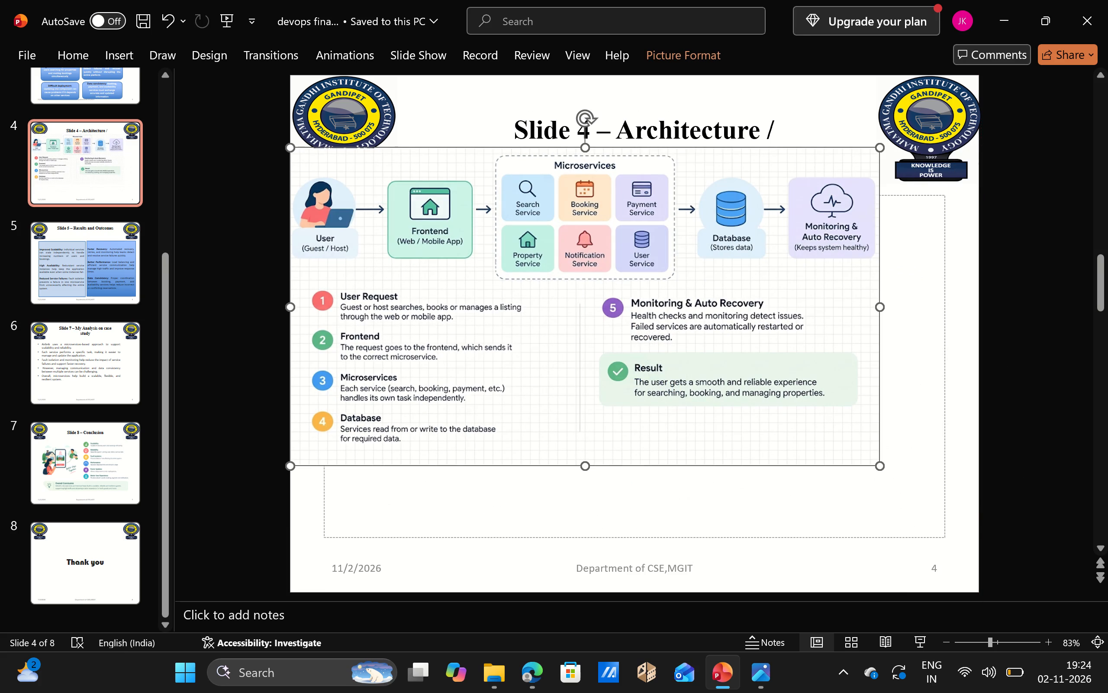
drag(419, 162, 445, 219)
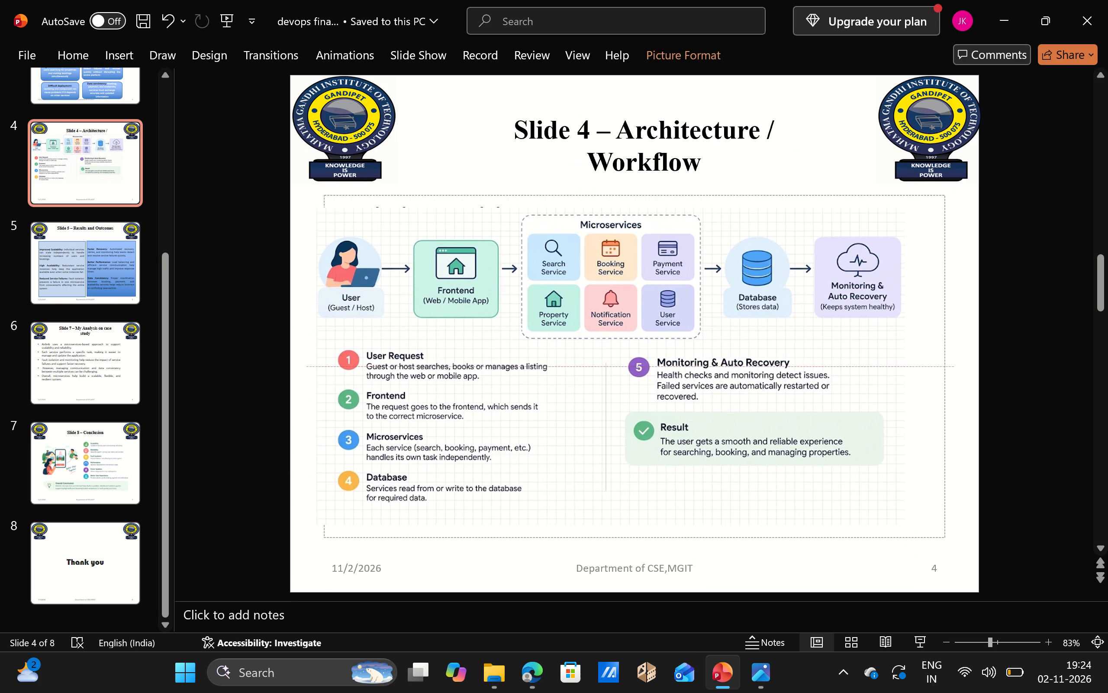
drag(445, 219, 454, 209)
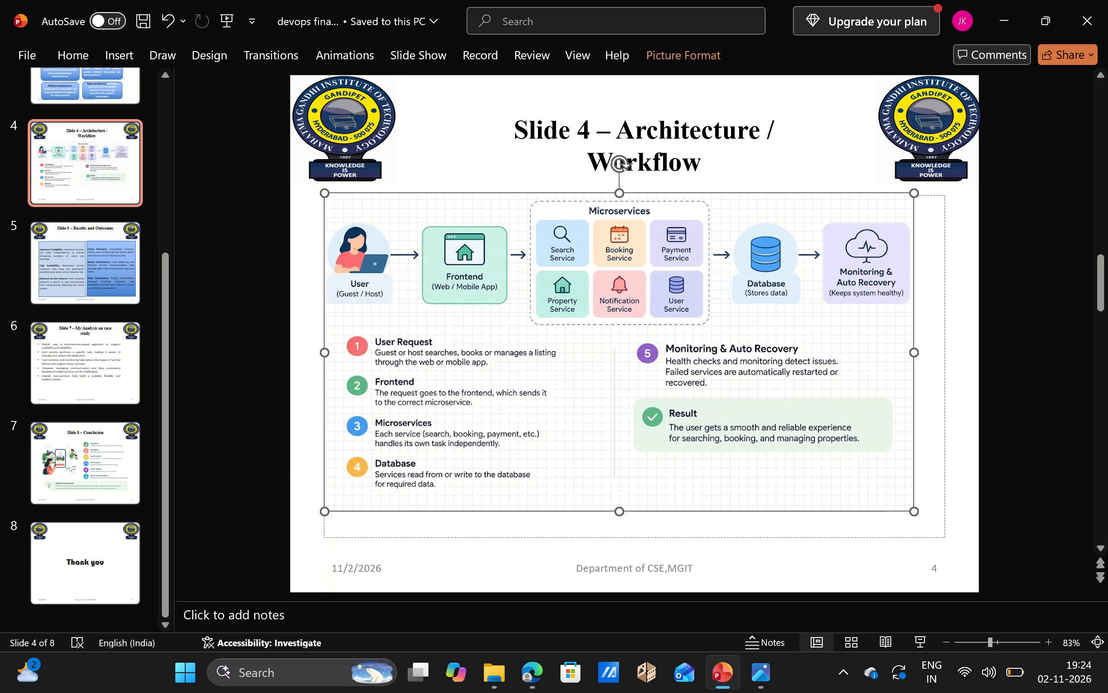
drag(914, 352, 947, 374)
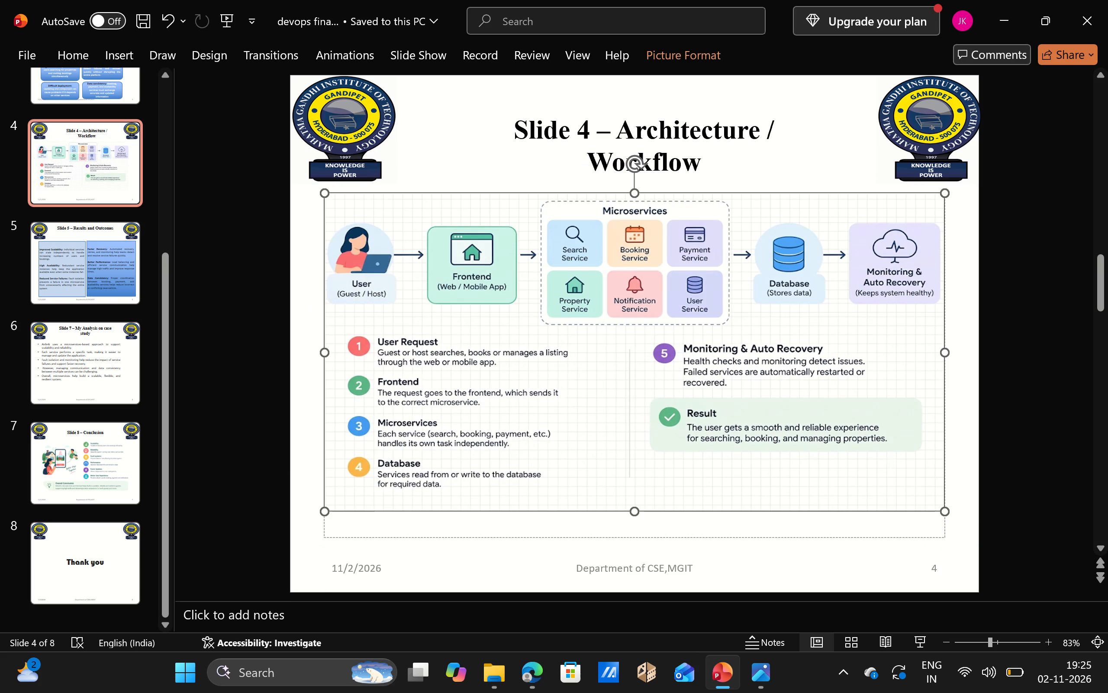
drag(634, 512, 638, 526)
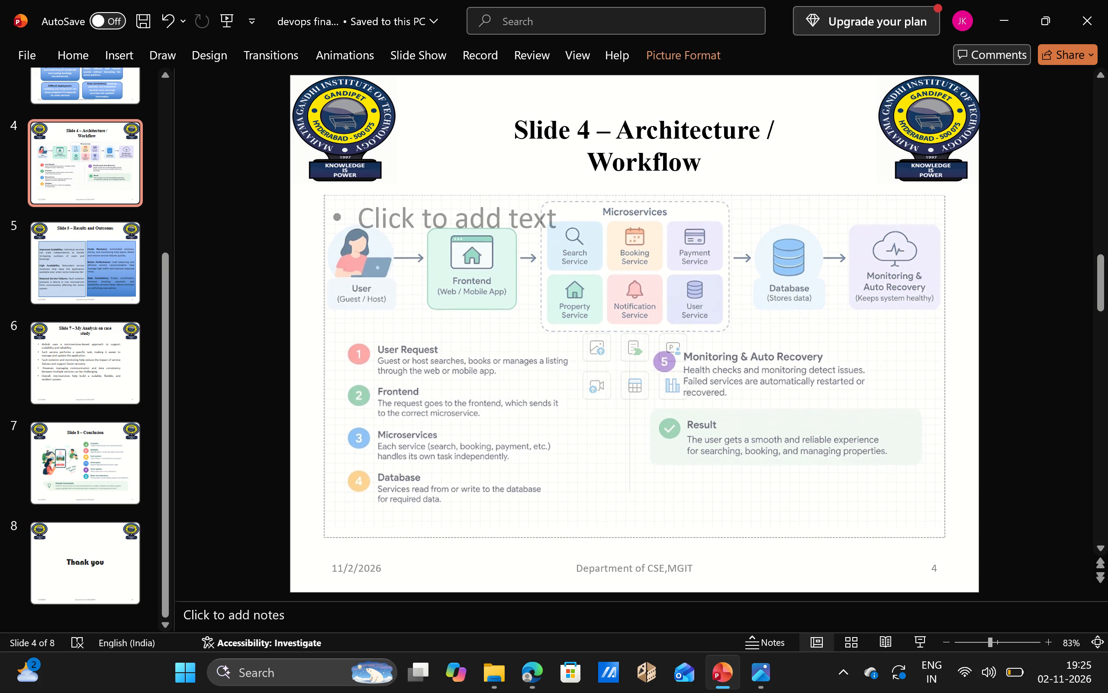
drag(638, 526, 639, 529)
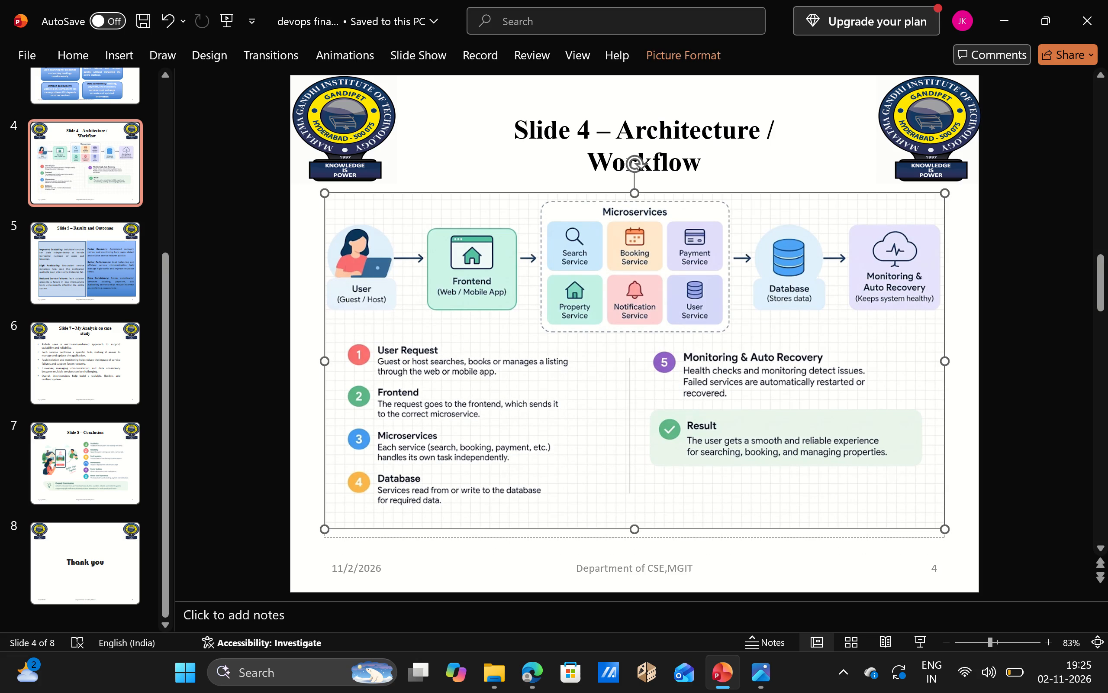
drag(637, 531, 638, 540)
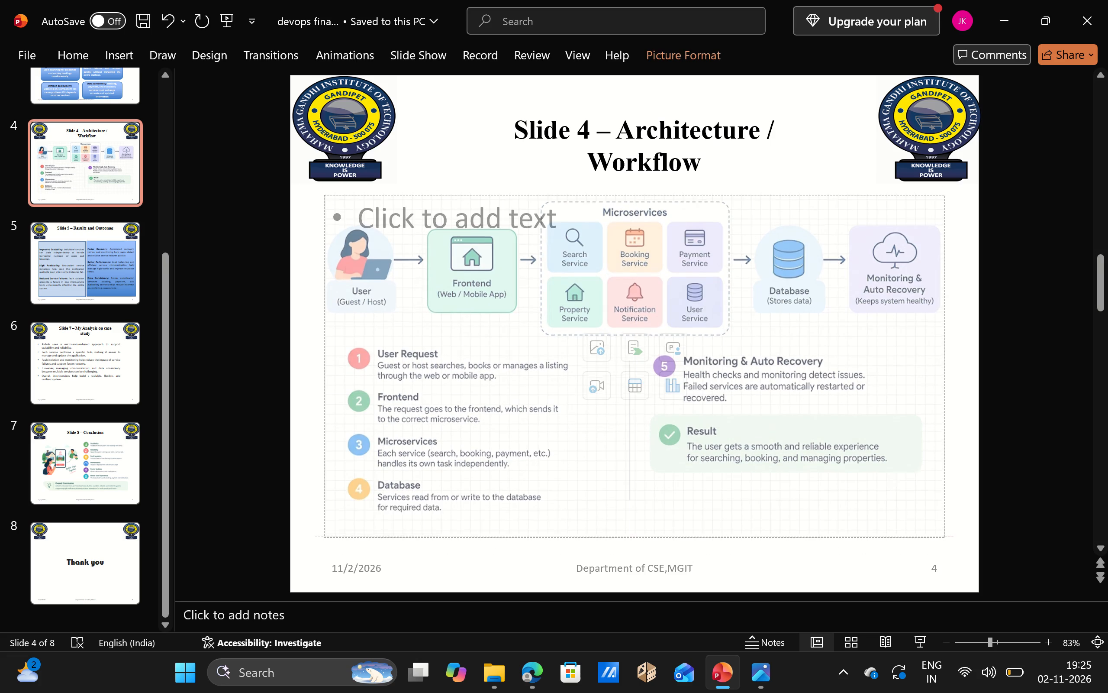
drag(638, 540, 638, 541)
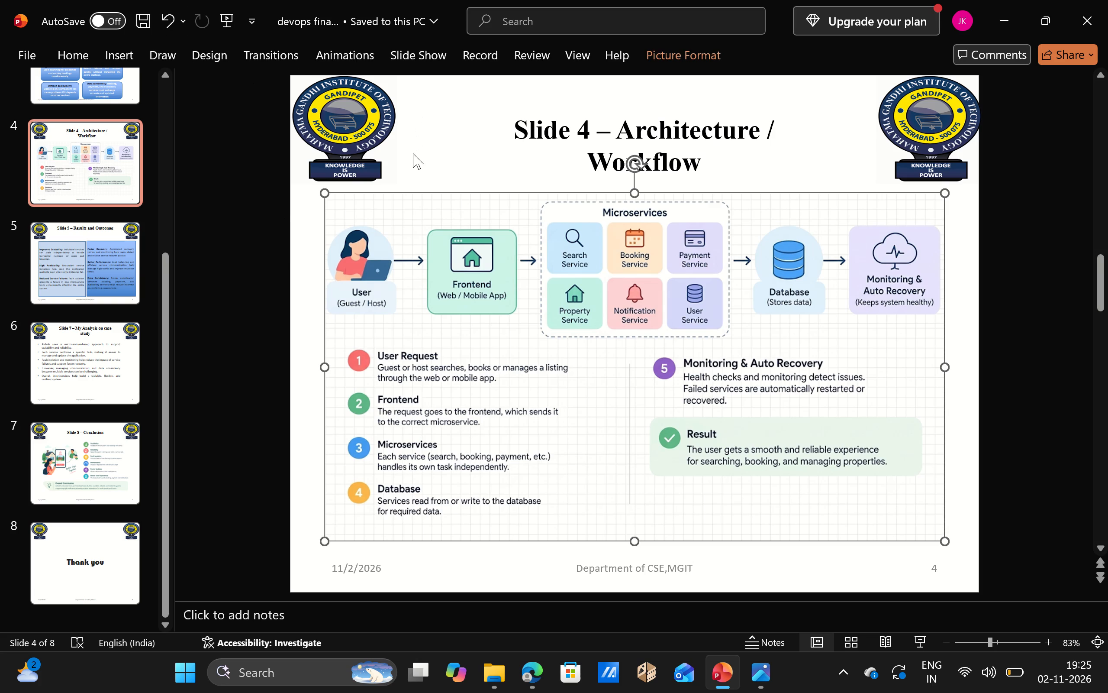
View the My Analysis on case study slide and the Conclusion slide.
click(89, 351)
click(76, 495)
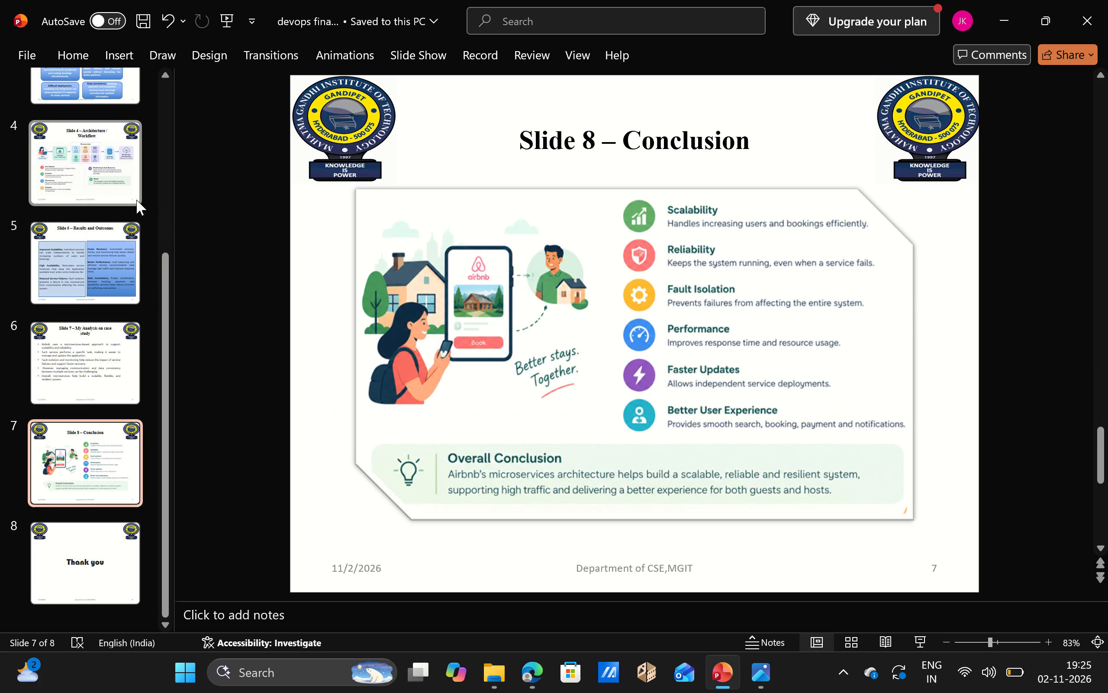
Look through the slide thumbnails and view the closing Thank you slide.
scroll(93, 168, up, 3)
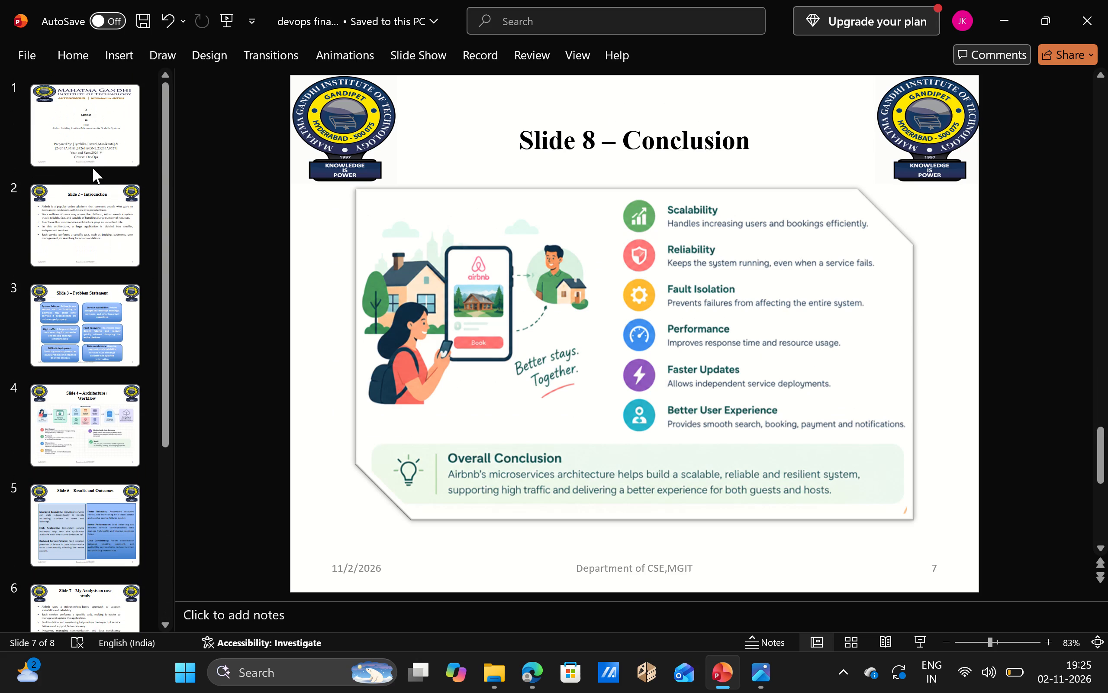
scroll(93, 168, up, 2)
scroll(93, 168, down, 5)
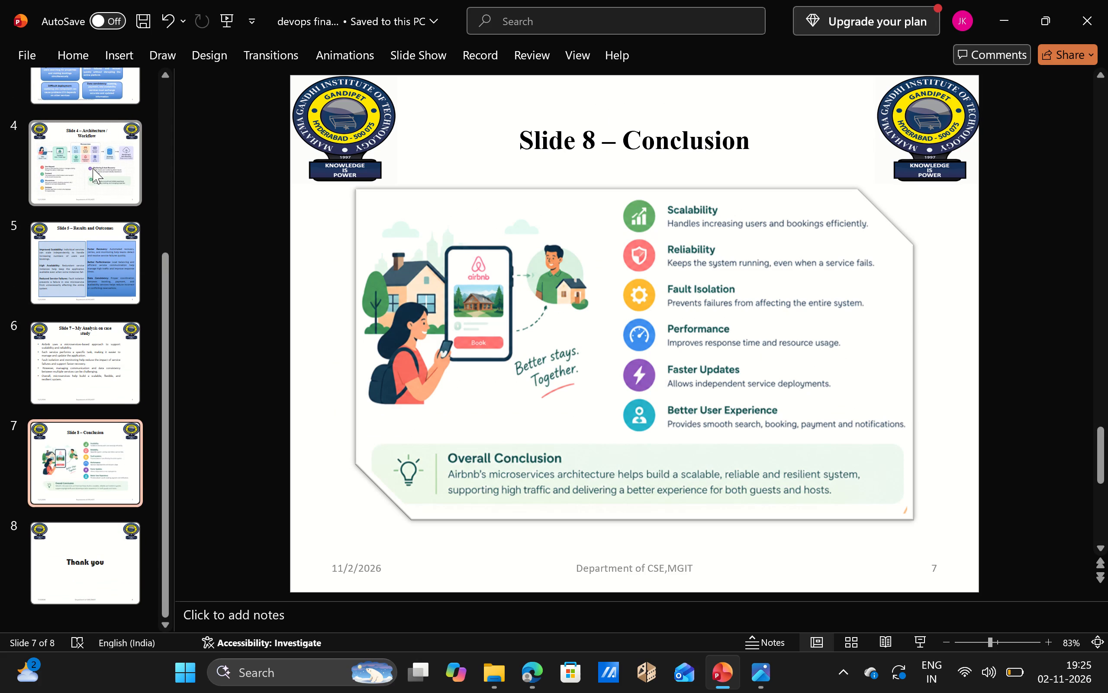
click(66, 563)
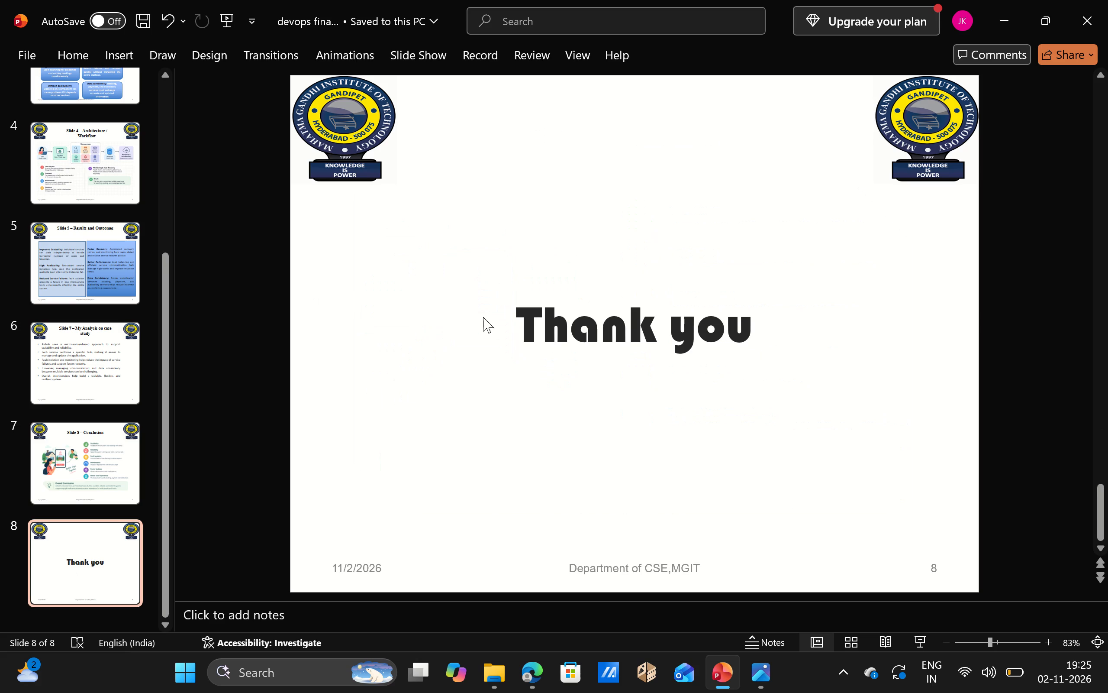
click(26, 41)
click(202, 140)
click(24, 50)
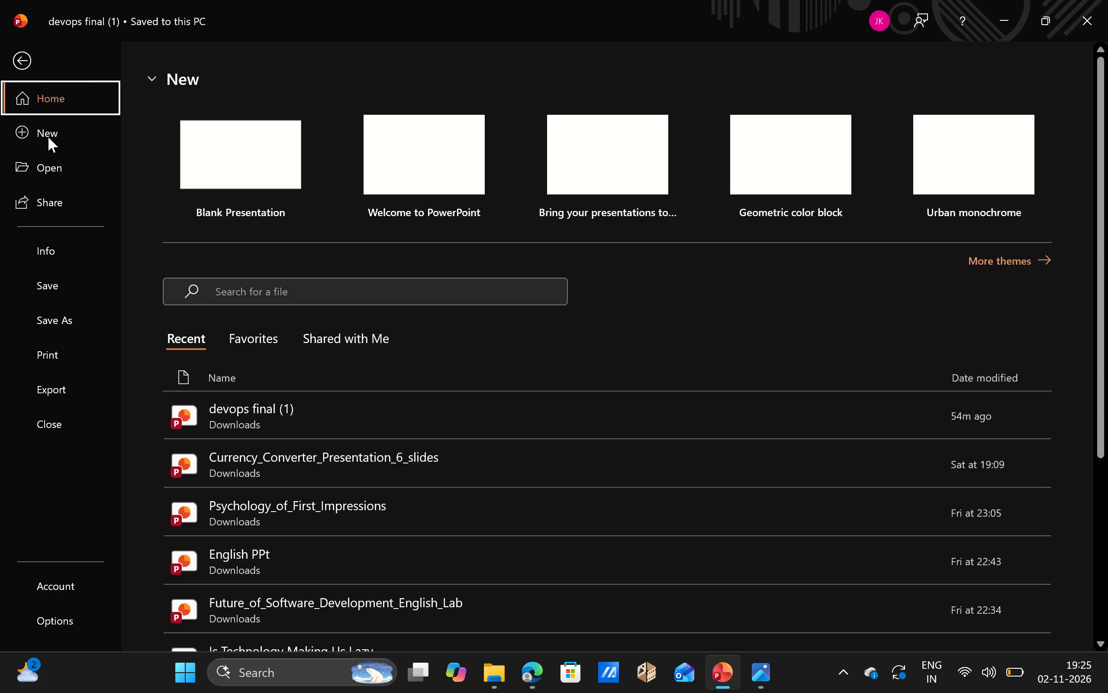
click(52, 314)
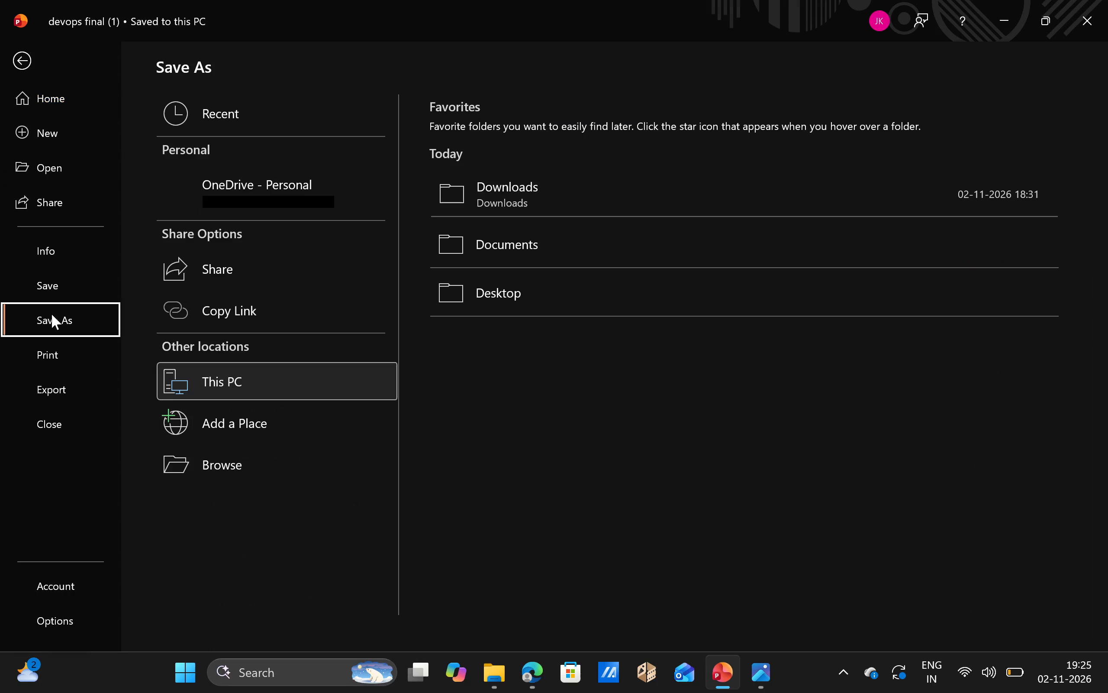
click(515, 188)
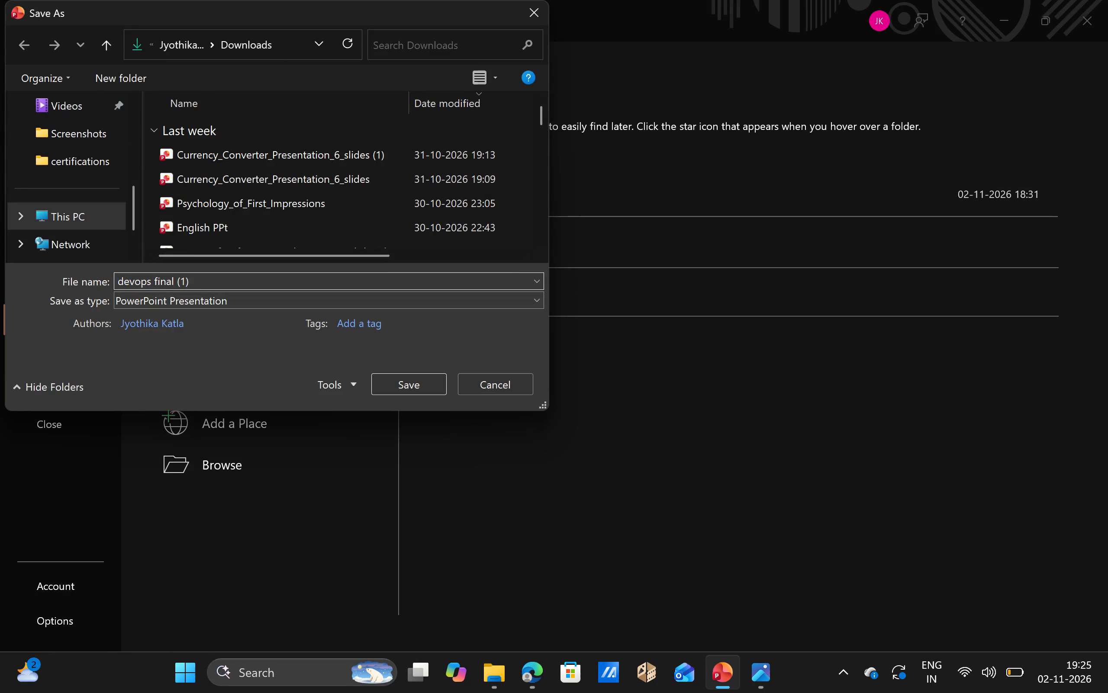
click(271, 281)
click(271, 281)
key(BackSpace)
key(BackSpace)
key(BackSpace)
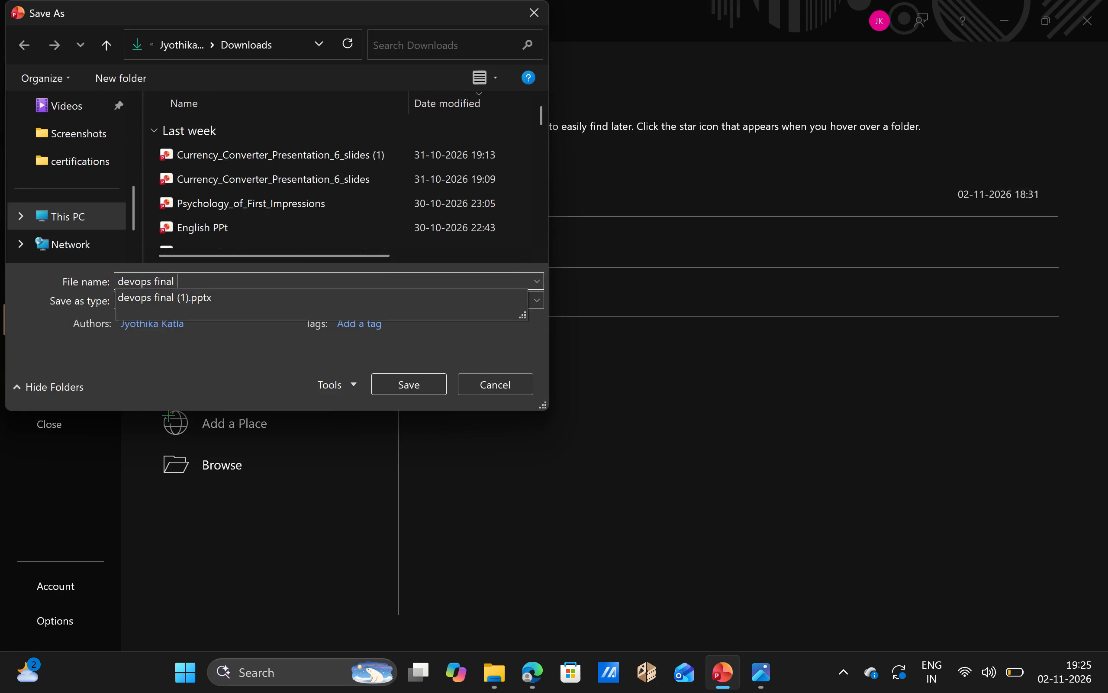
key(BackSpace)
key(BackSpace)
key(BackSpace)
key(BackSpace)
key(BackSpace)
key(BackSpace)
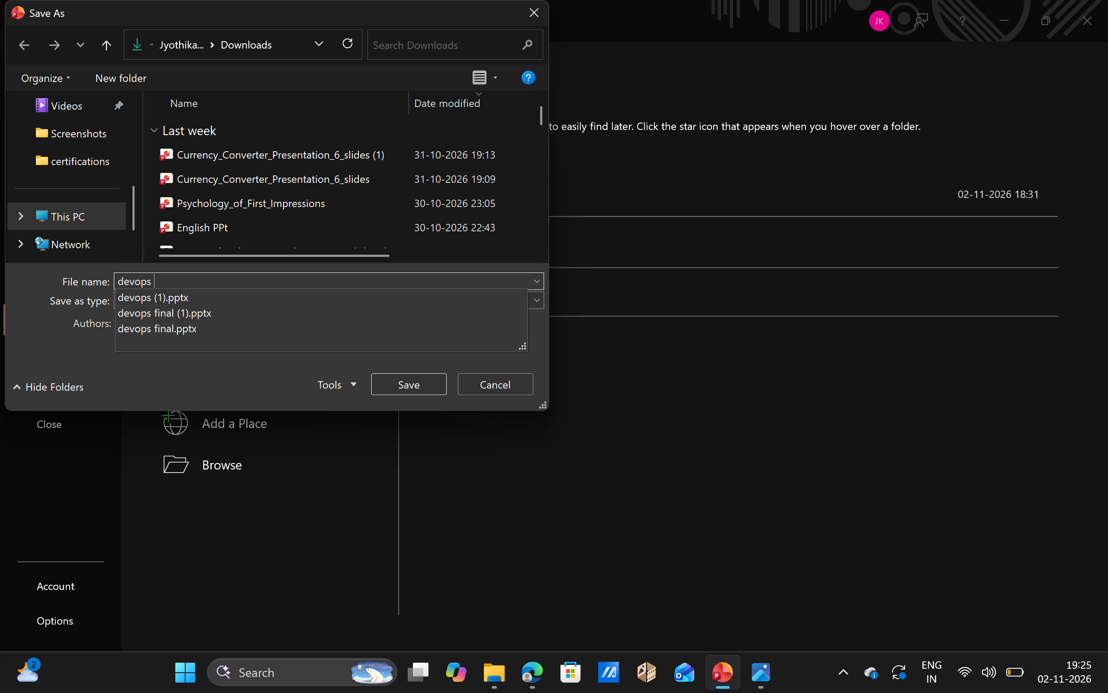
key(BackSpace)
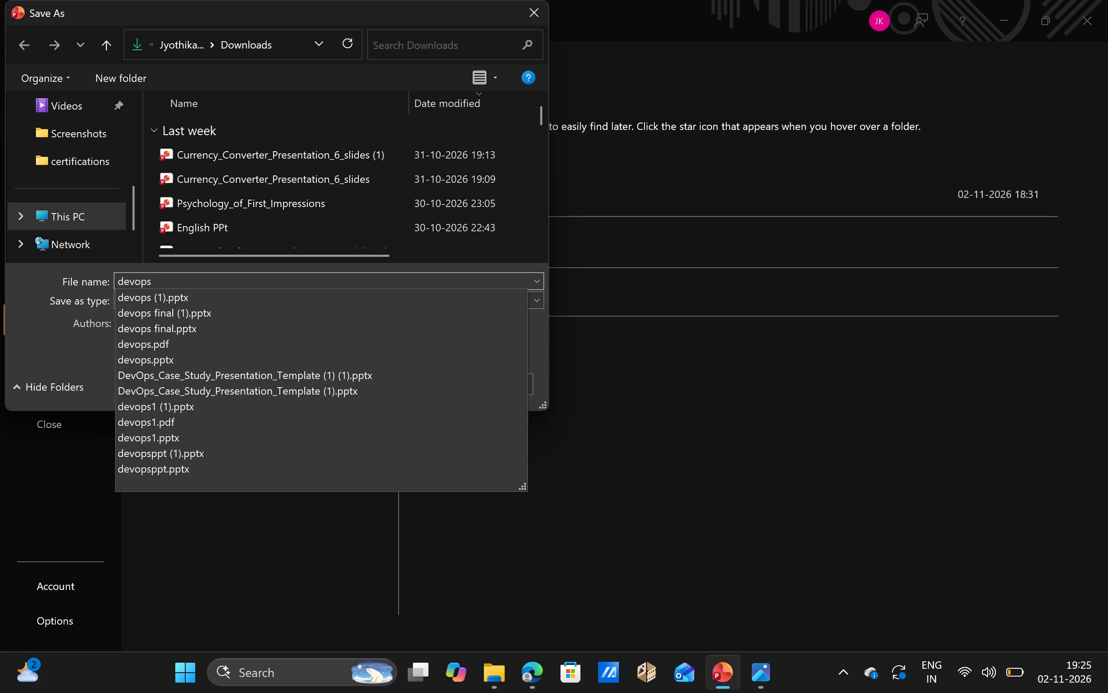